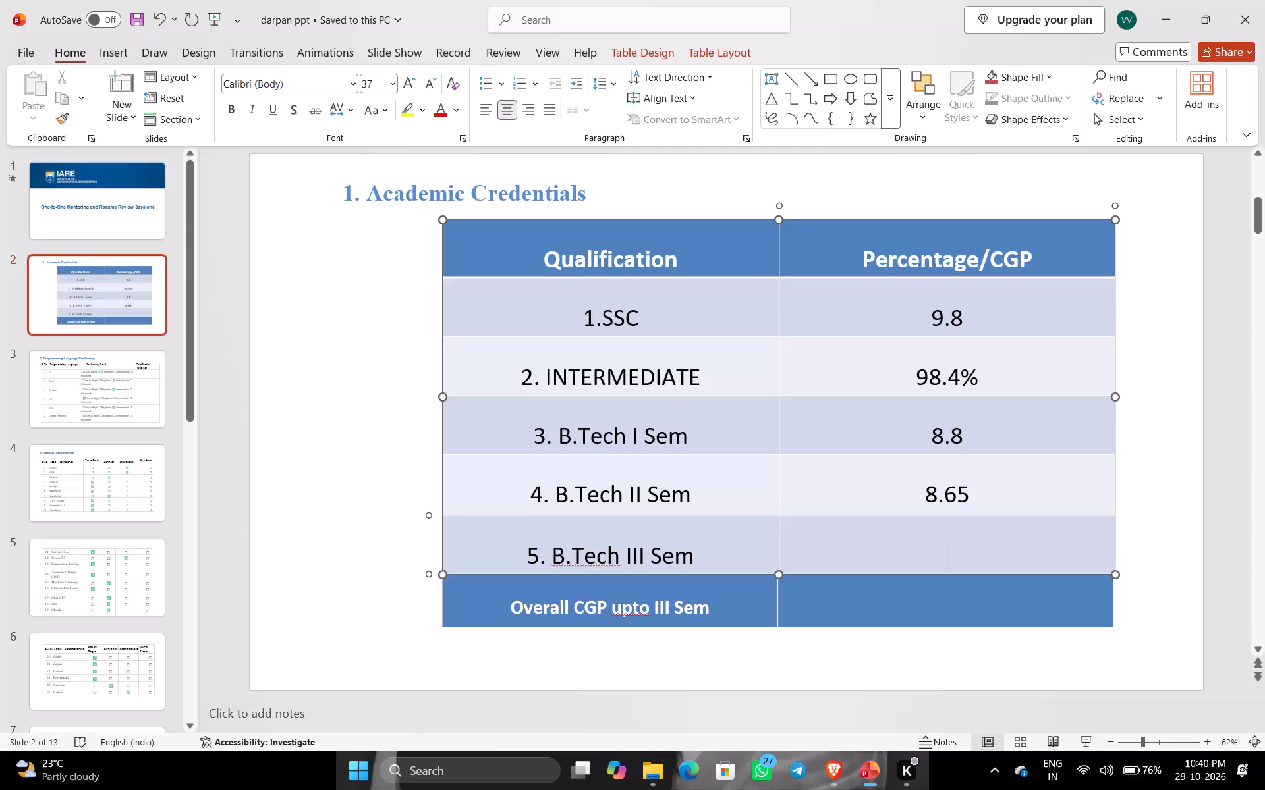
Set the Percentage/CGP value for B.Tech II Sem to 8.5 in the Academic Credentials table.
left_click(984, 496)
key("BackSpace")
key("BackSpace")
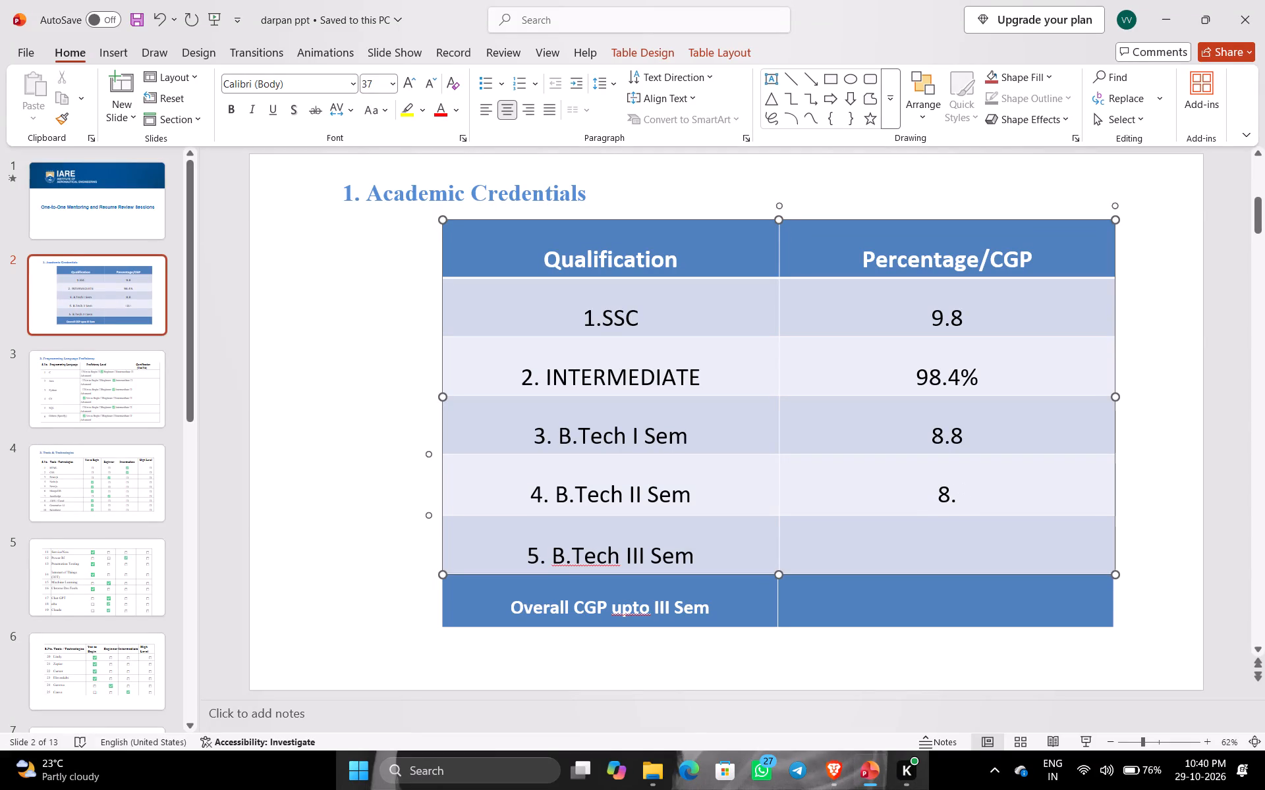
key("5")
Enter 8.2 as the Percentage/CGP value for B.Tech III Sem.
left_click(953, 547)
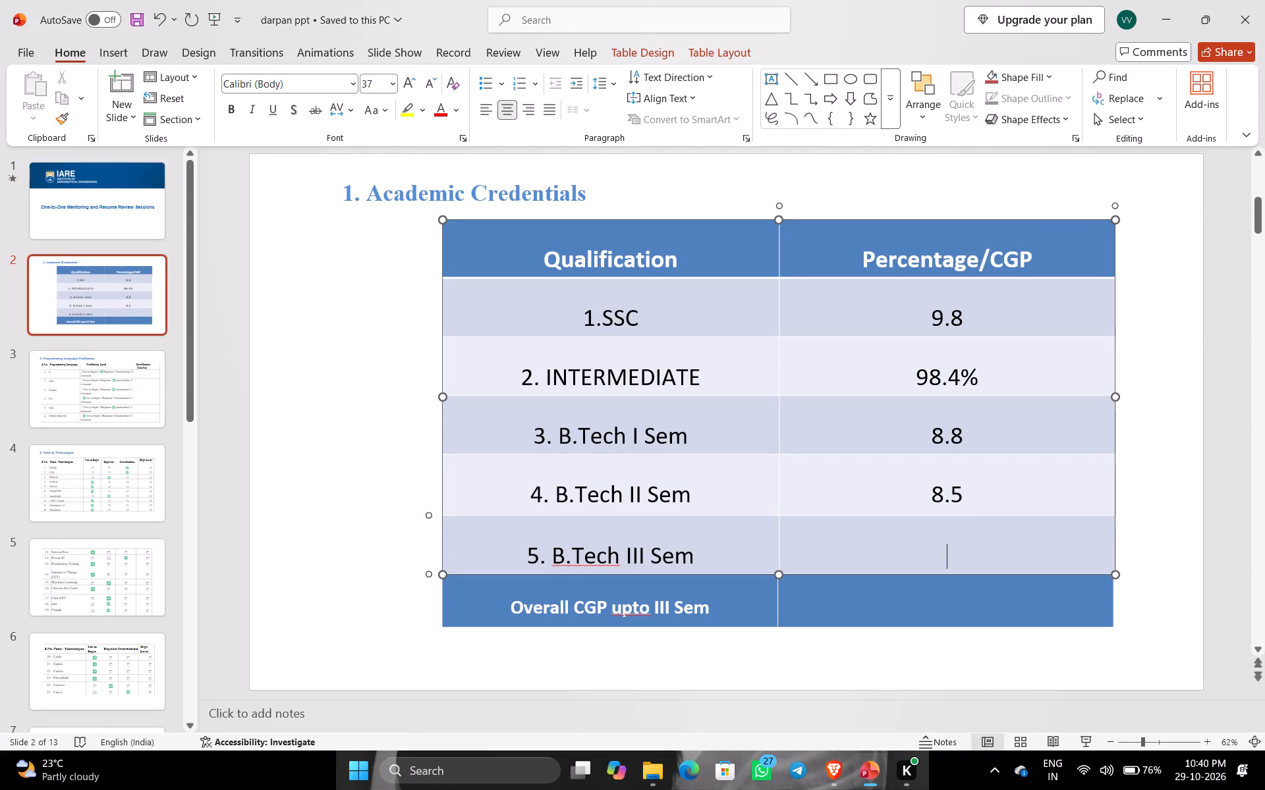
type("802")
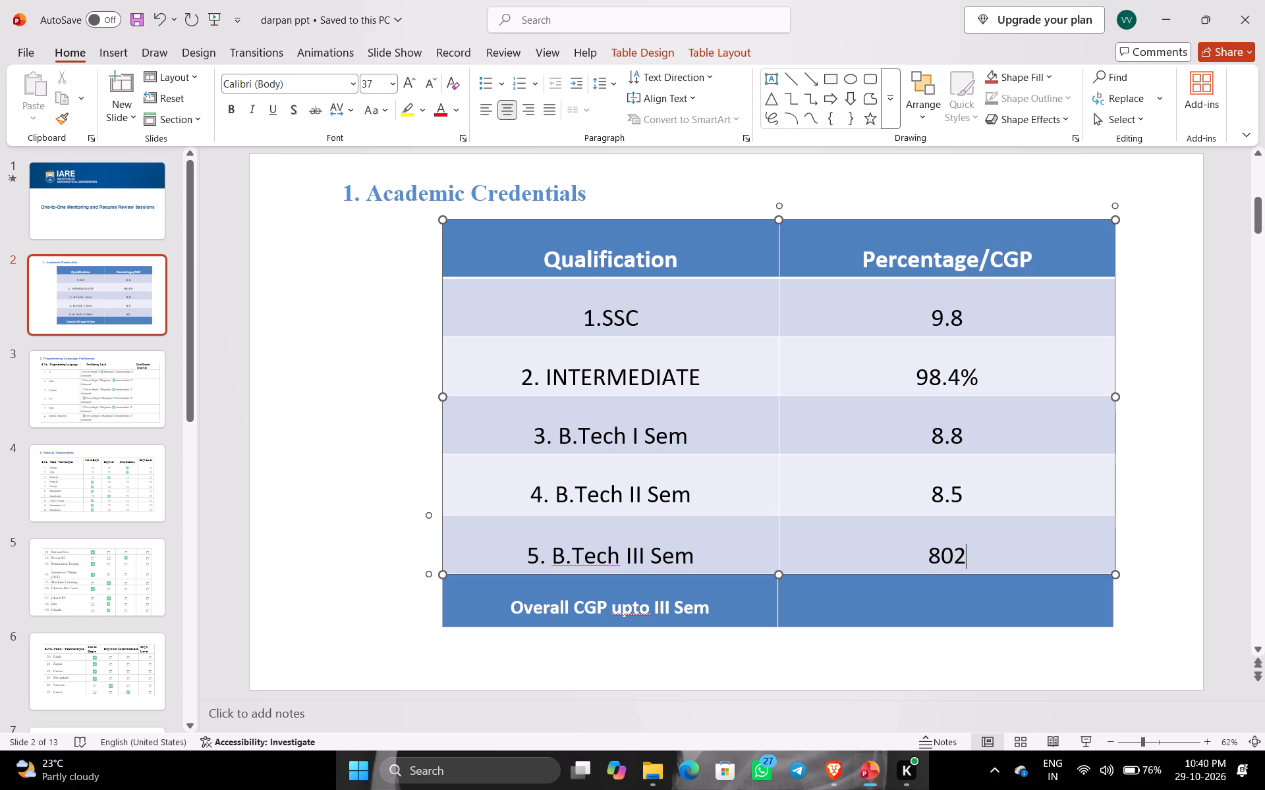
key("BackSpace")
key("BackSpace")
type(".2")
Enter 8.5 as the Overall CGP upto III Sem in the bottom row.
left_click(915, 606)
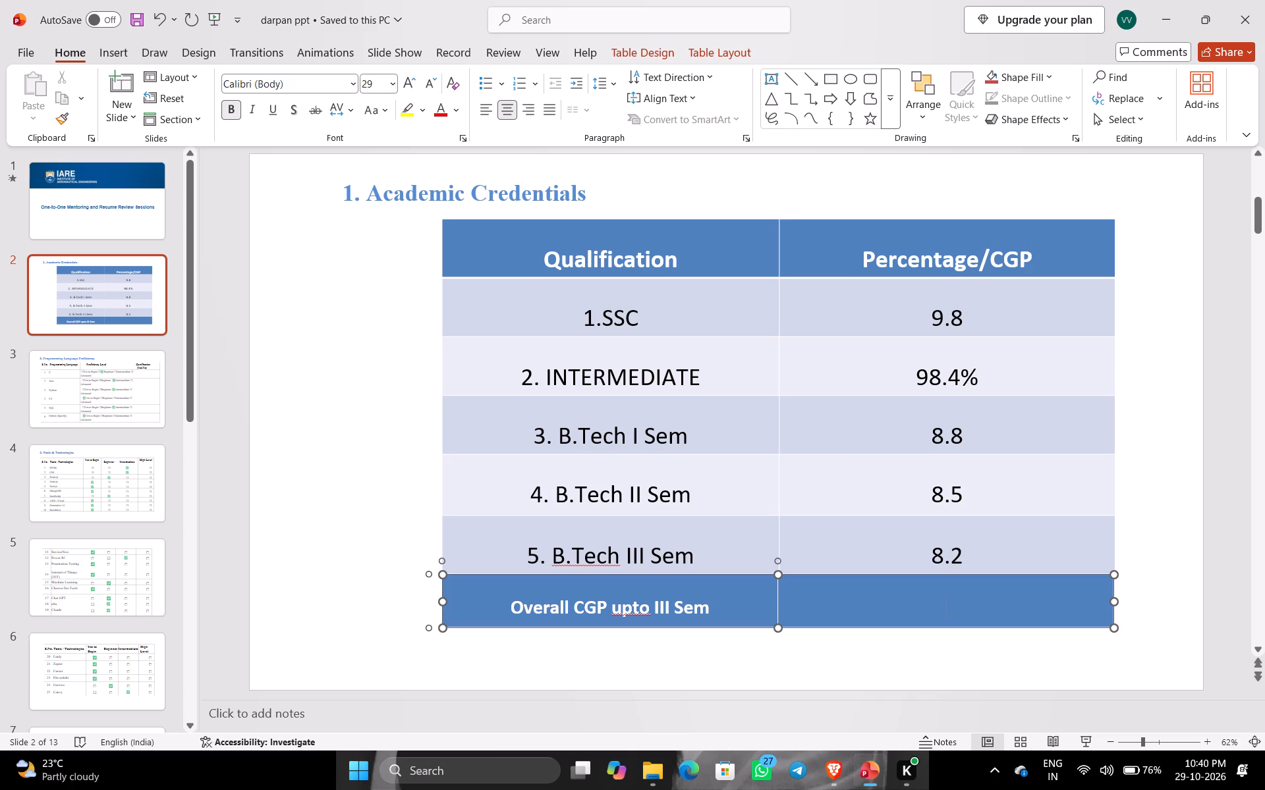
left_click(722, 589)
left_click(940, 607)
key("5")
key("BackSpace")
type("8.5")
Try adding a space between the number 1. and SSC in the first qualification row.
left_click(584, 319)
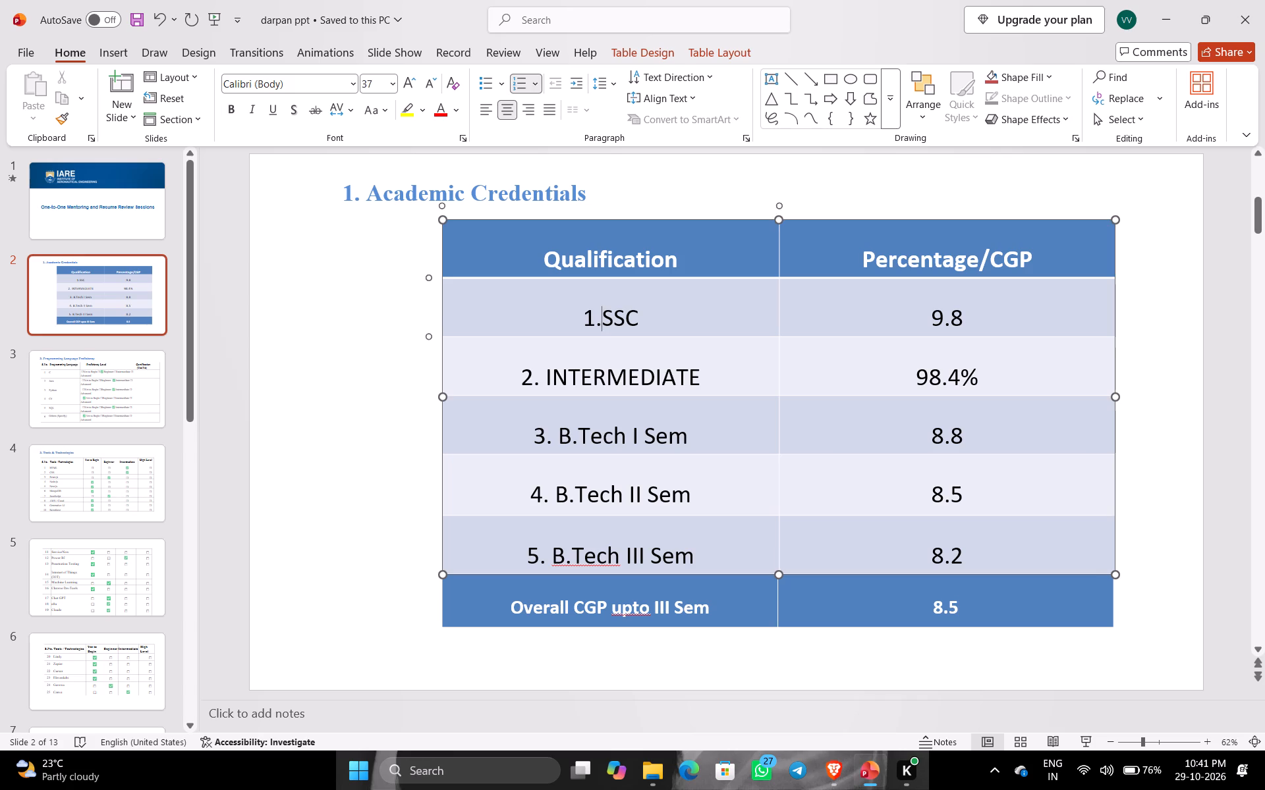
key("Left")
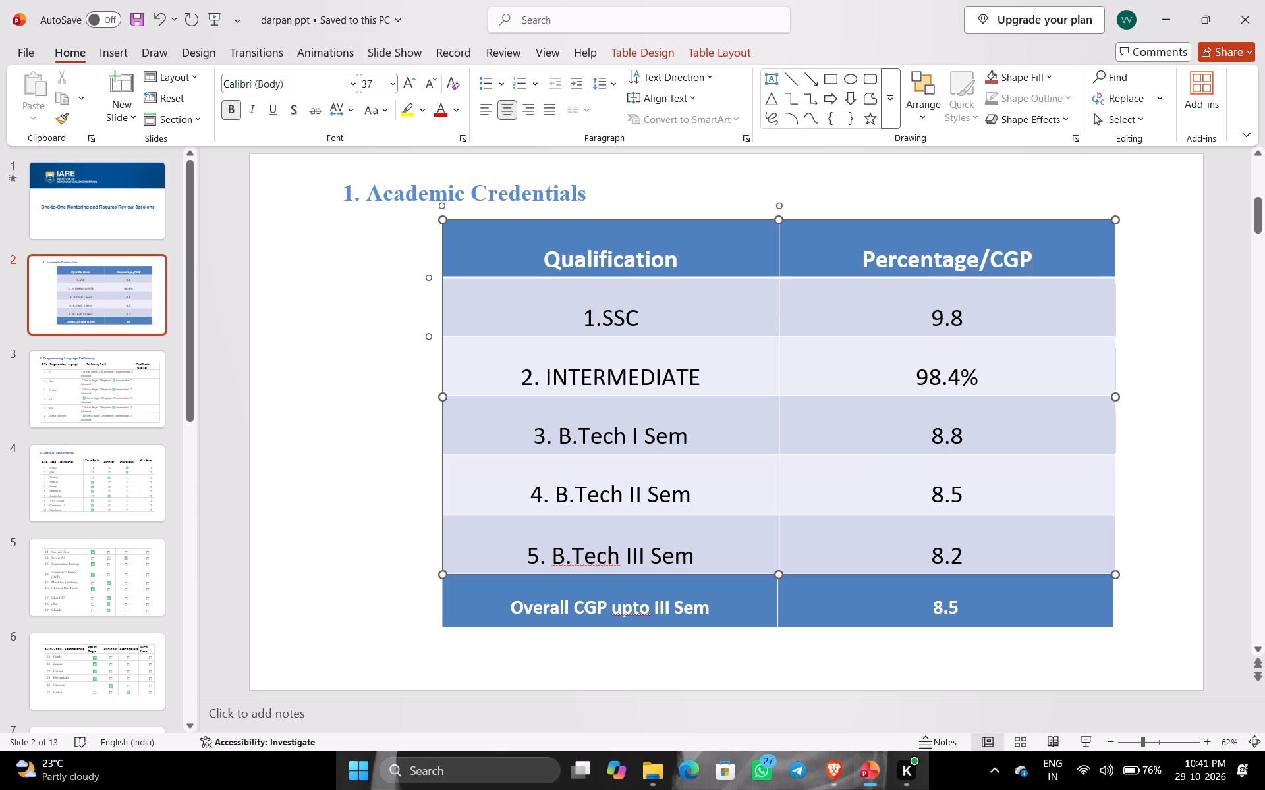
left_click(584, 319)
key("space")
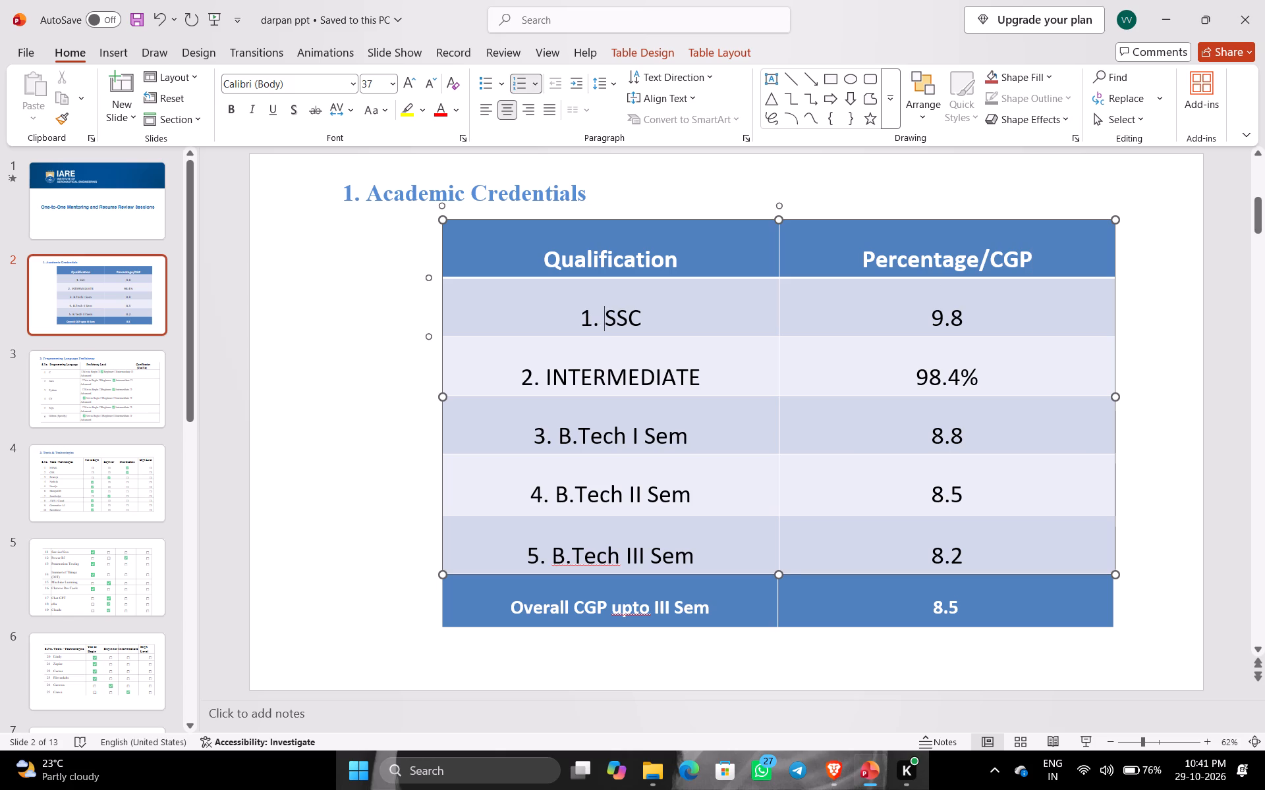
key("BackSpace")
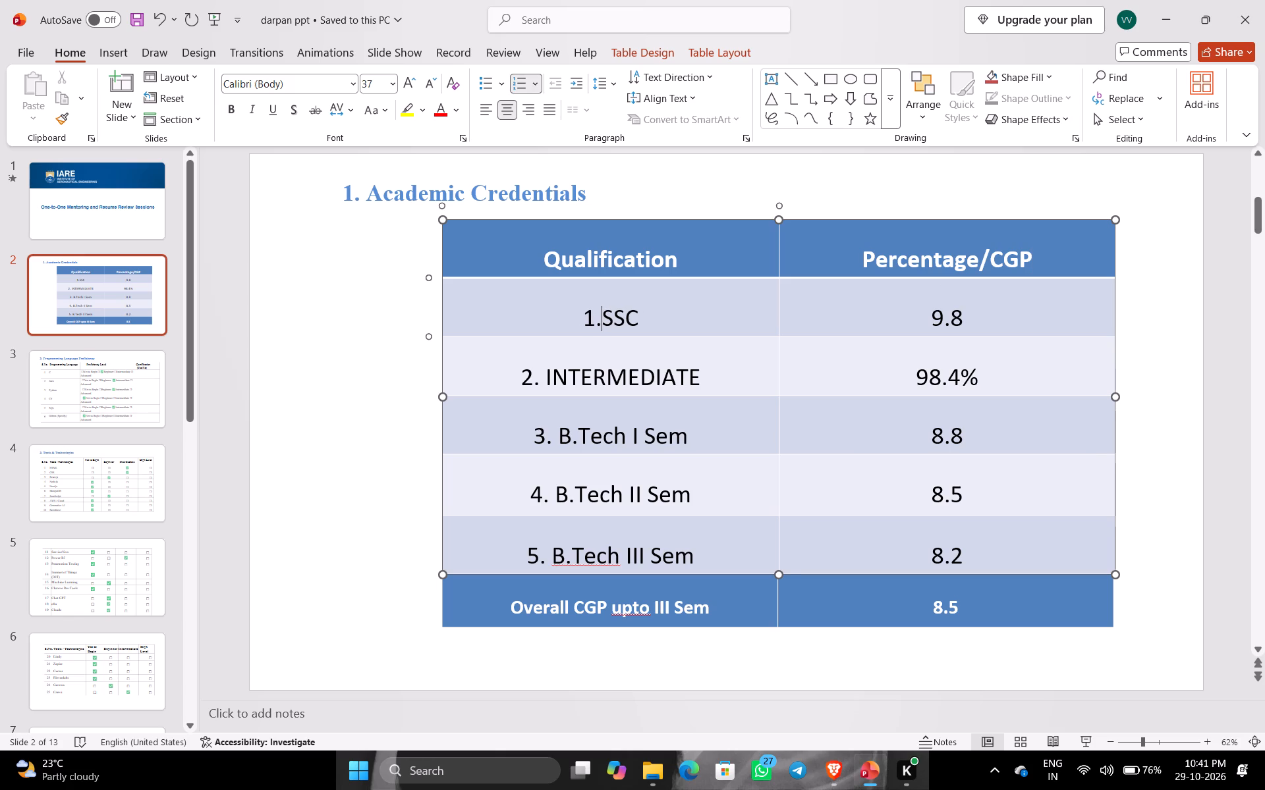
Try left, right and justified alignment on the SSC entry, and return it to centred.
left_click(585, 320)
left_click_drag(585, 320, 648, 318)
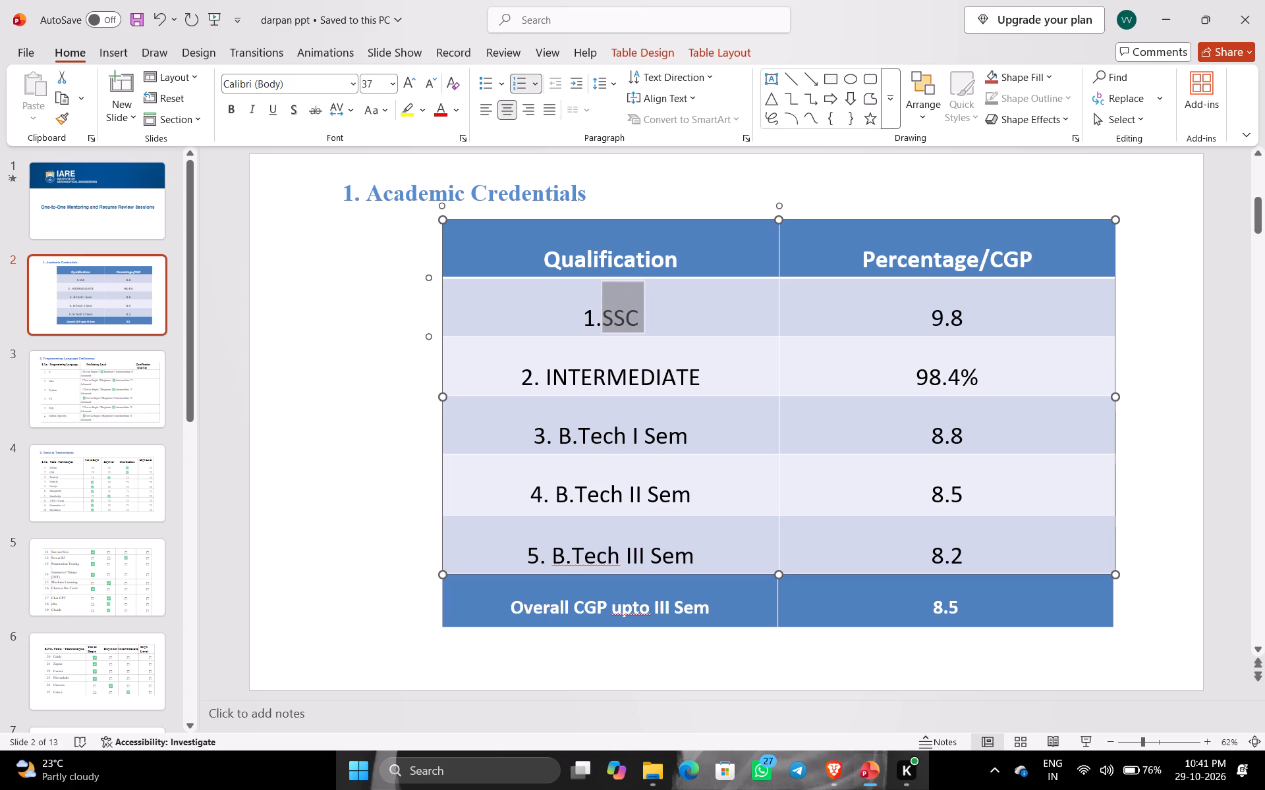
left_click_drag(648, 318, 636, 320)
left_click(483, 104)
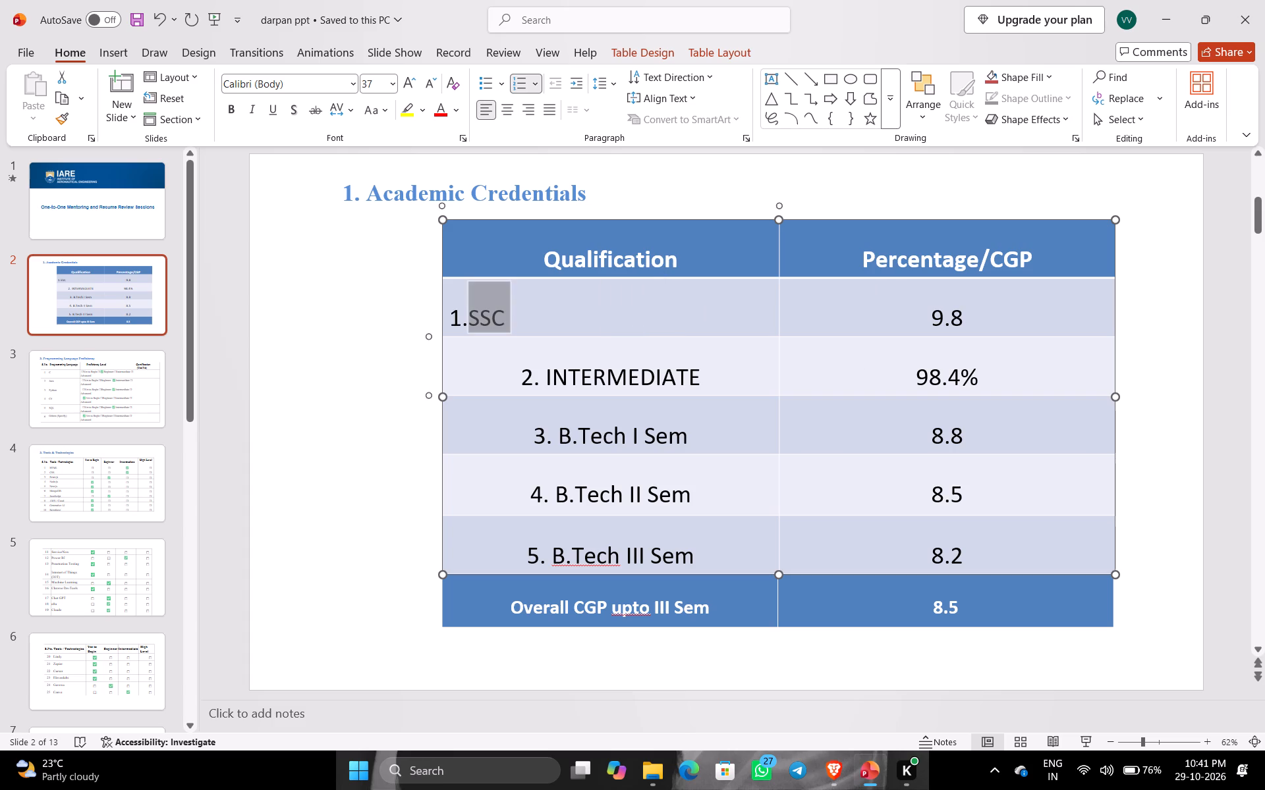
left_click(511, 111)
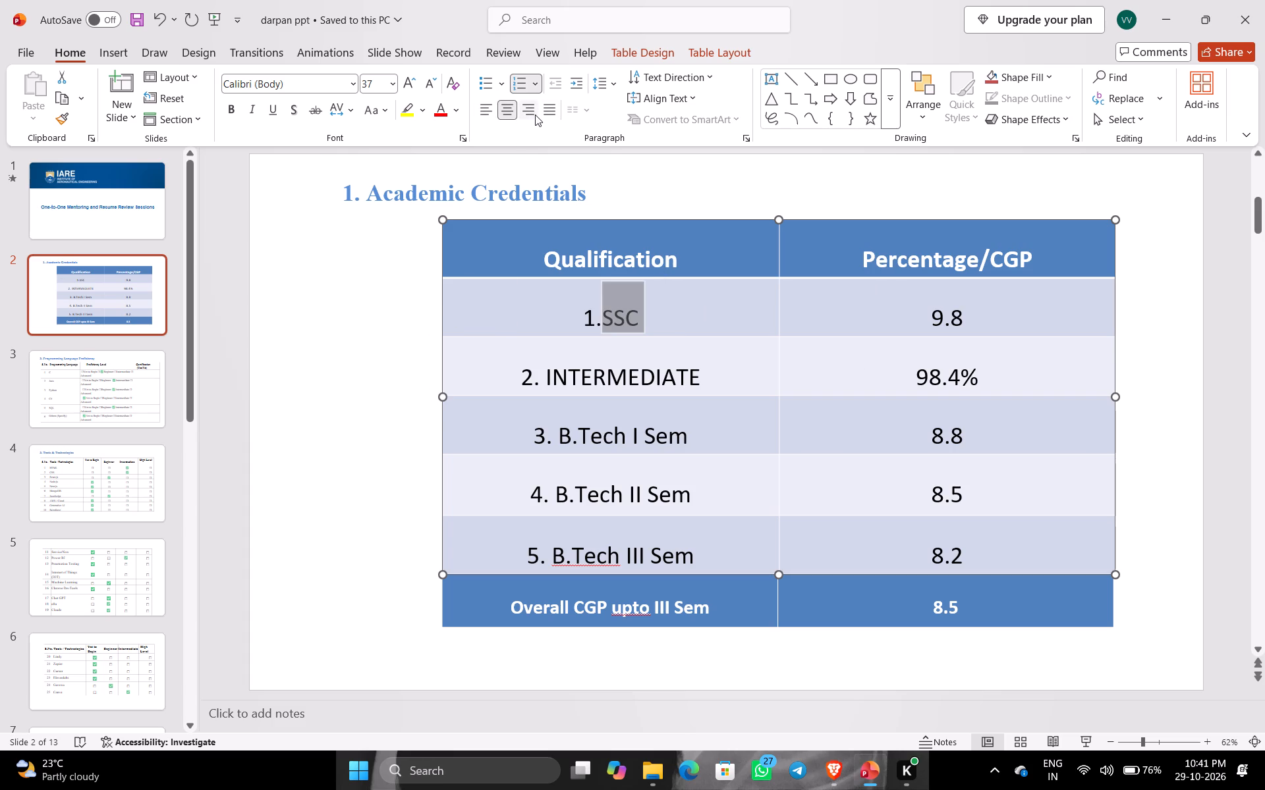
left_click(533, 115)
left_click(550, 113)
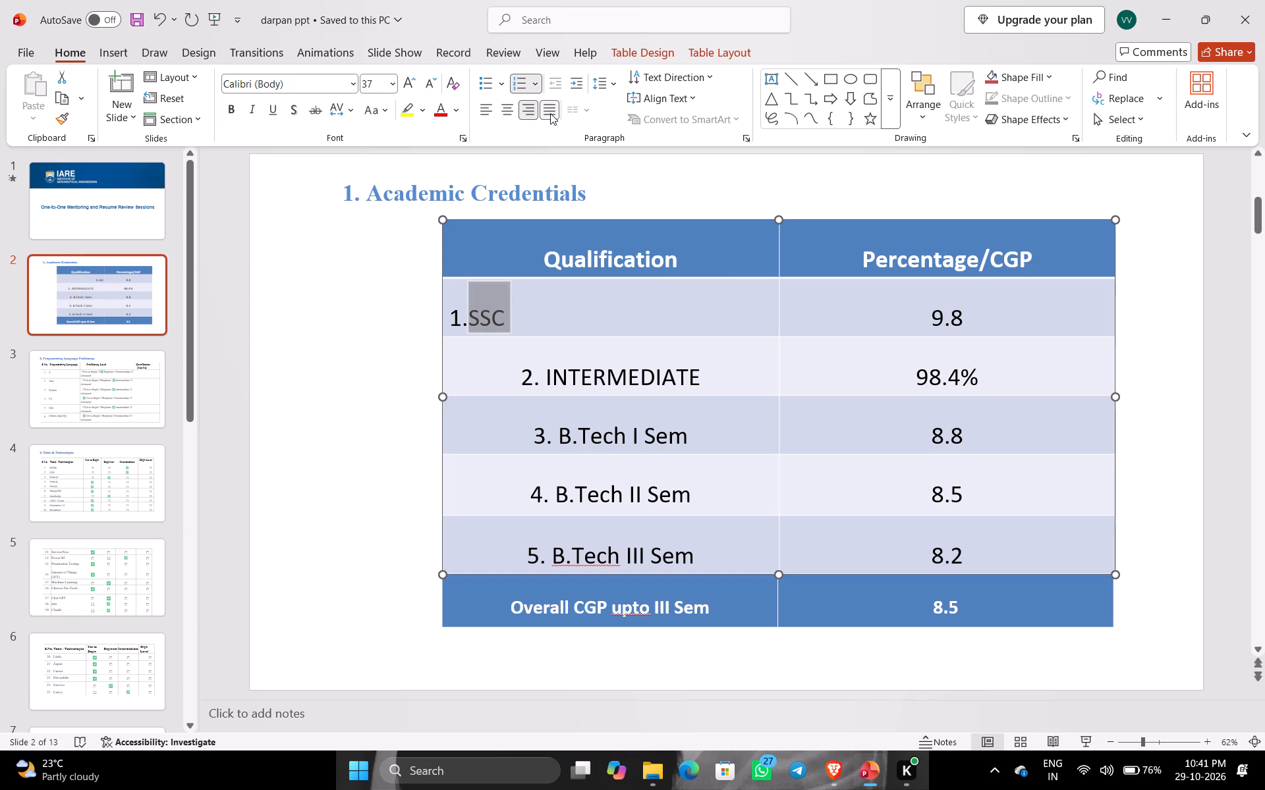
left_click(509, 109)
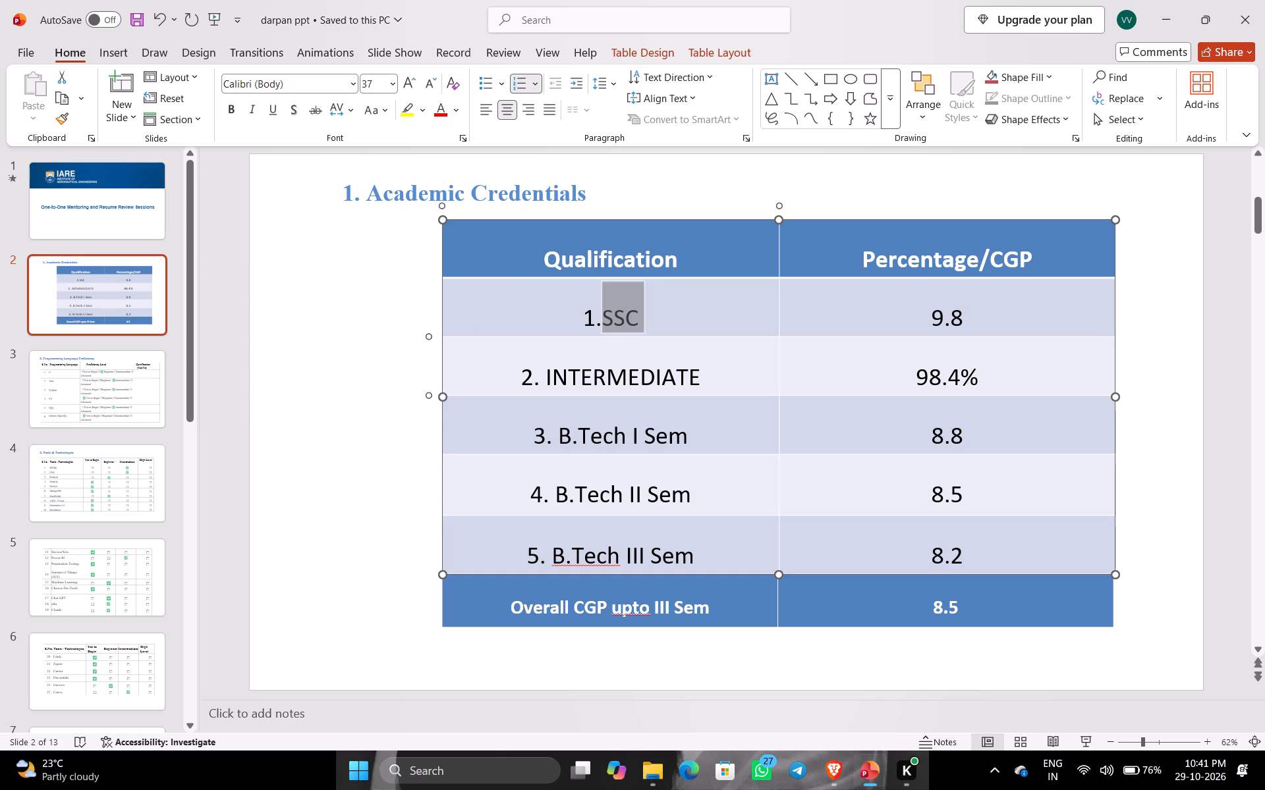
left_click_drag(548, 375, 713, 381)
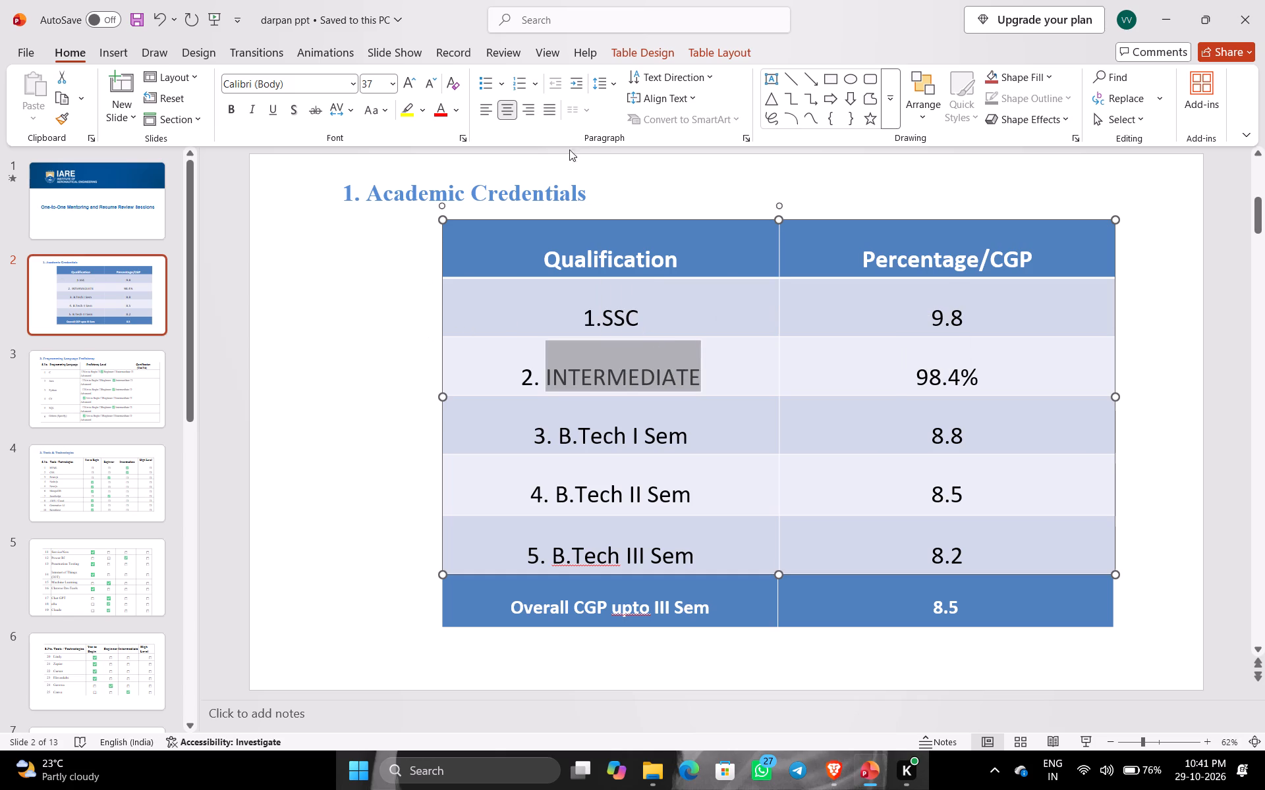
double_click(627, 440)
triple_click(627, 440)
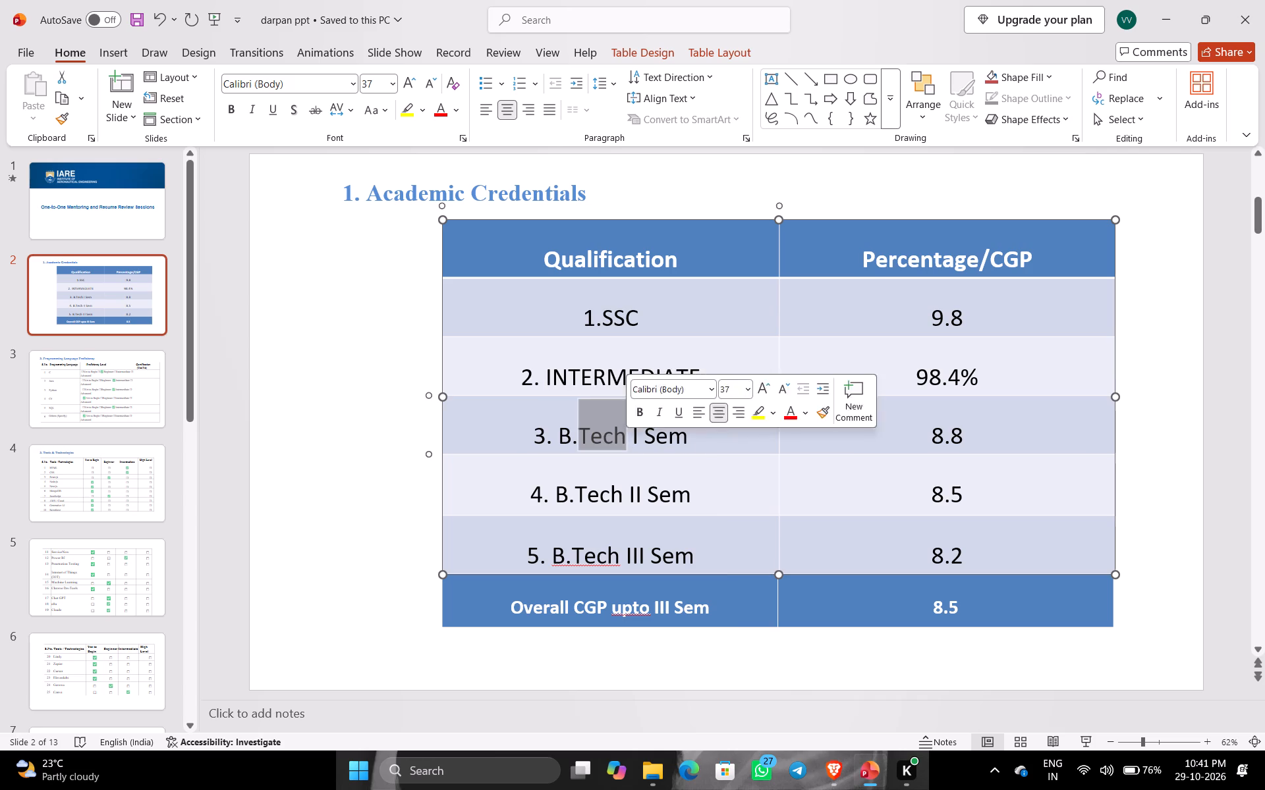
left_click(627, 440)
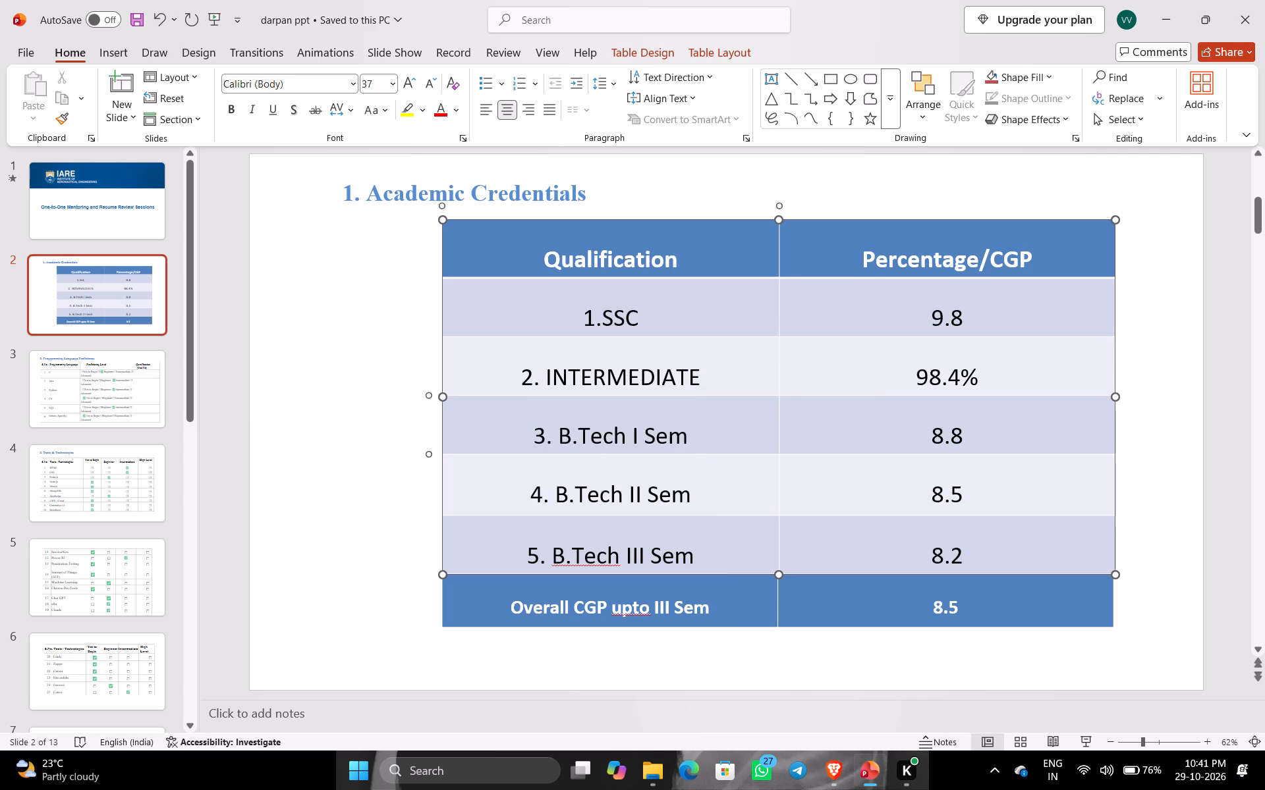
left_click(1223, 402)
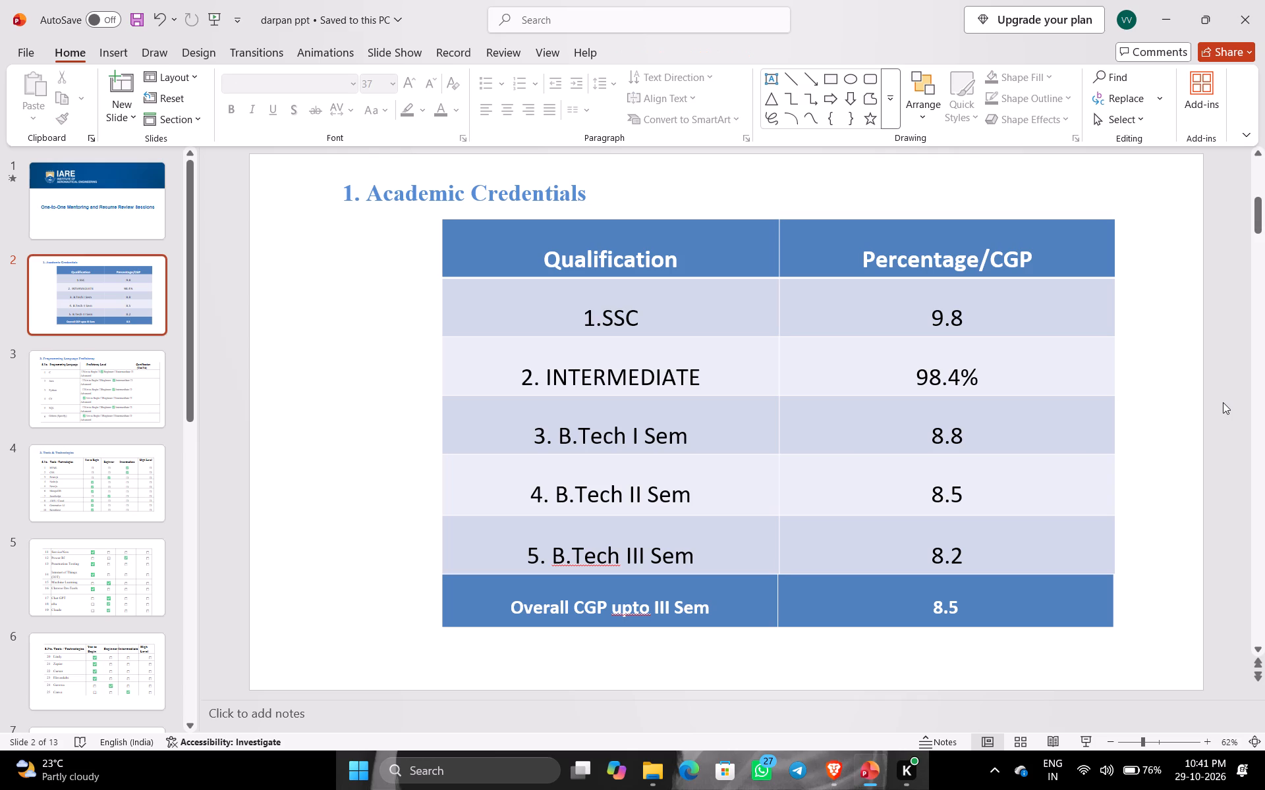
On the Programming Language Proficiency slide, move the green check mark in the C row from Beginner to Yet to Begin.
key("Down")
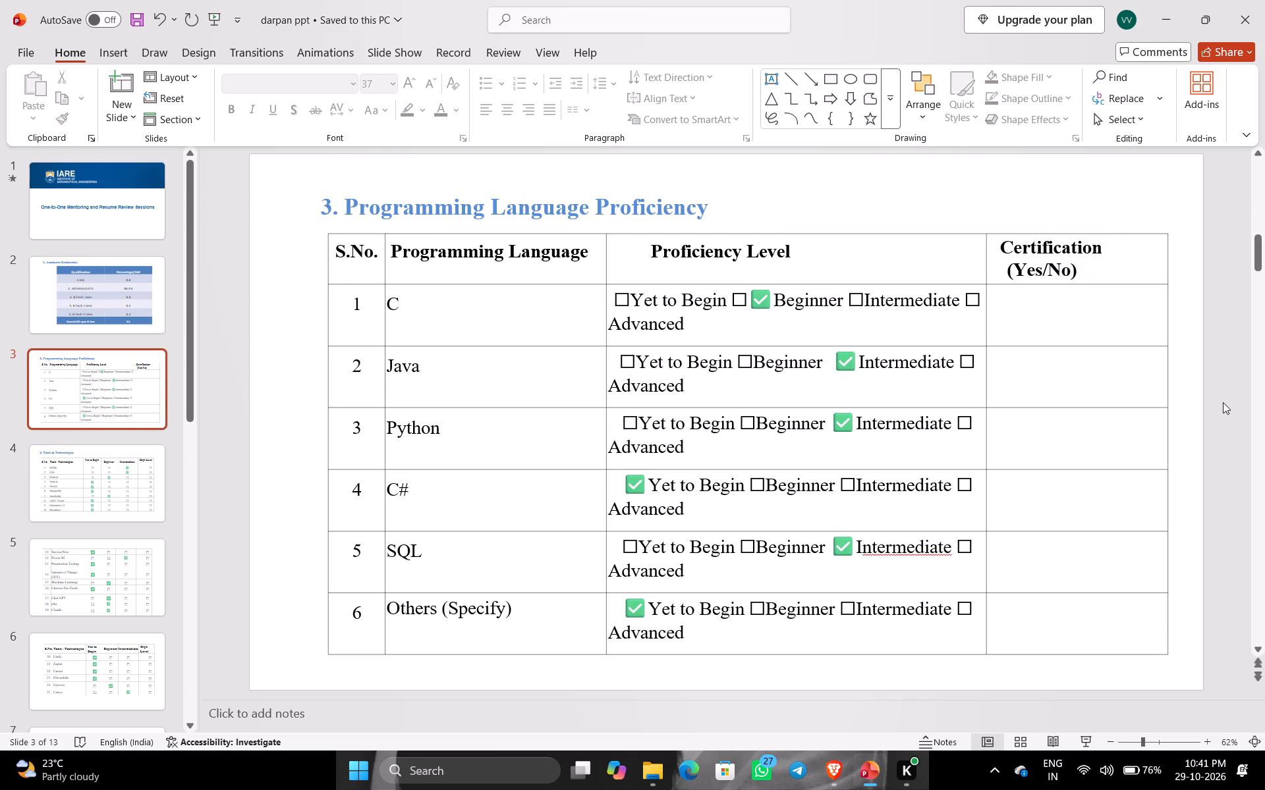
left_click(621, 296)
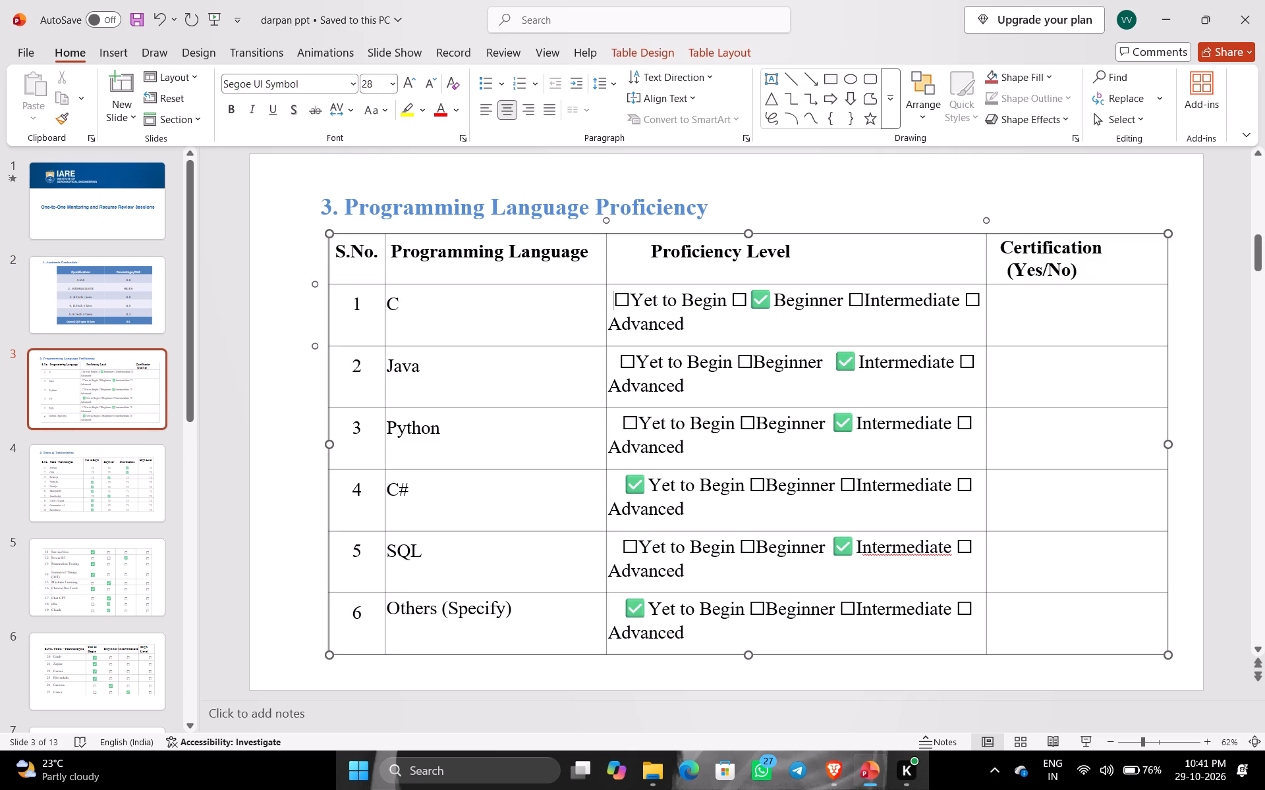
left_click(762, 299)
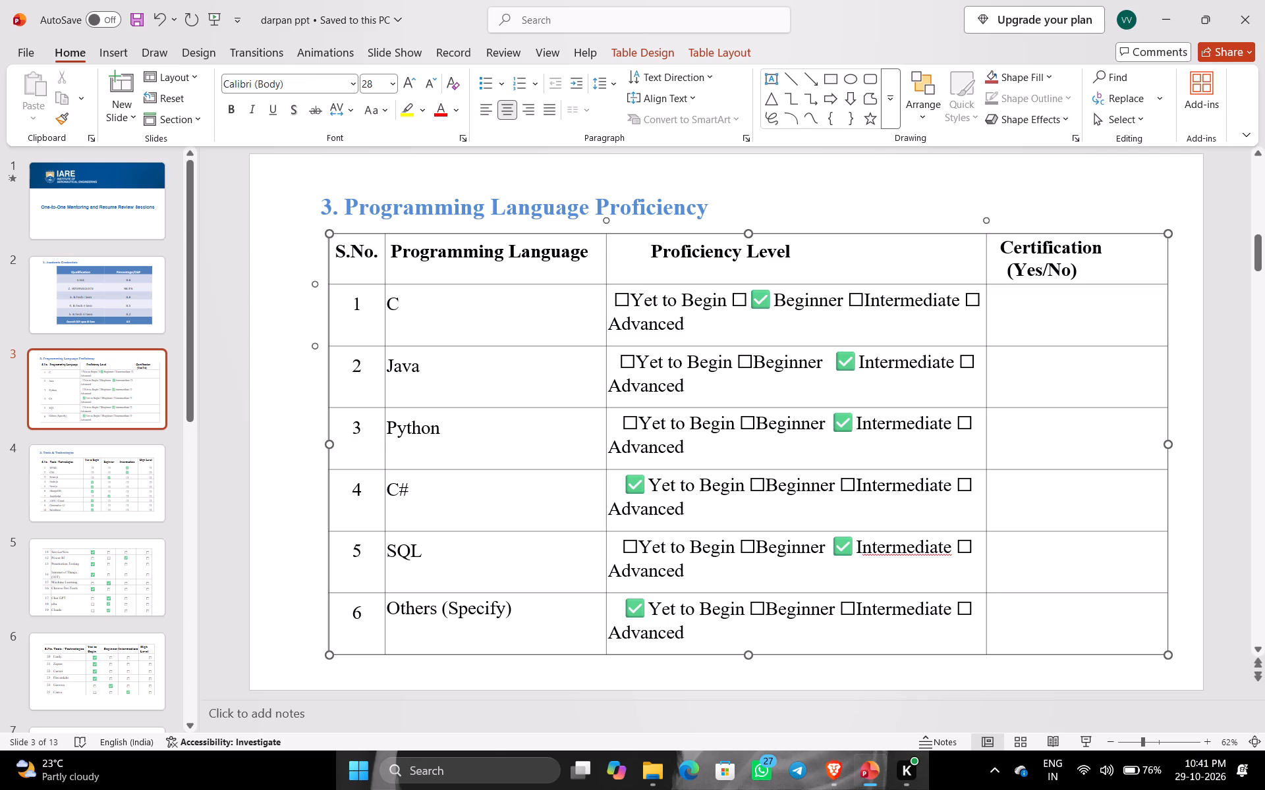
triple_click(760, 297)
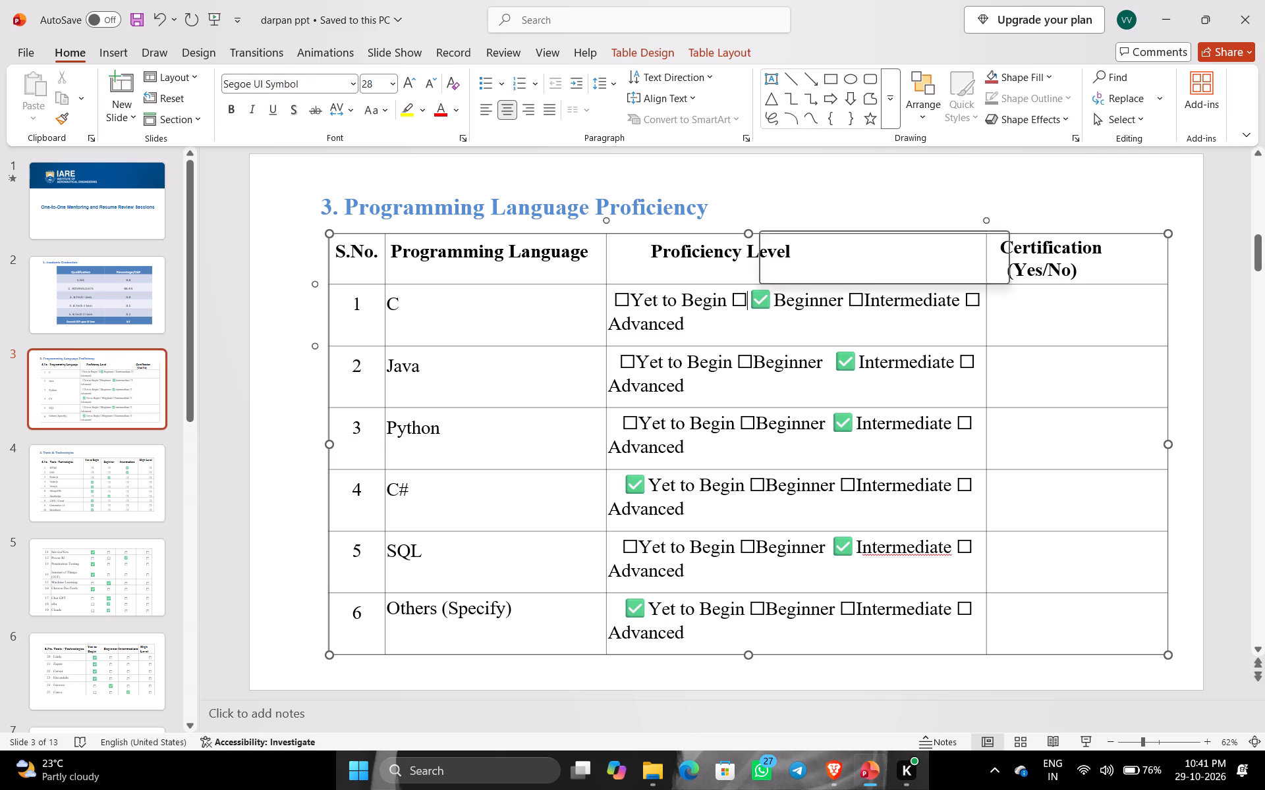
left_click(760, 297)
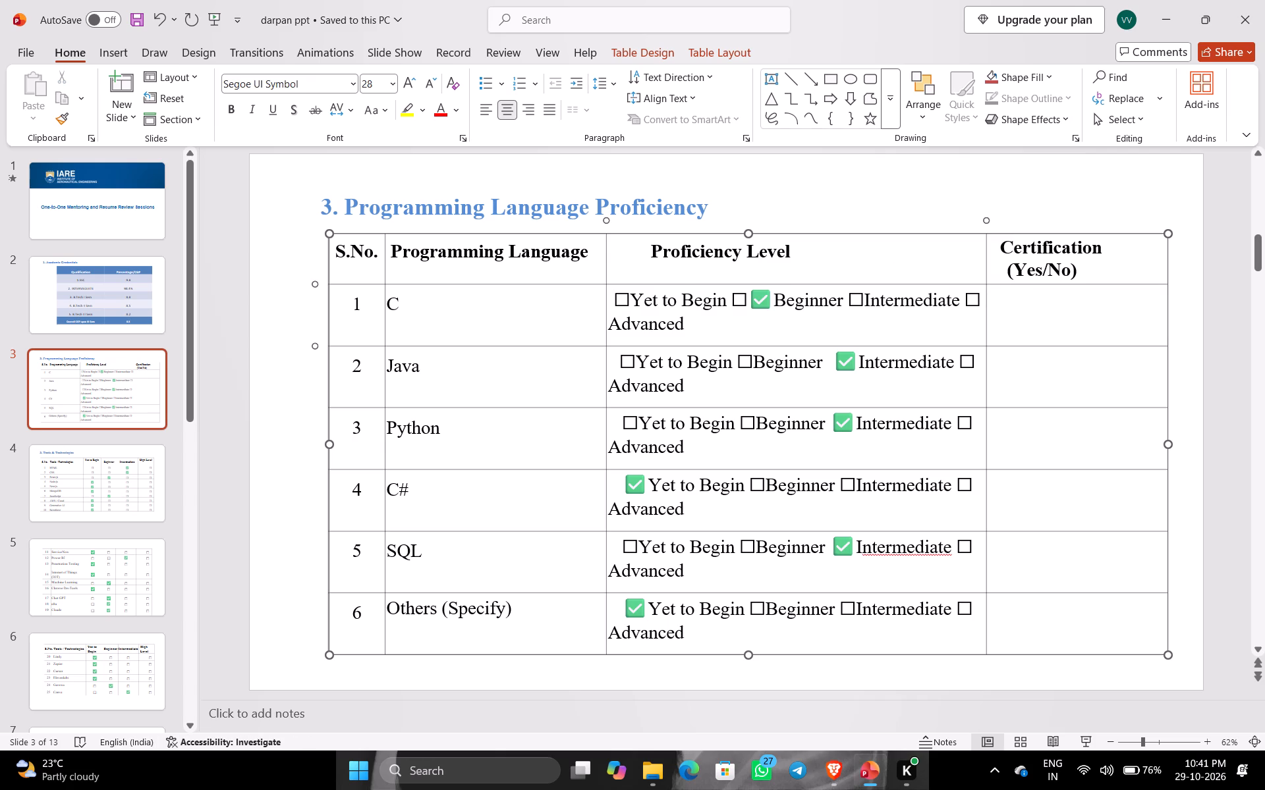
left_click_drag(747, 296, 770, 300)
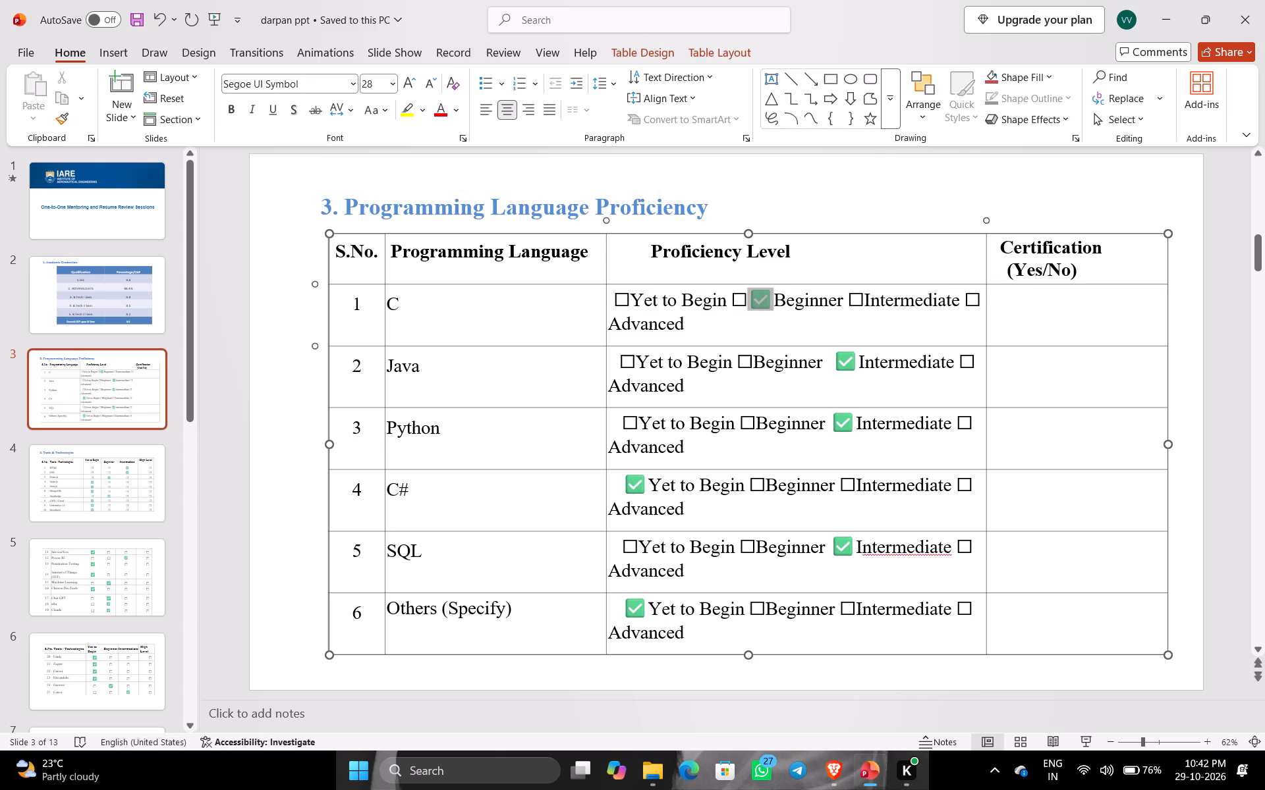
left_click_drag(770, 300, 772, 300)
key("ctrl+c")
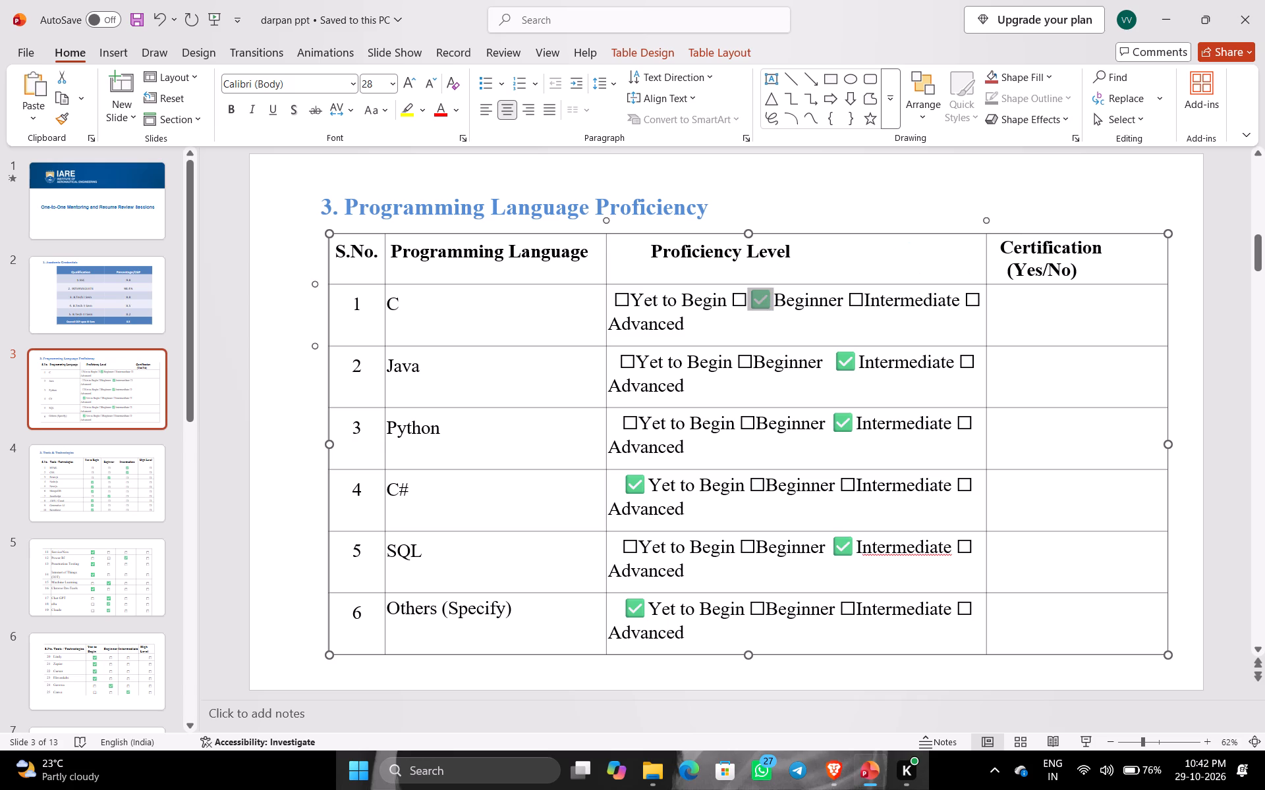
left_click(618, 300)
left_click(634, 300)
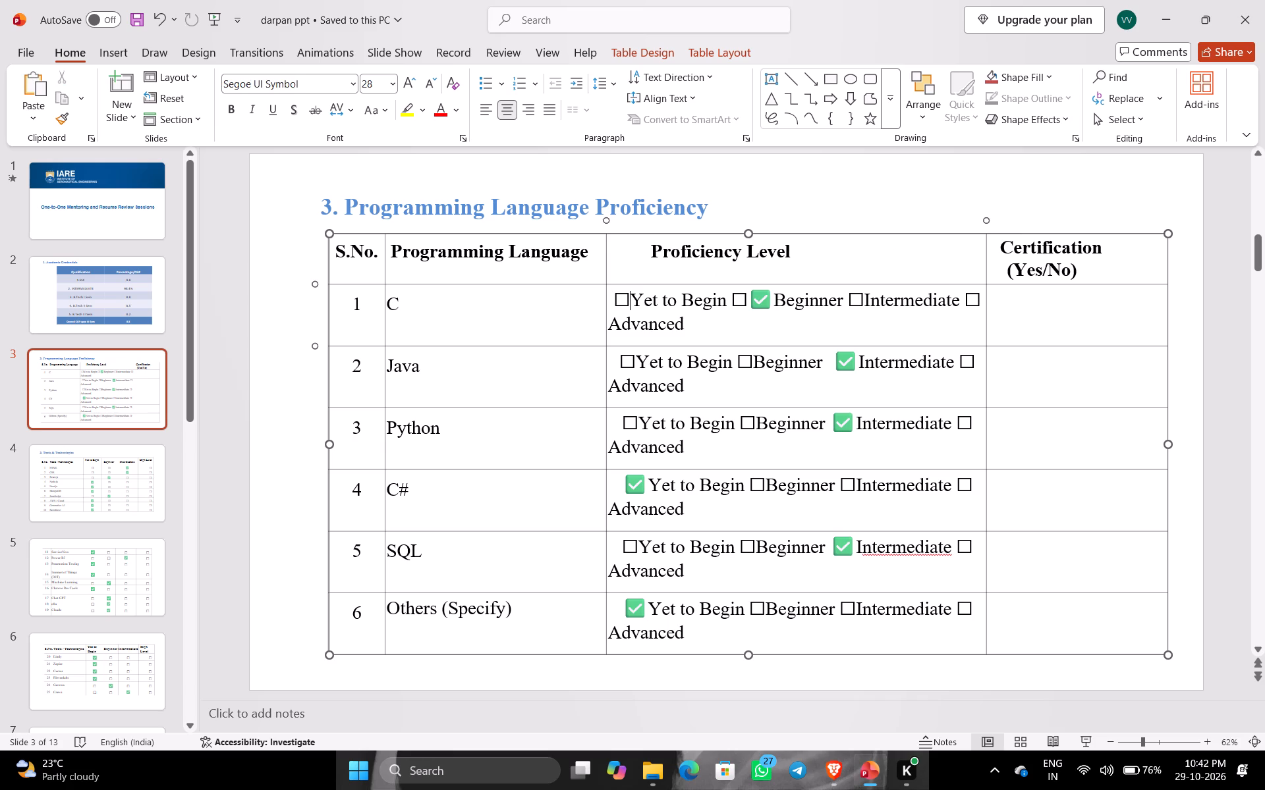
key("ctrl+v")
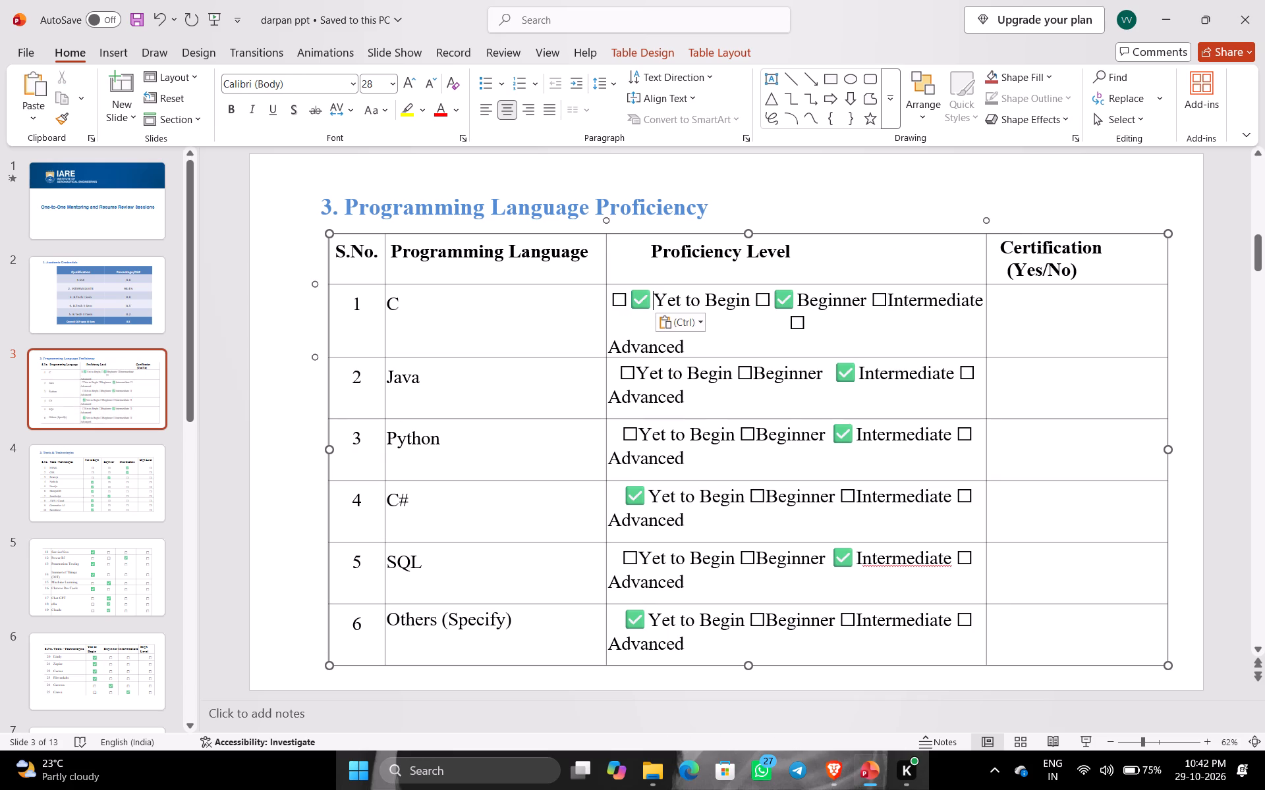
left_click(792, 301)
key("BackSpace")
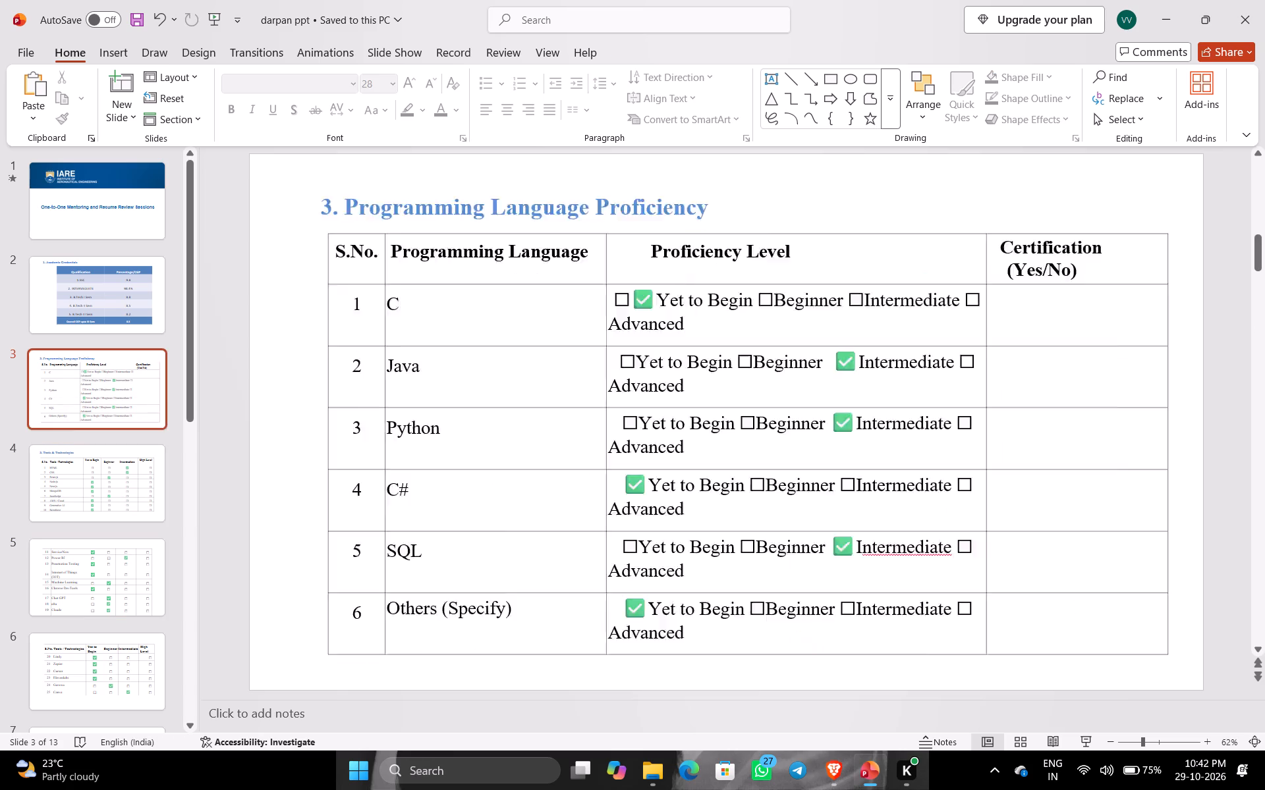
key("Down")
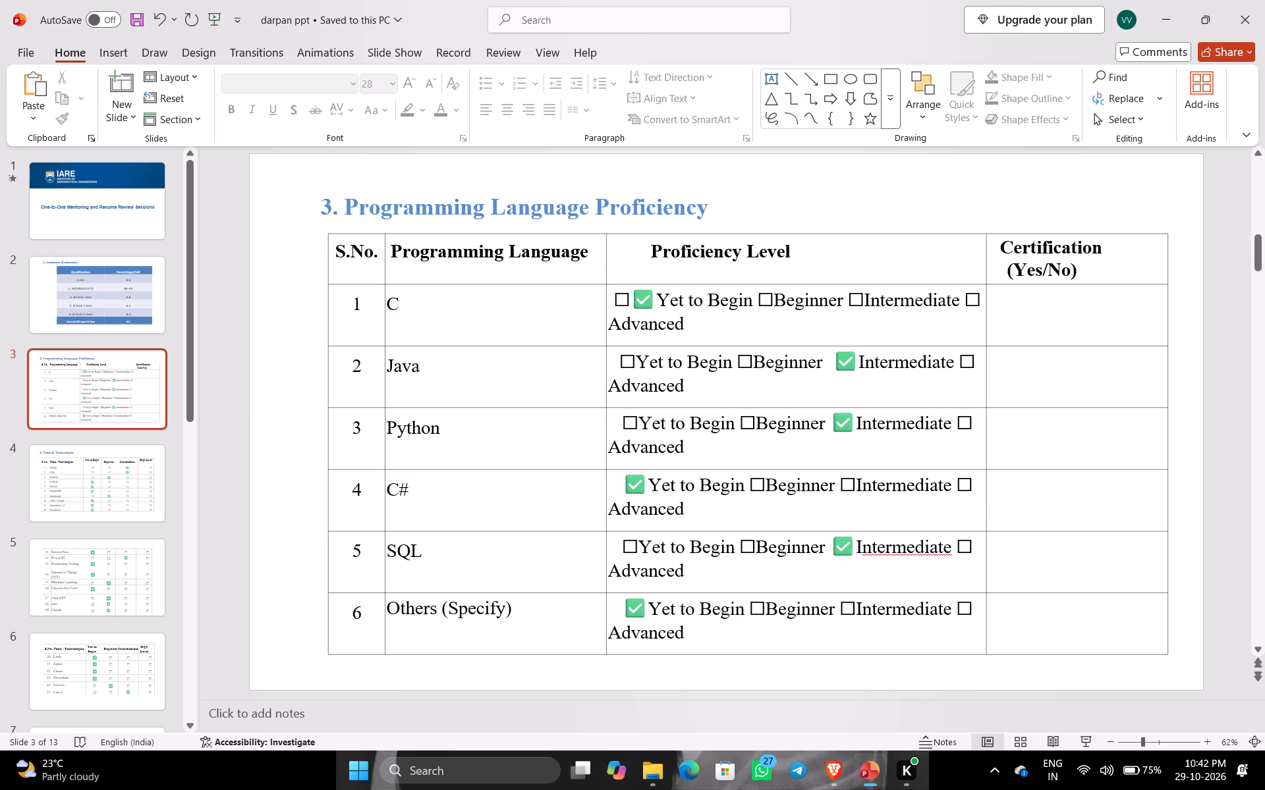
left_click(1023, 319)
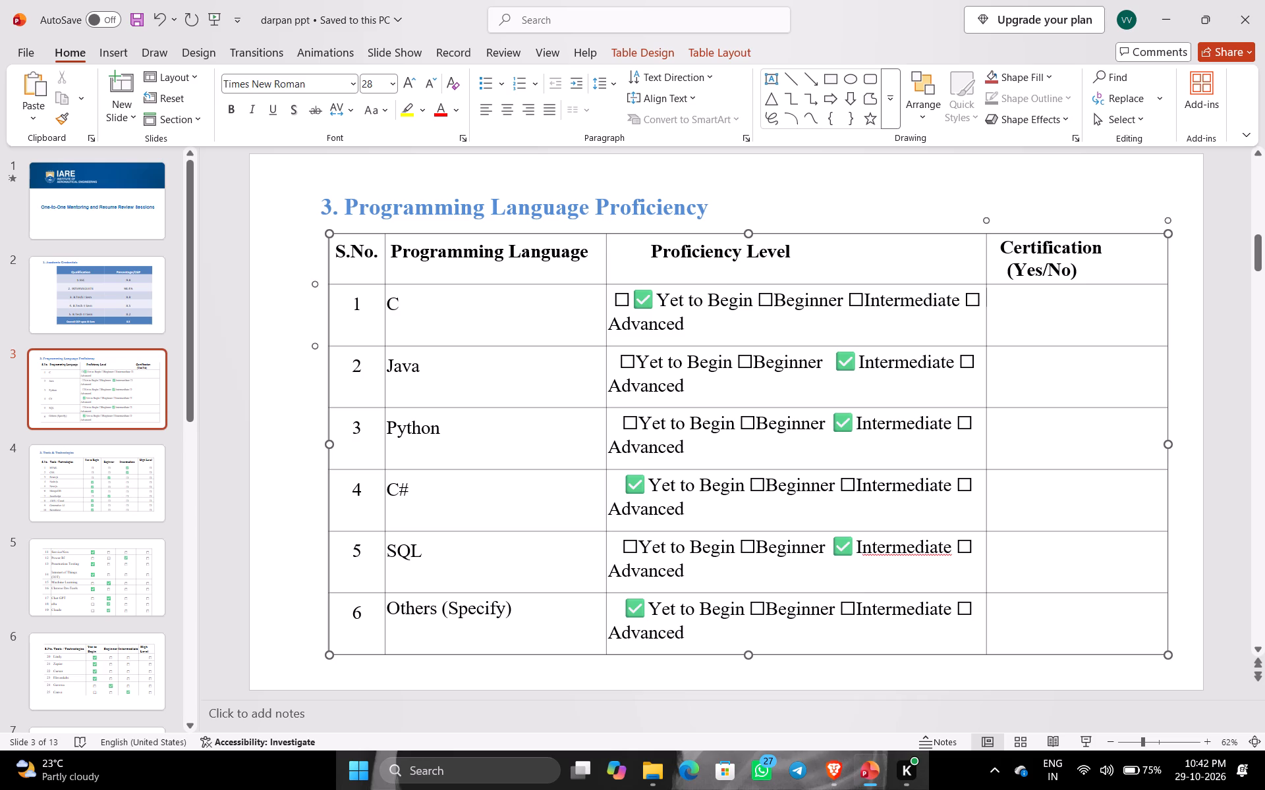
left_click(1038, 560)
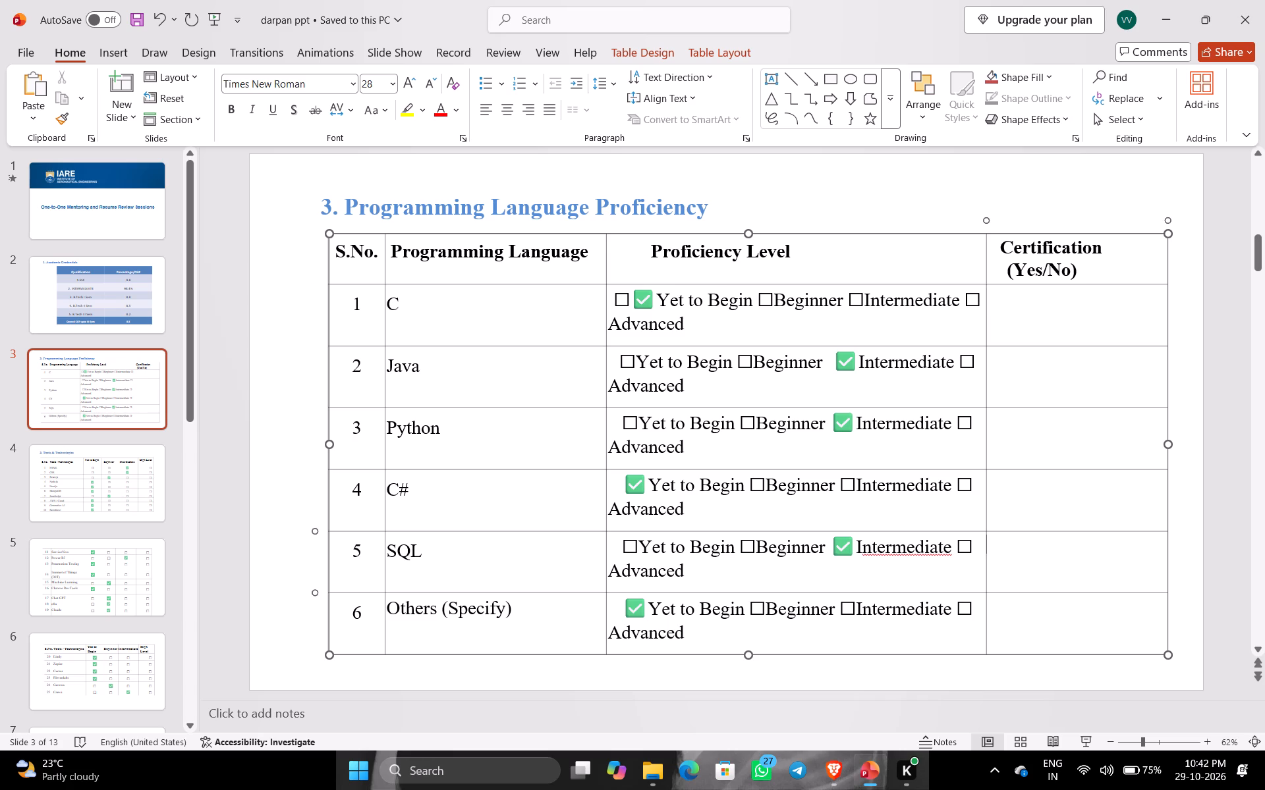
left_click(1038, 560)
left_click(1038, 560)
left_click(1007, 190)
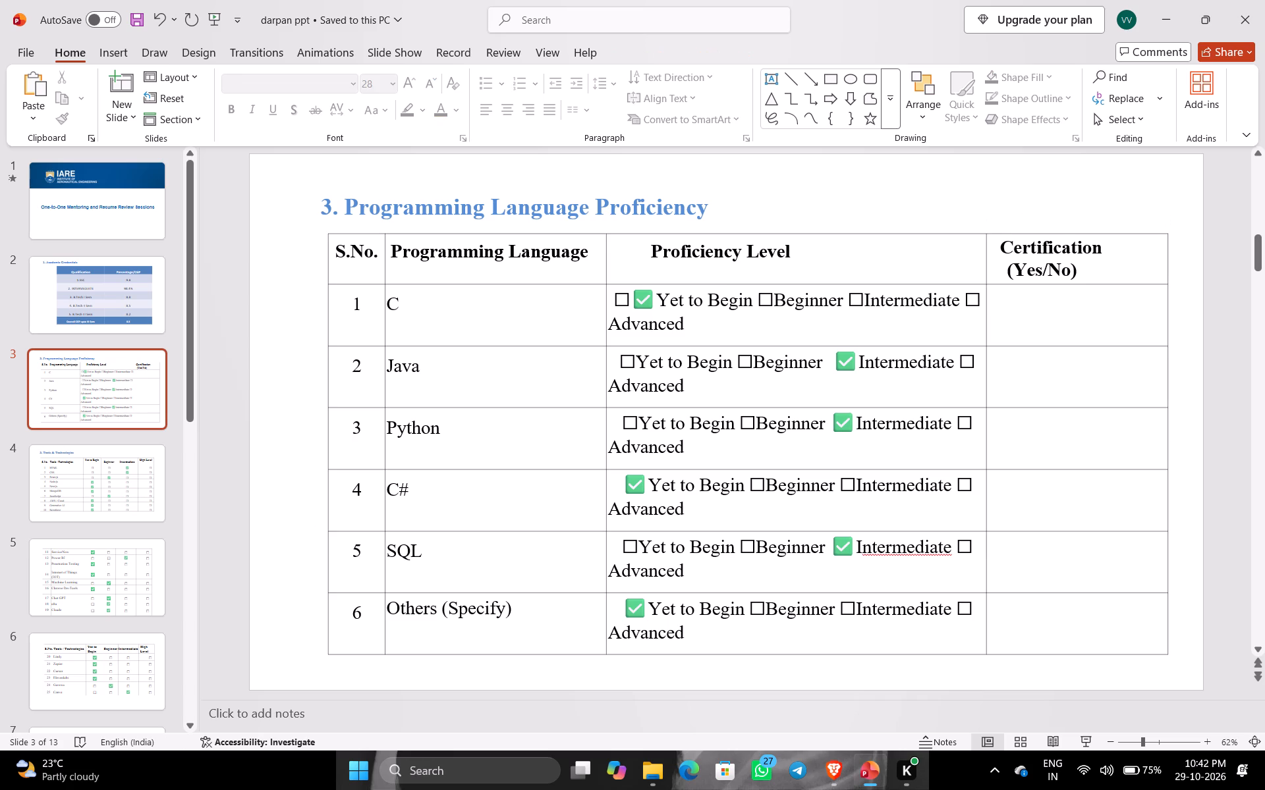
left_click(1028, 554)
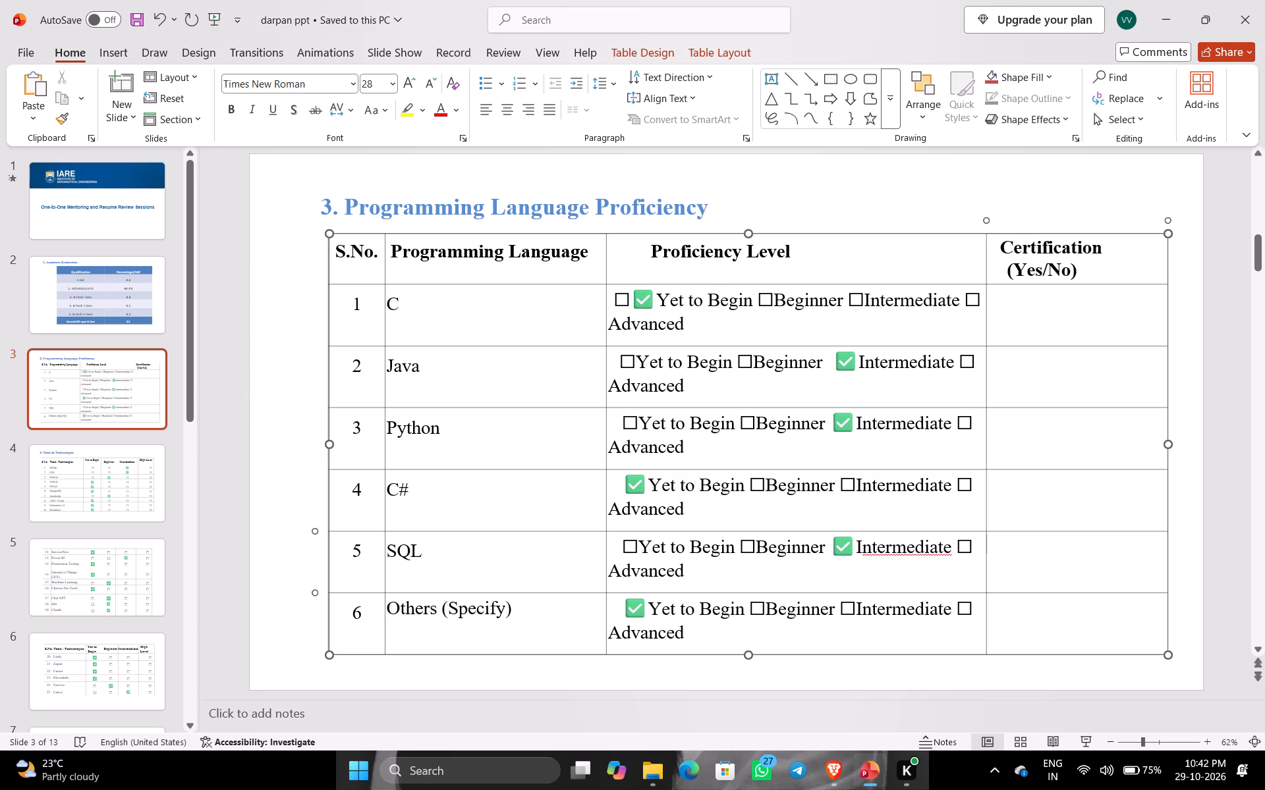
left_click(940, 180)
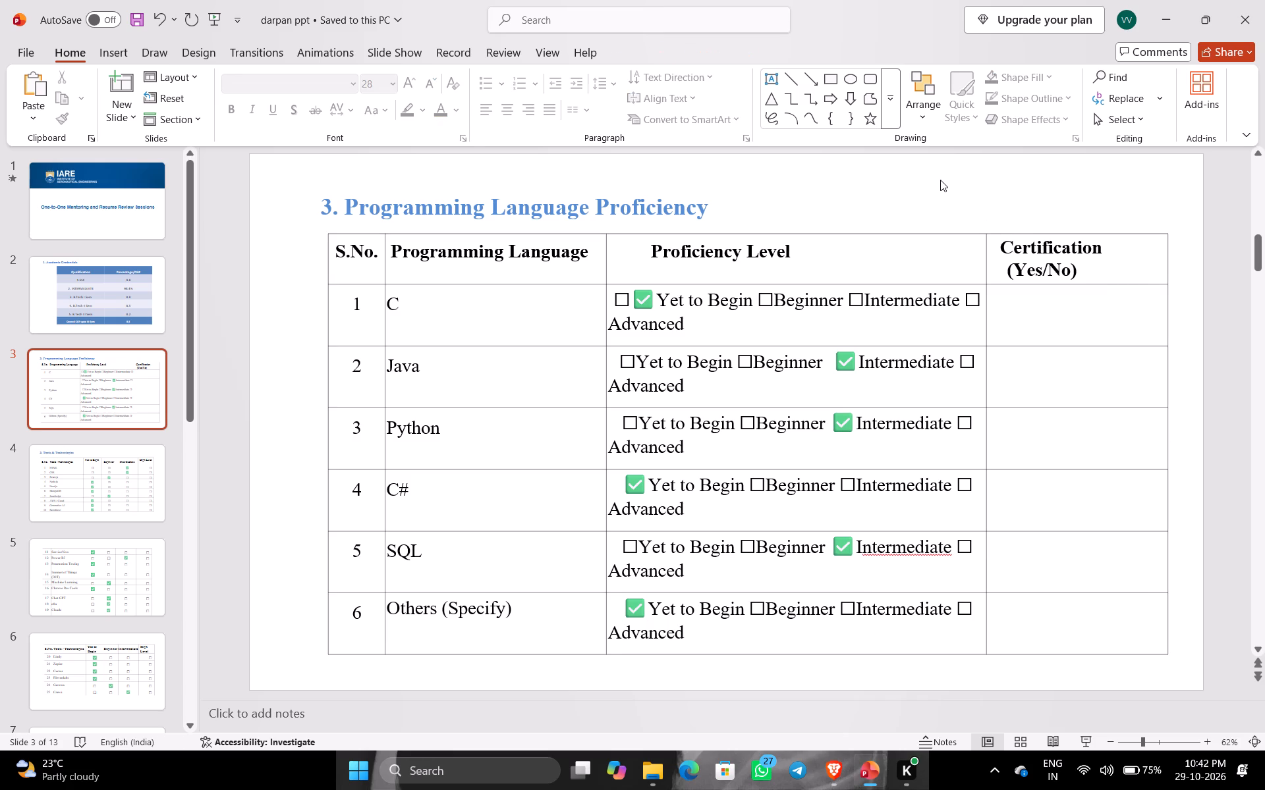
On the Tools & Technologies slide, move the green check mark in the React.js row from Beginner to Yet to Begin, replacing the empty checkbox.
key("Down")
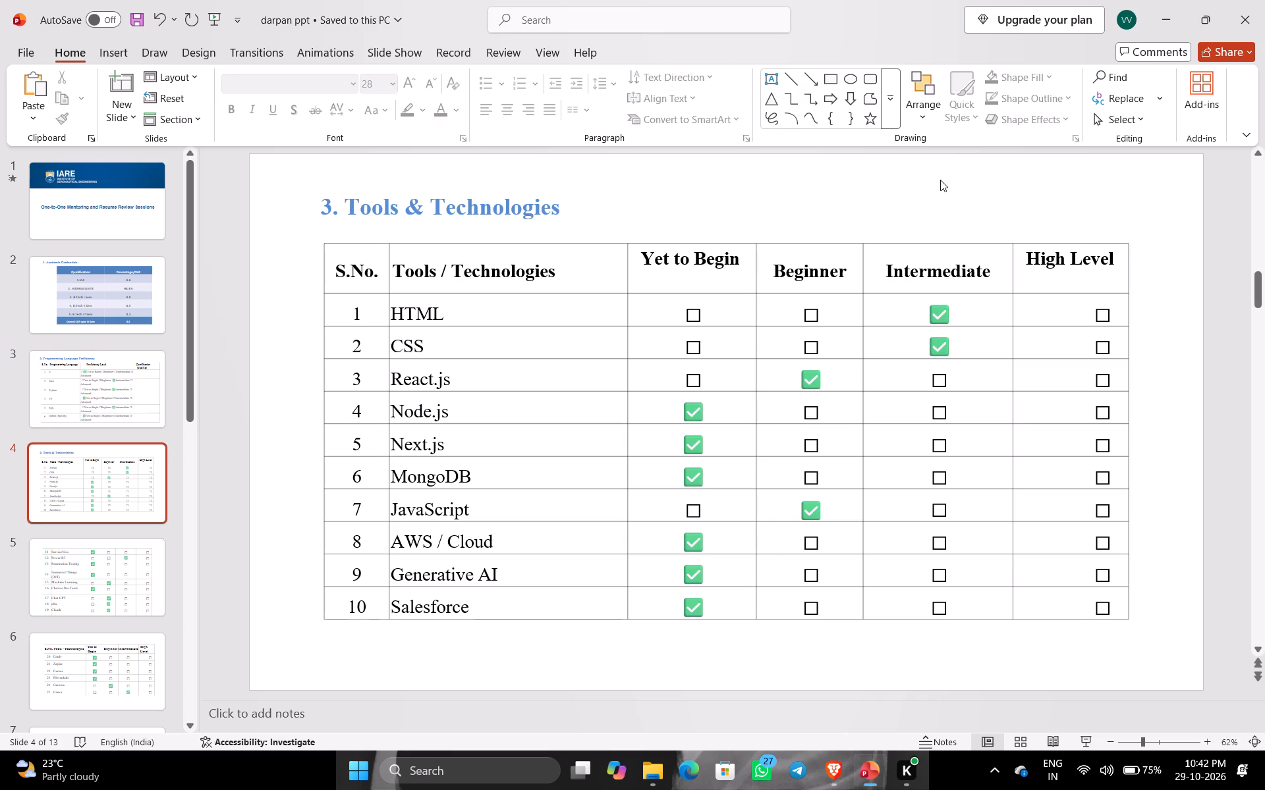
left_click(812, 381)
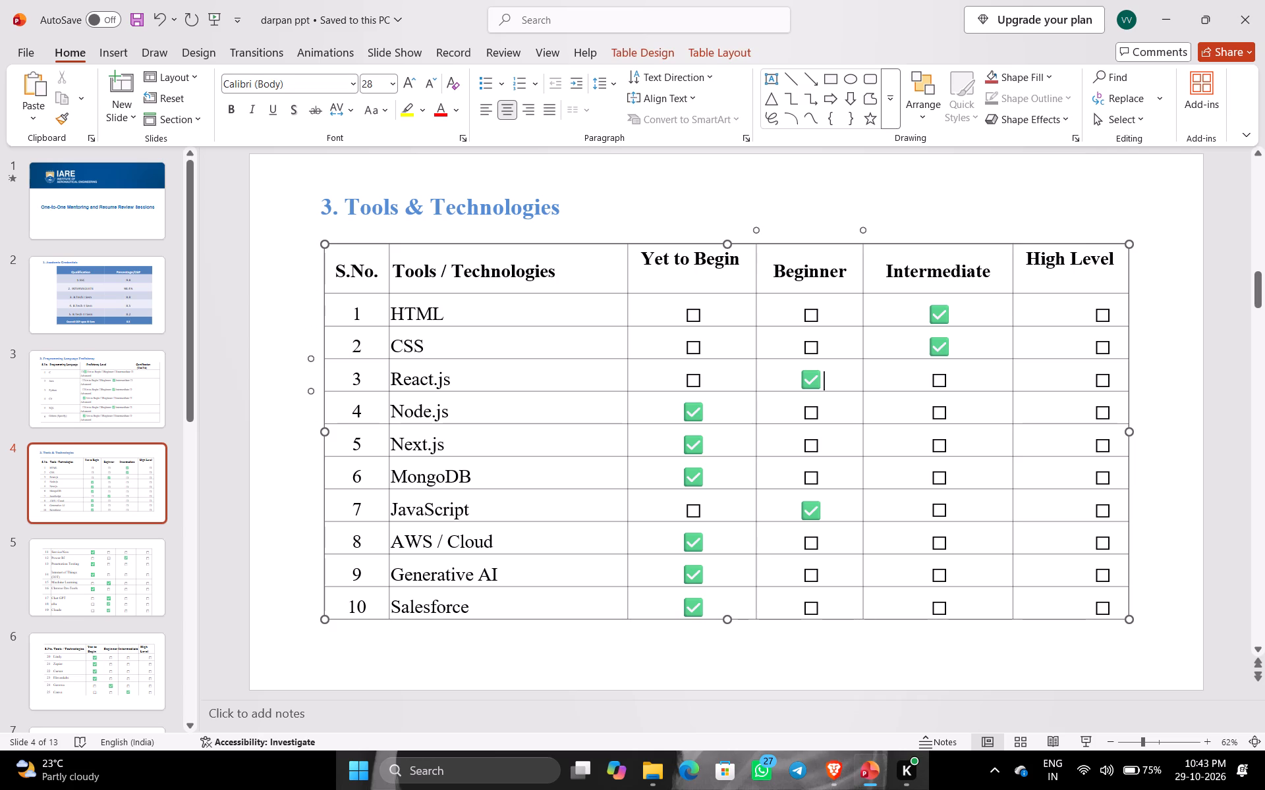
key("BackSpace")
key("ctrl+z")
left_click_drag(798, 375, 798, 375)
left_click_drag(798, 375, 829, 376)
key("ctrl+c")
key("BackSpace")
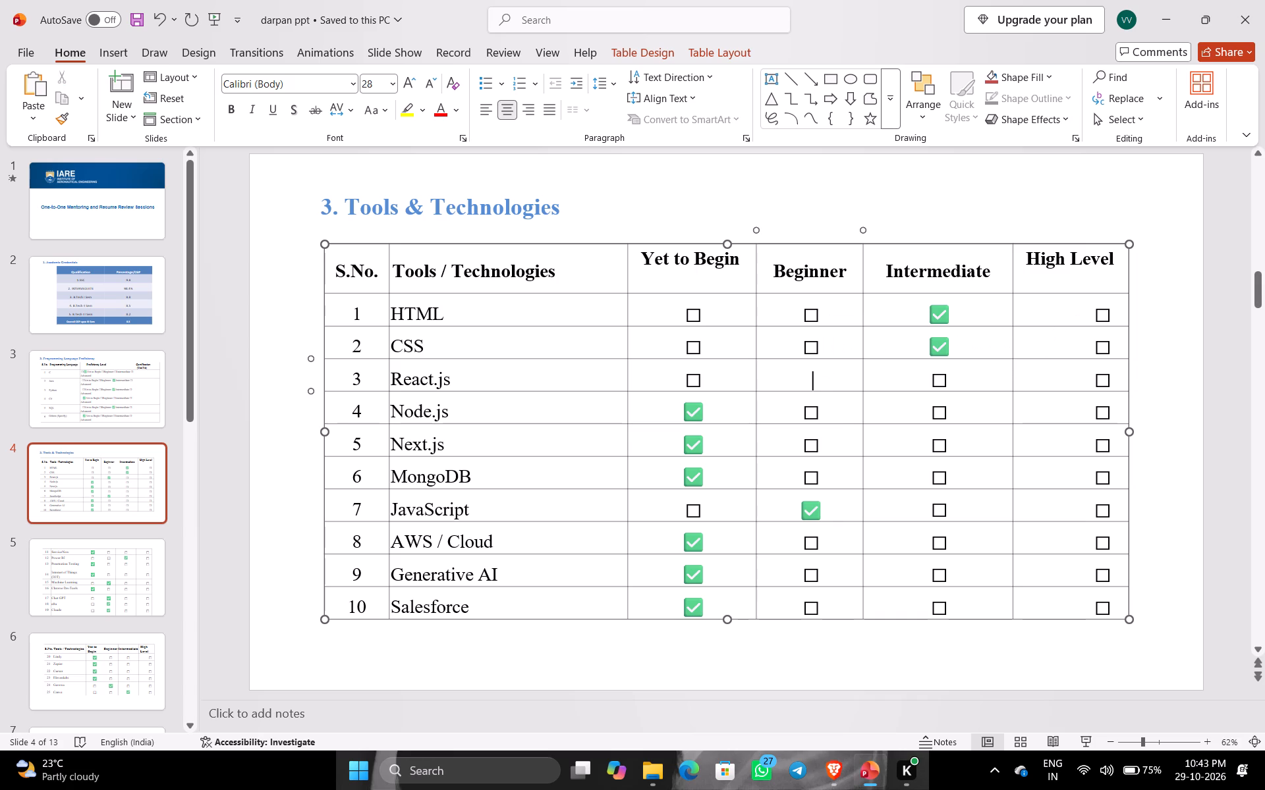
left_click(689, 377)
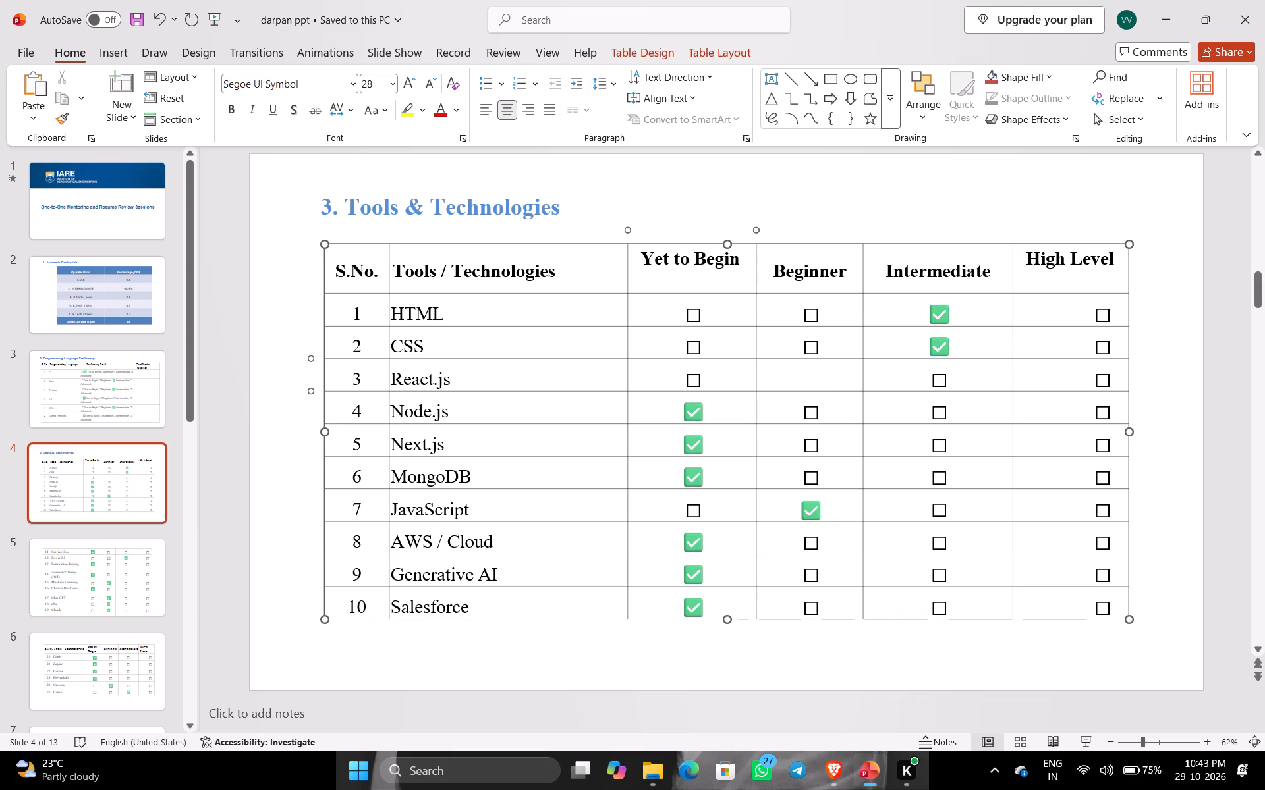
key("ctrl+v")
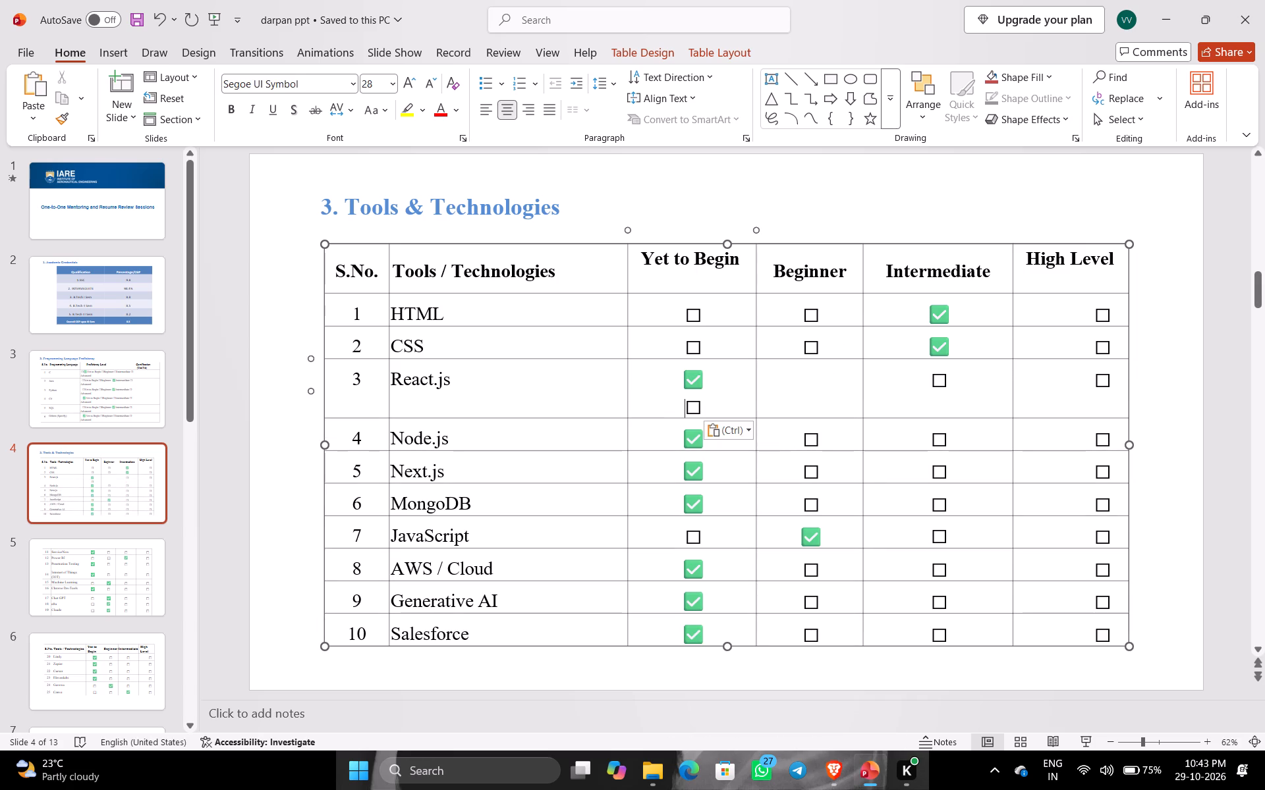
left_click_drag(685, 410, 698, 410)
left_click_drag(698, 410, 704, 408)
key("ctrl+c")
key("BackSpace")
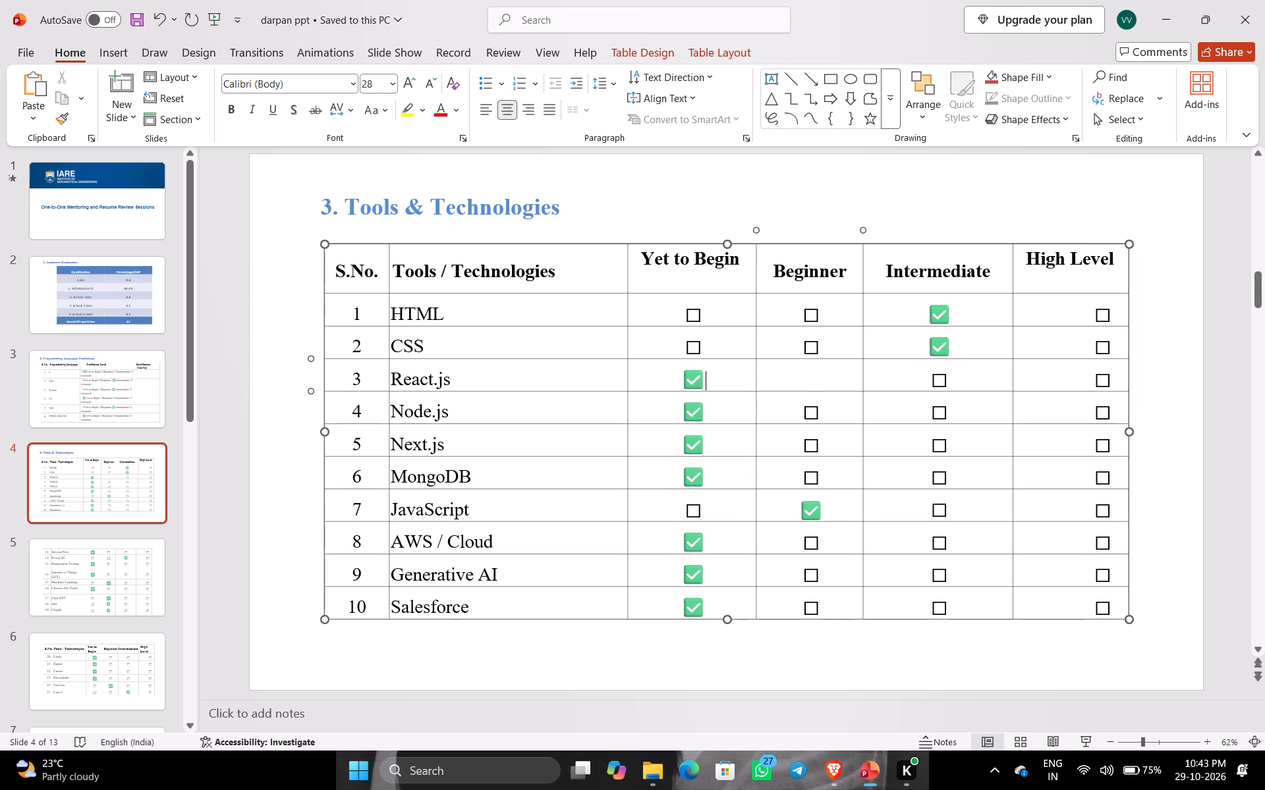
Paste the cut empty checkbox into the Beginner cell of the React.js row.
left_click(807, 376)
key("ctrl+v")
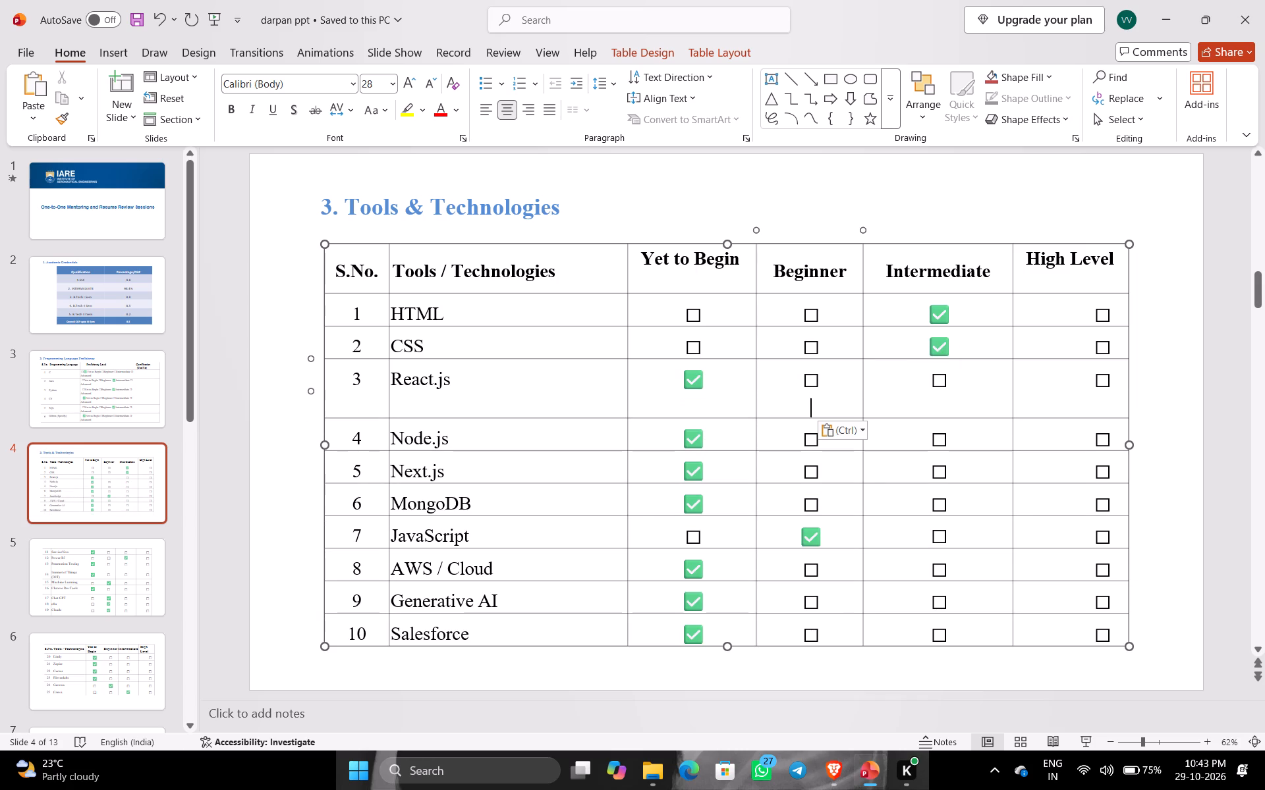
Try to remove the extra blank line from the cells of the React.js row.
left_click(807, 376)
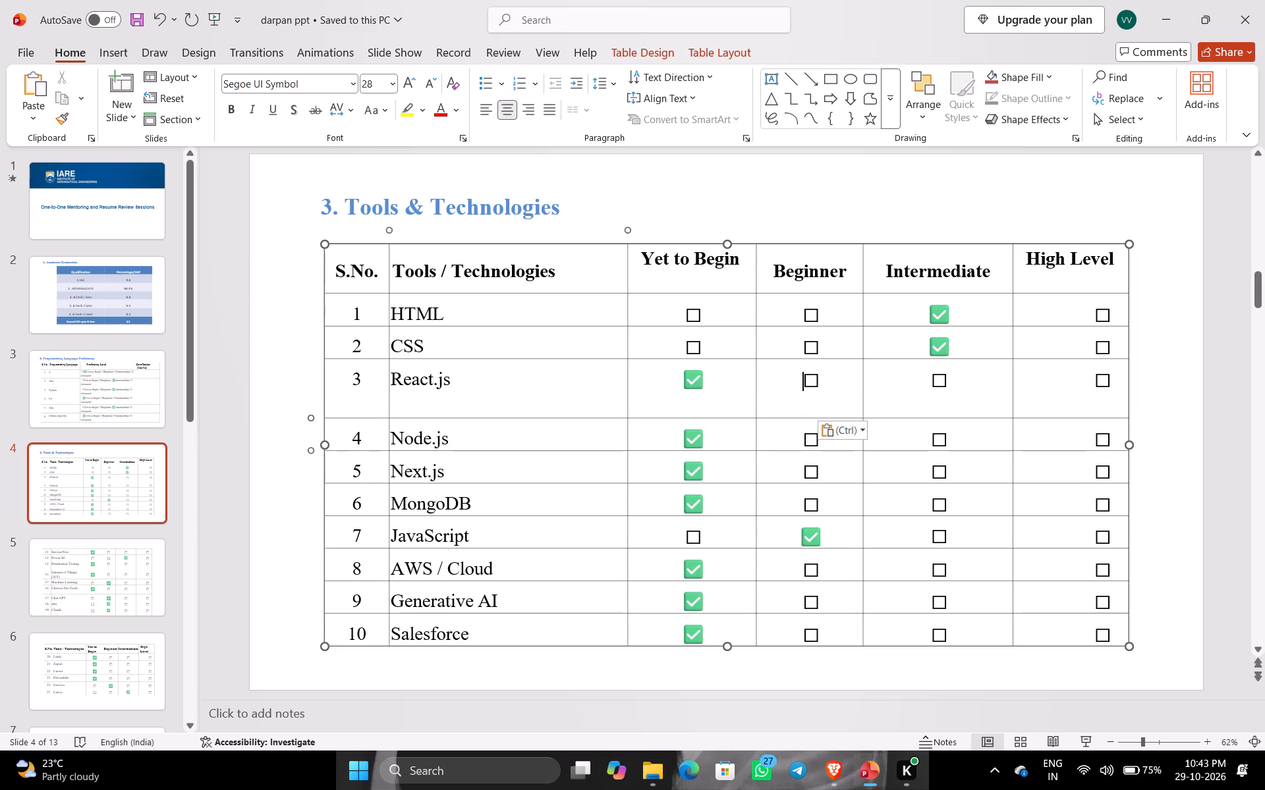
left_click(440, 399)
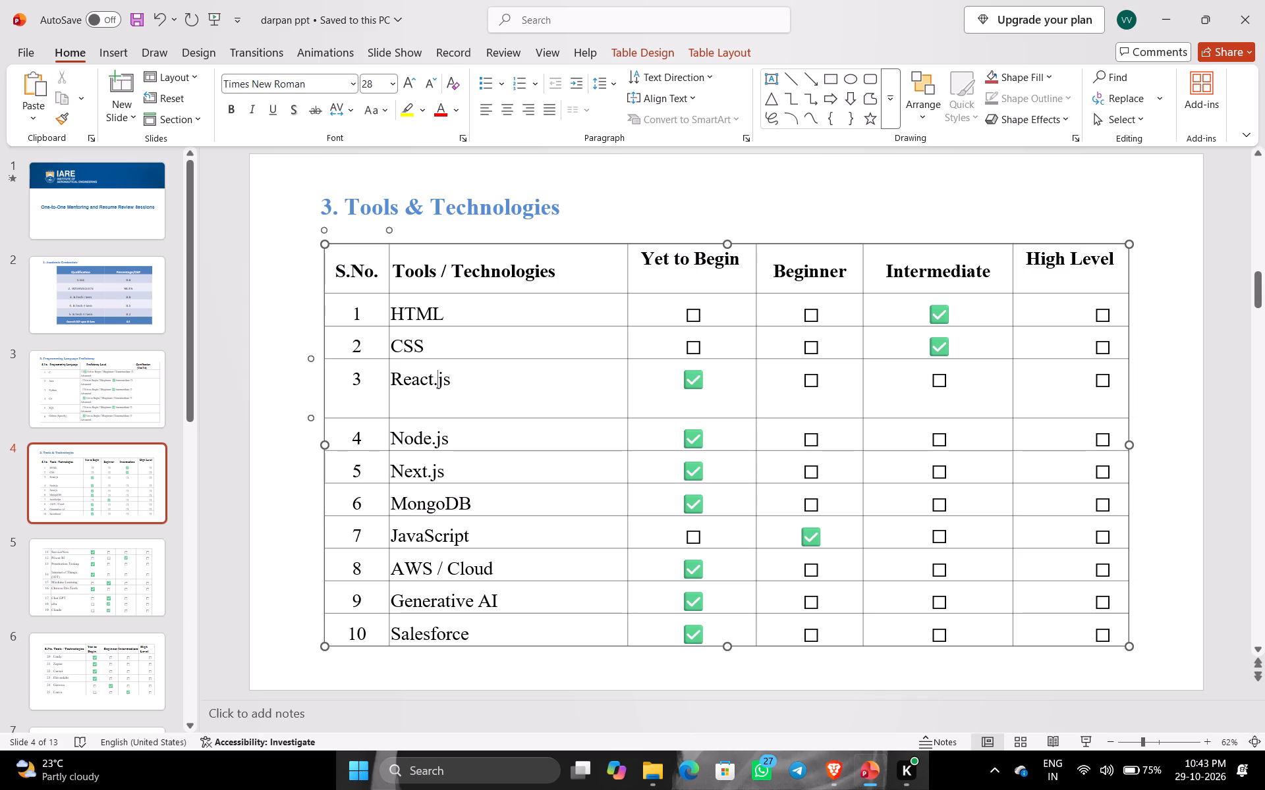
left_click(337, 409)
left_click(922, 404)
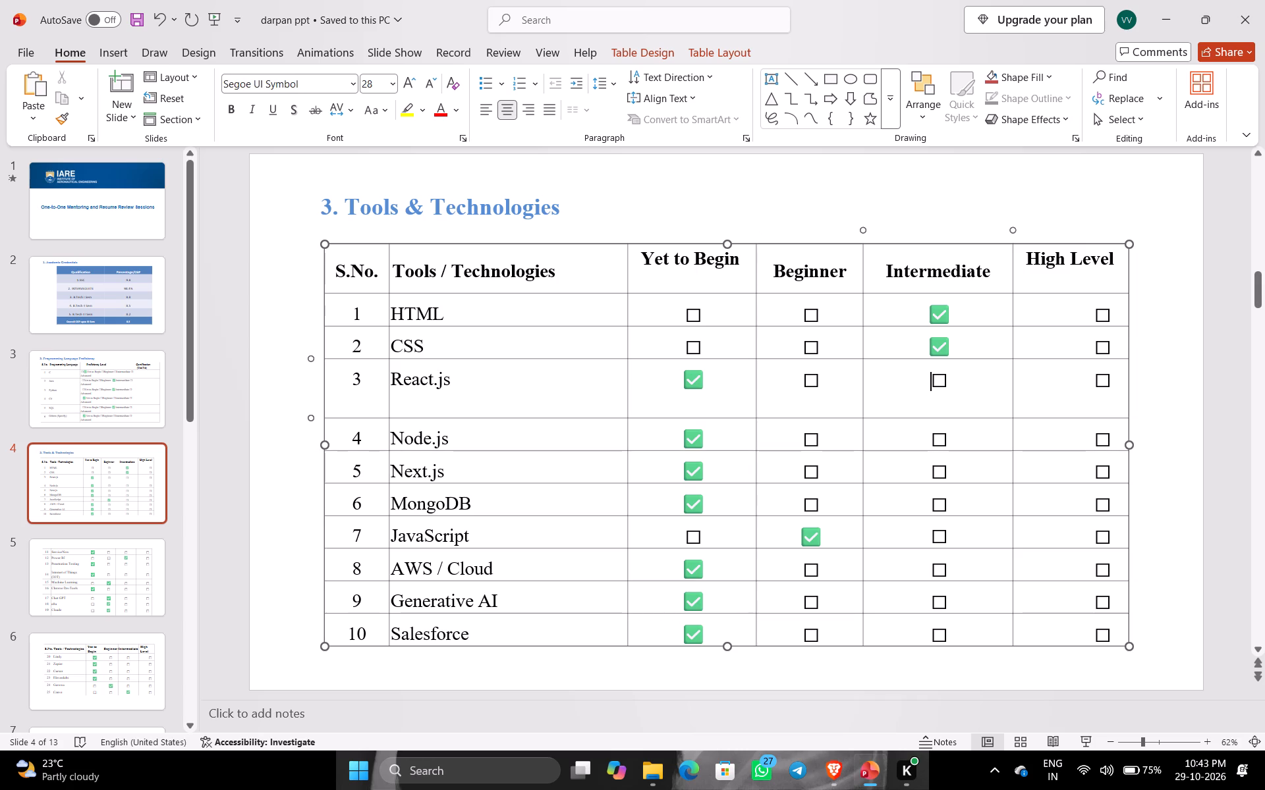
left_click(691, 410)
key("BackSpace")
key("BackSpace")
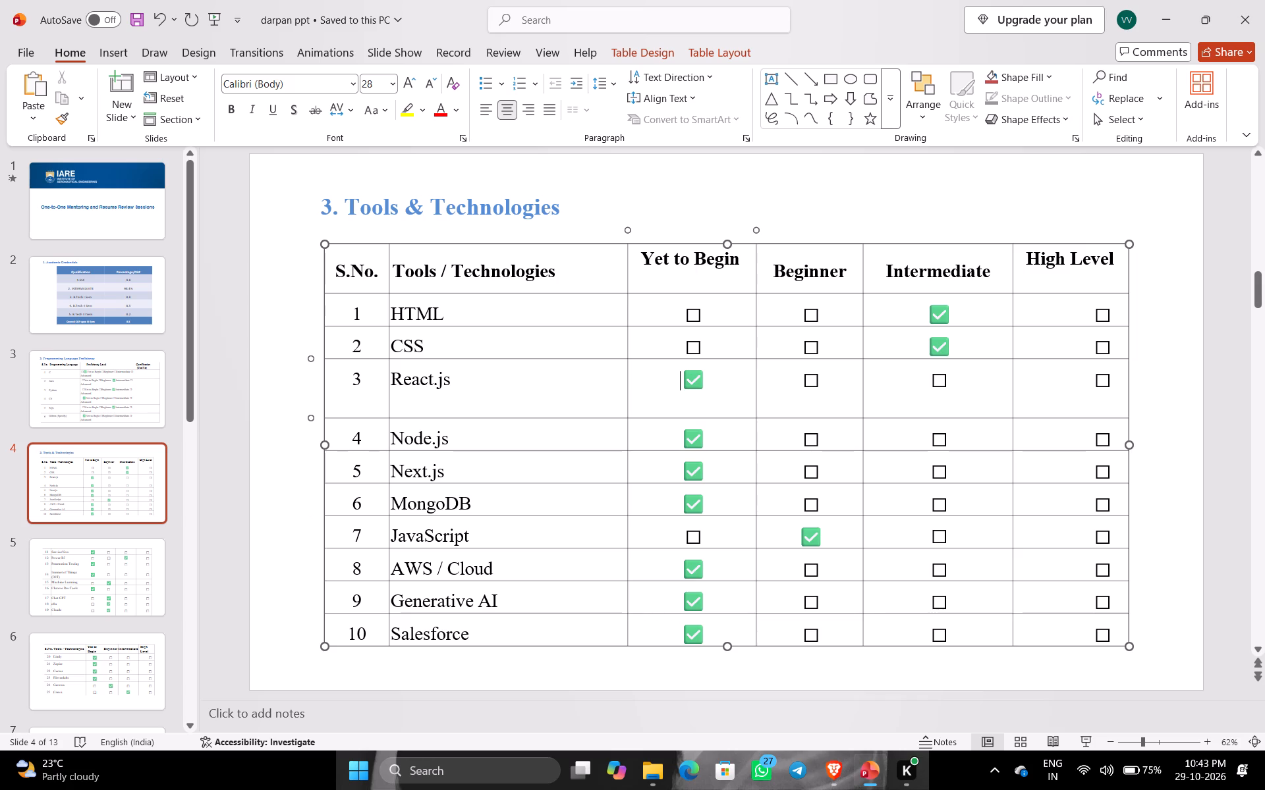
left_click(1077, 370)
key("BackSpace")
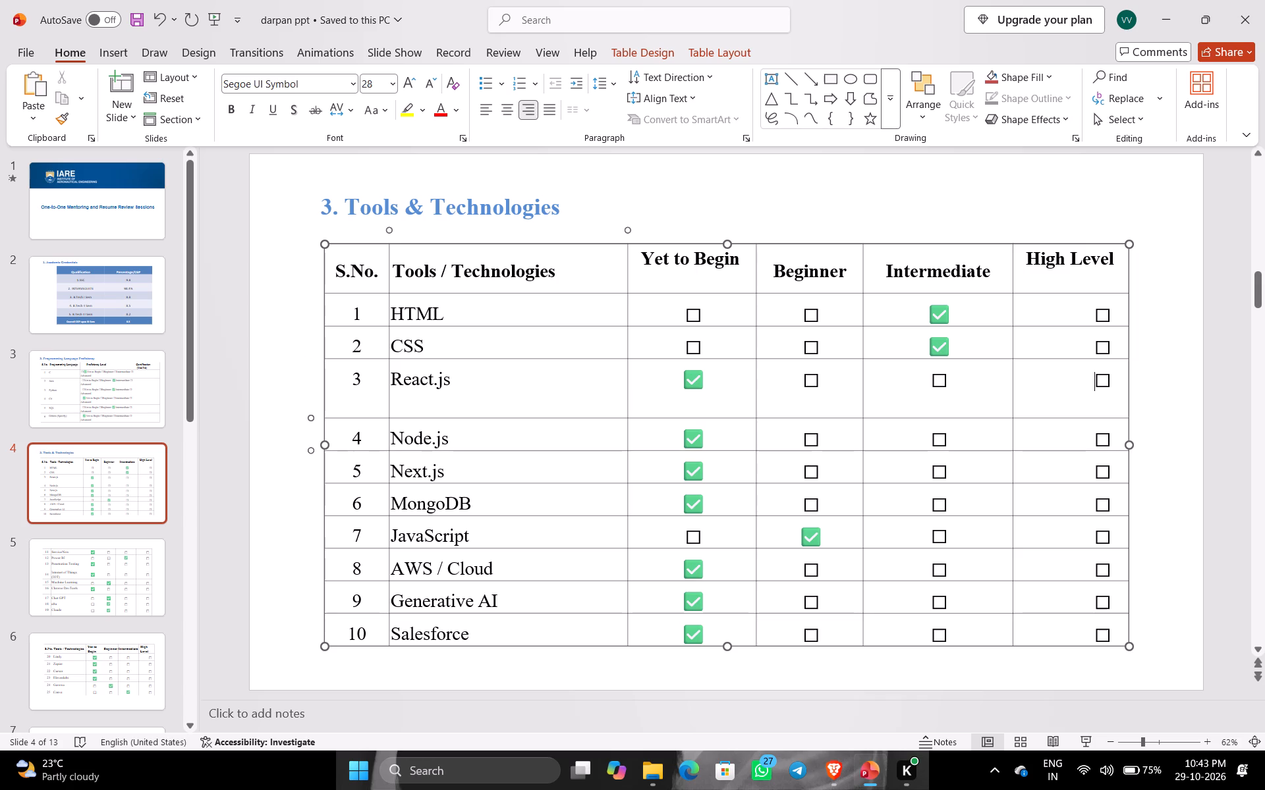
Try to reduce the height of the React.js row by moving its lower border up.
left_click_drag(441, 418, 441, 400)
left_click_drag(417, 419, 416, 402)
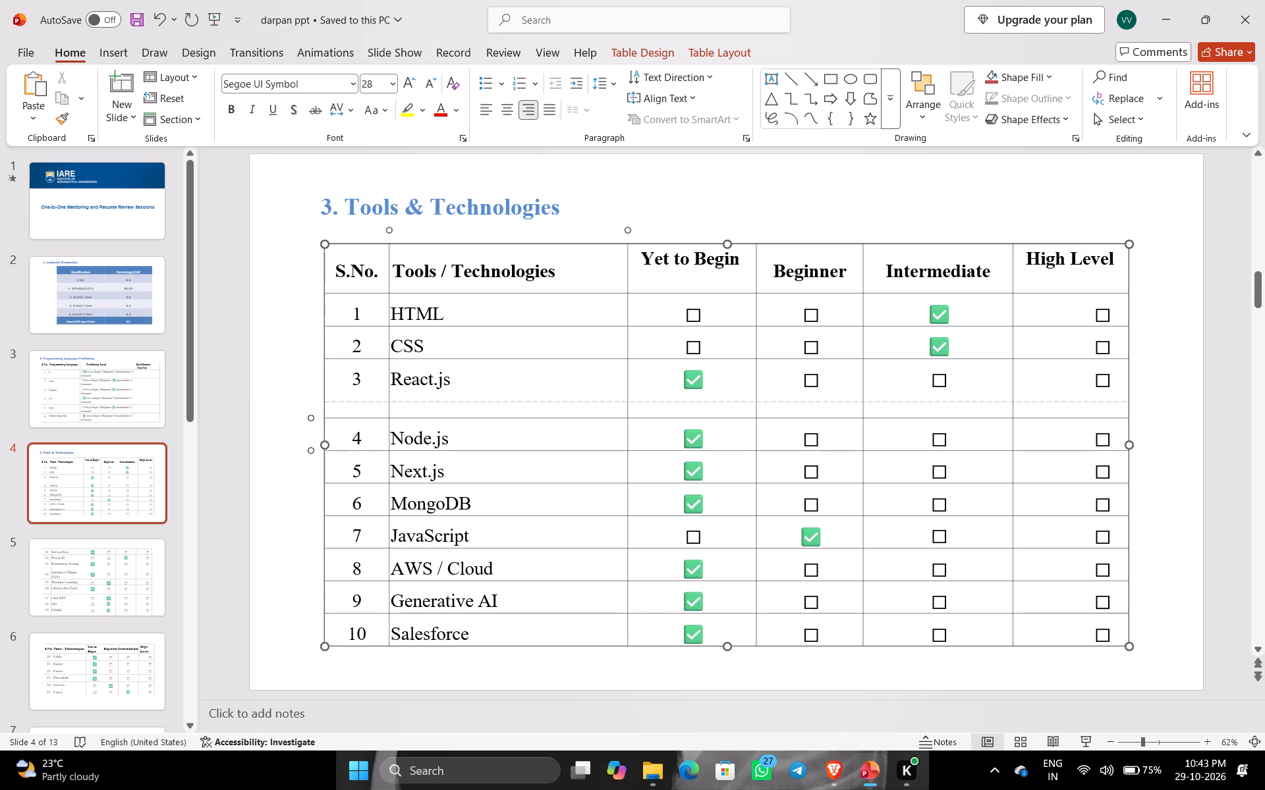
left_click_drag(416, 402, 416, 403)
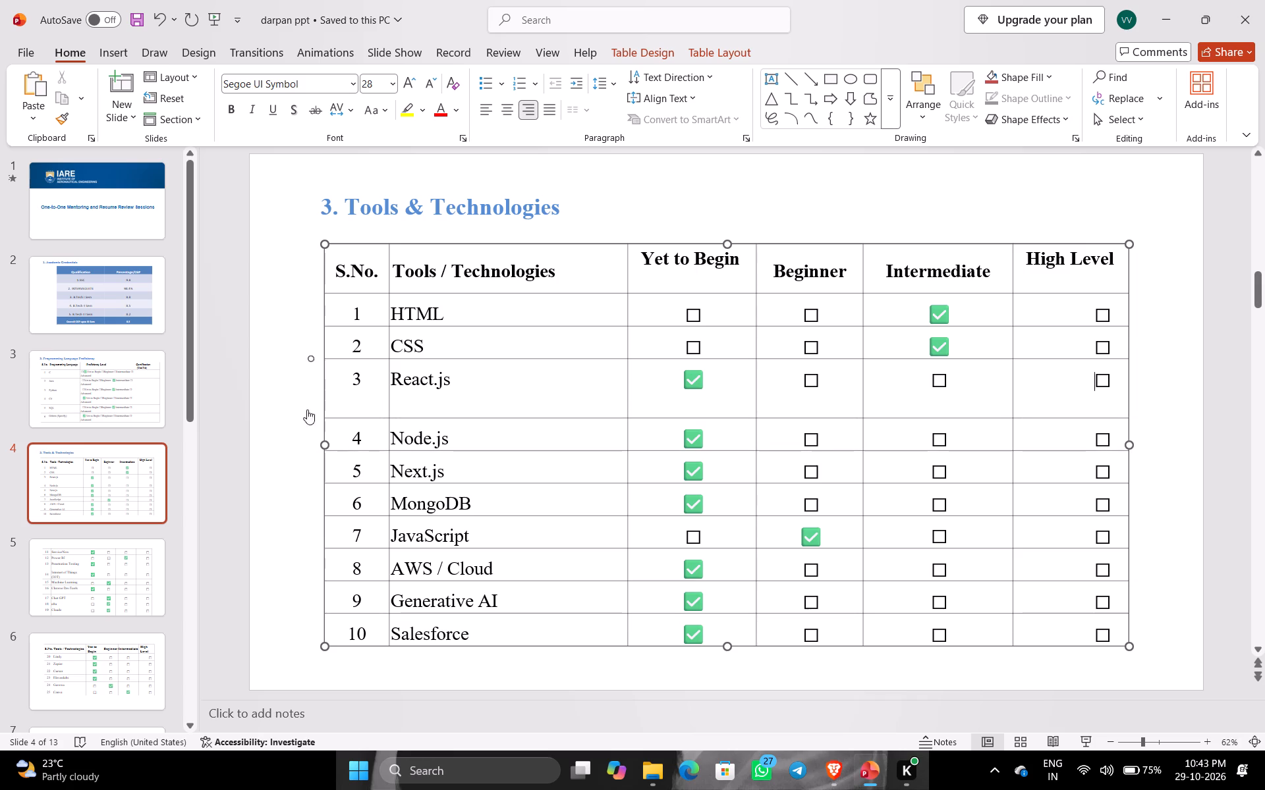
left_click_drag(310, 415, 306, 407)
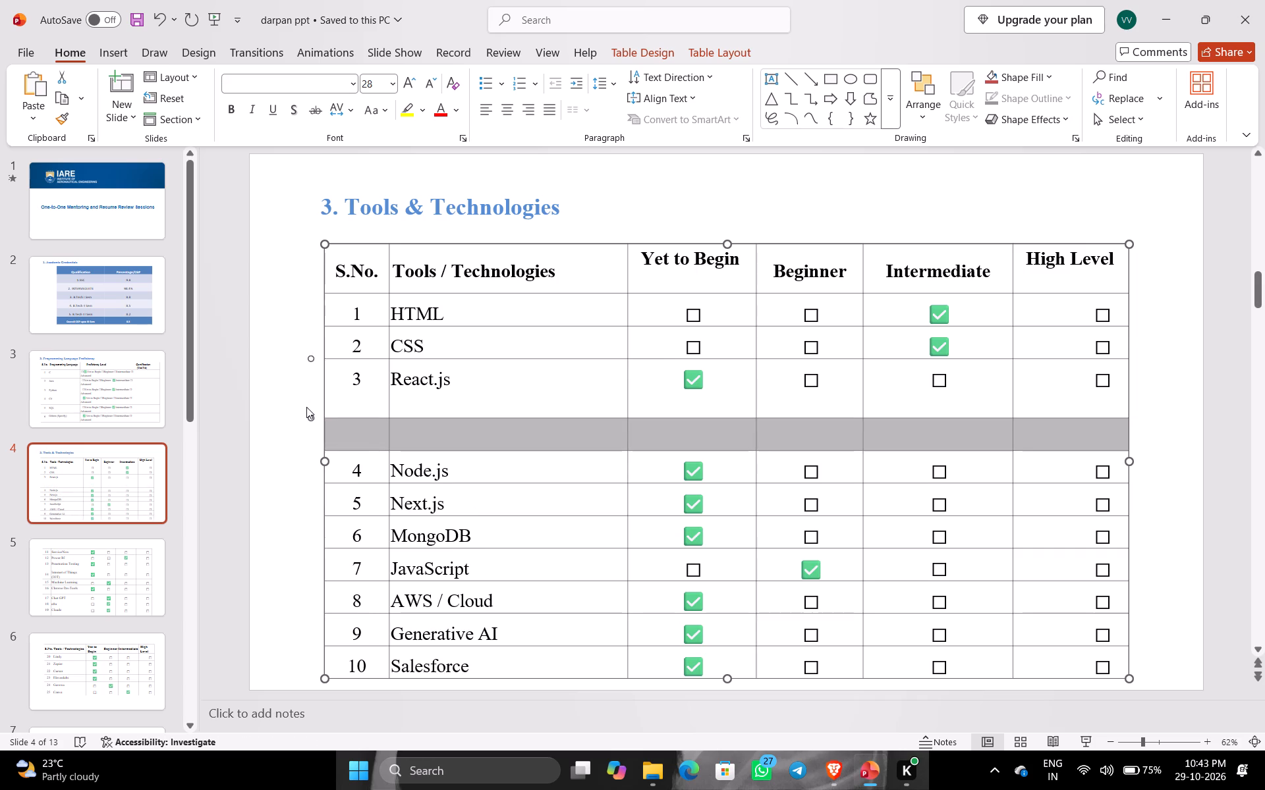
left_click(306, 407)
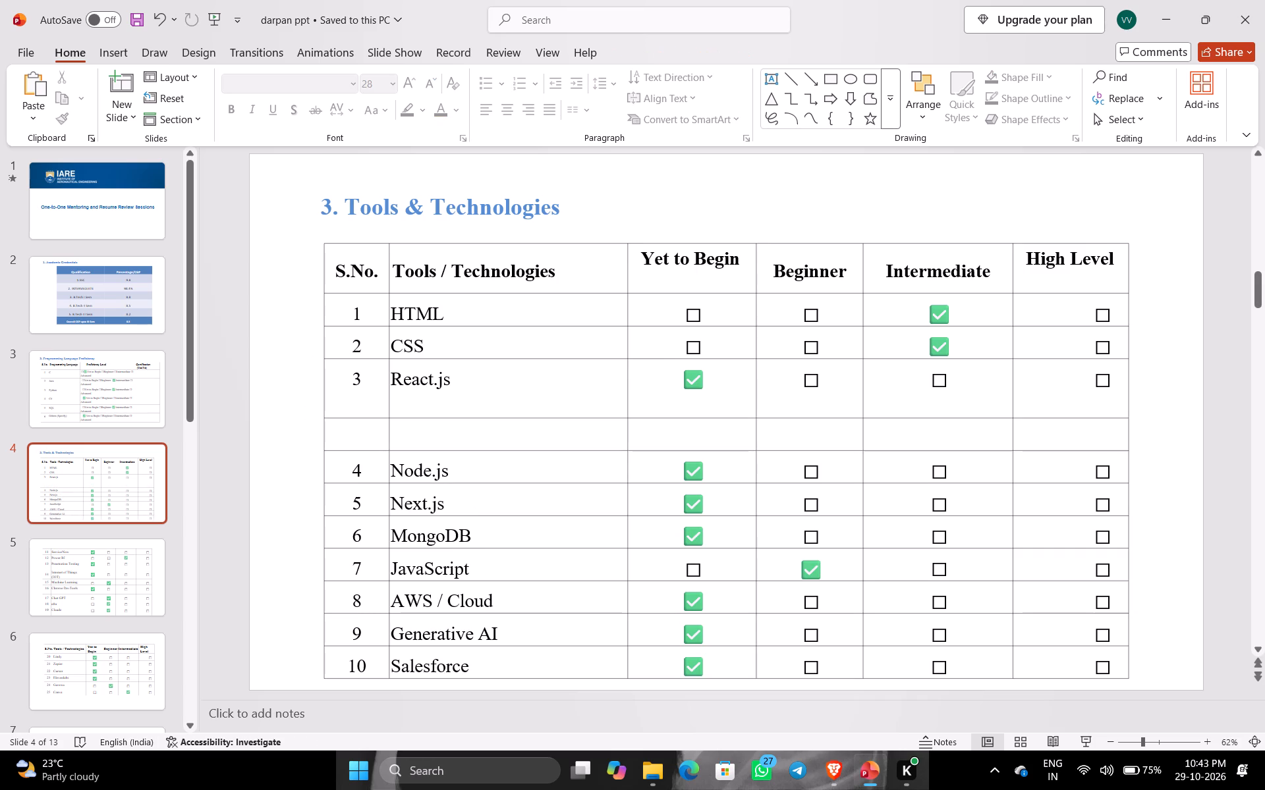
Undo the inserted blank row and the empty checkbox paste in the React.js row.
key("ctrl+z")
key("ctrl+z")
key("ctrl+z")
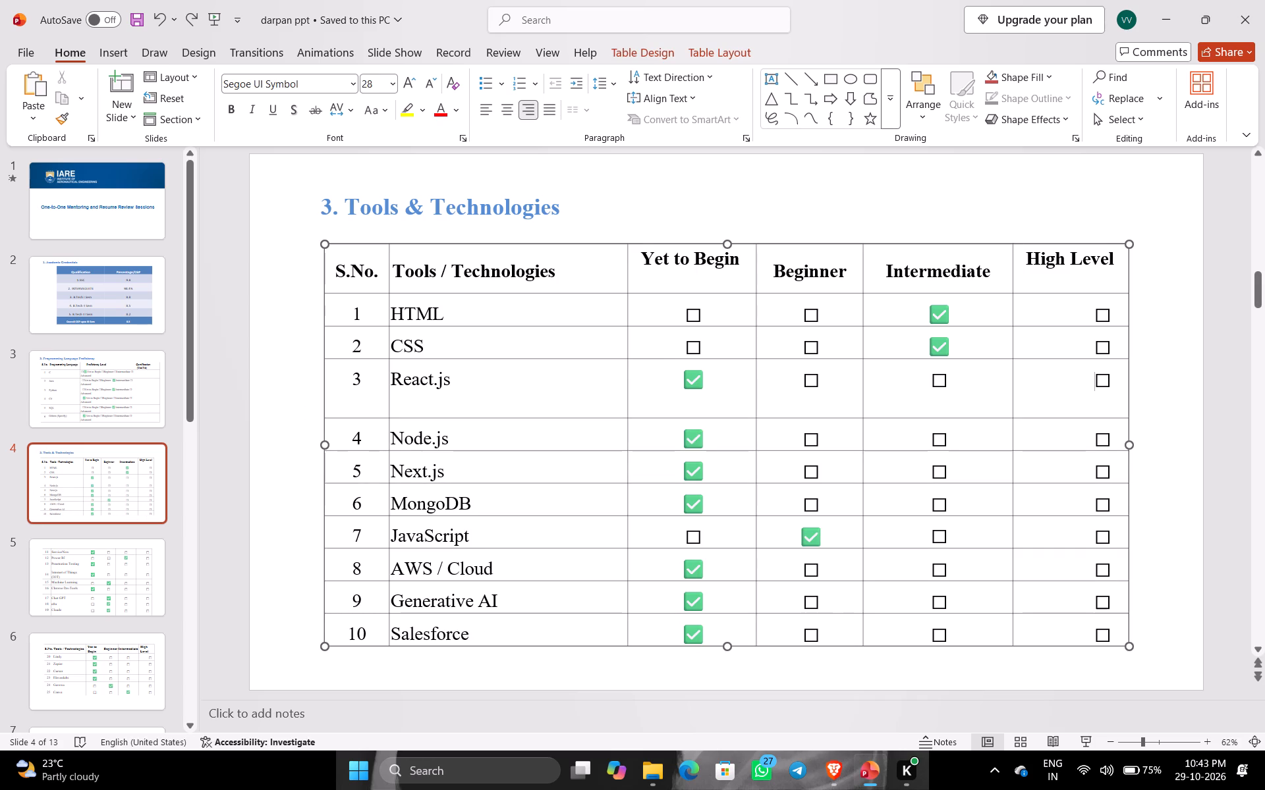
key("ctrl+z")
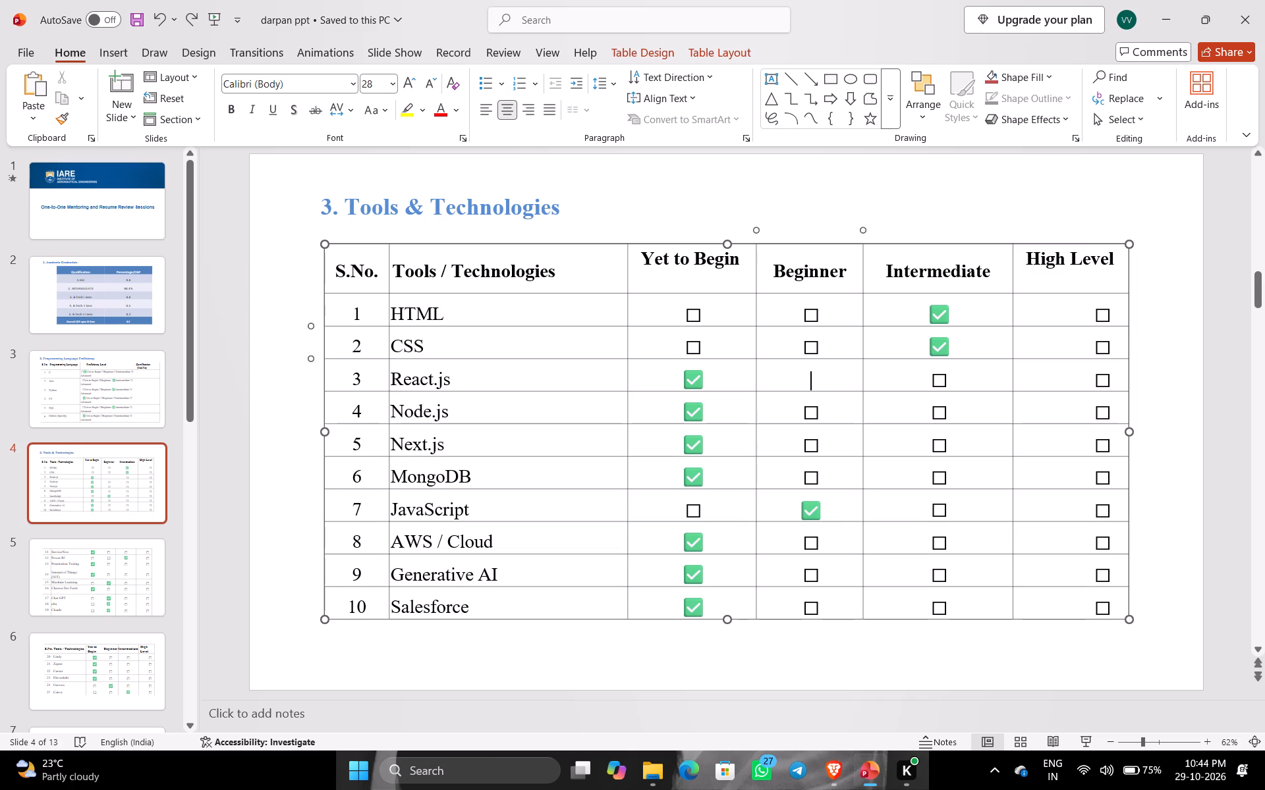
Paste an empty checkbox into the Beginner cell of the React.js row, reusing the one from the CSS row.
left_click_drag(804, 346, 824, 350)
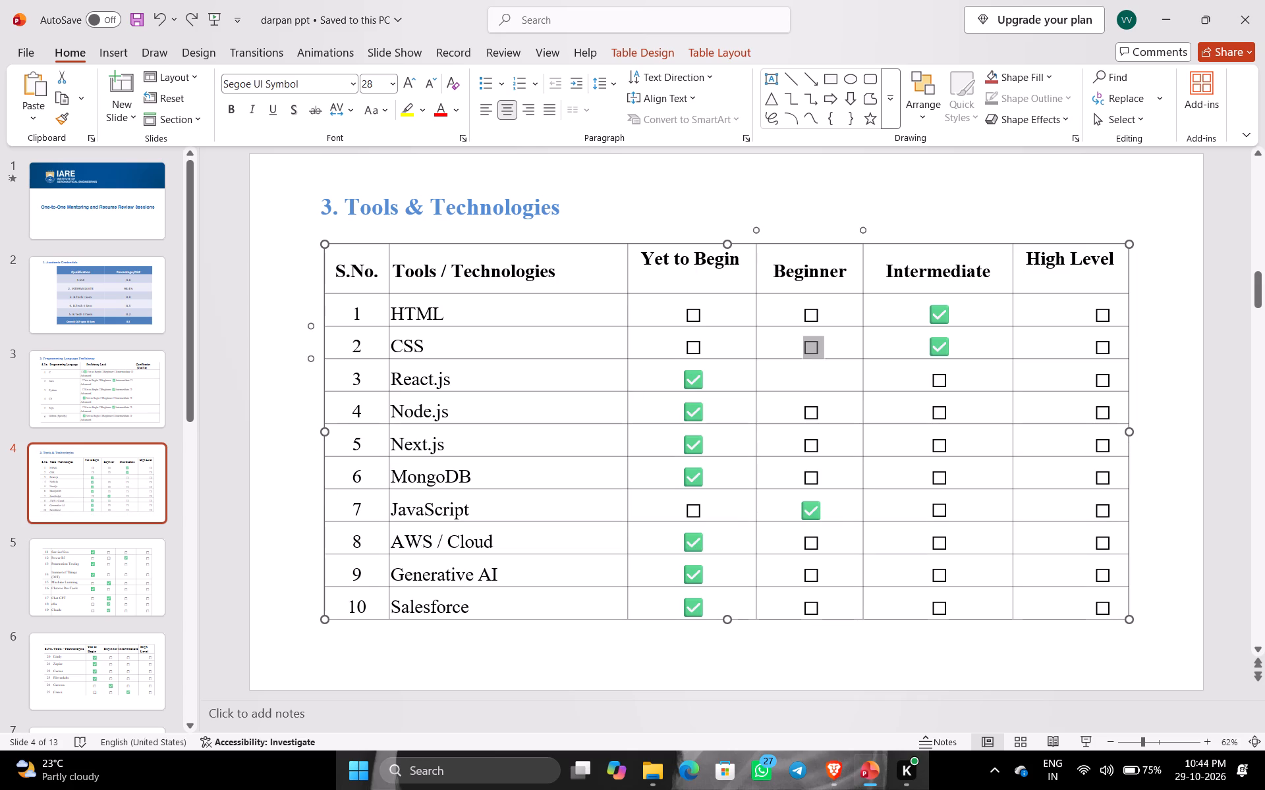
left_click_drag(824, 350, 819, 347)
key("ctrl+v")
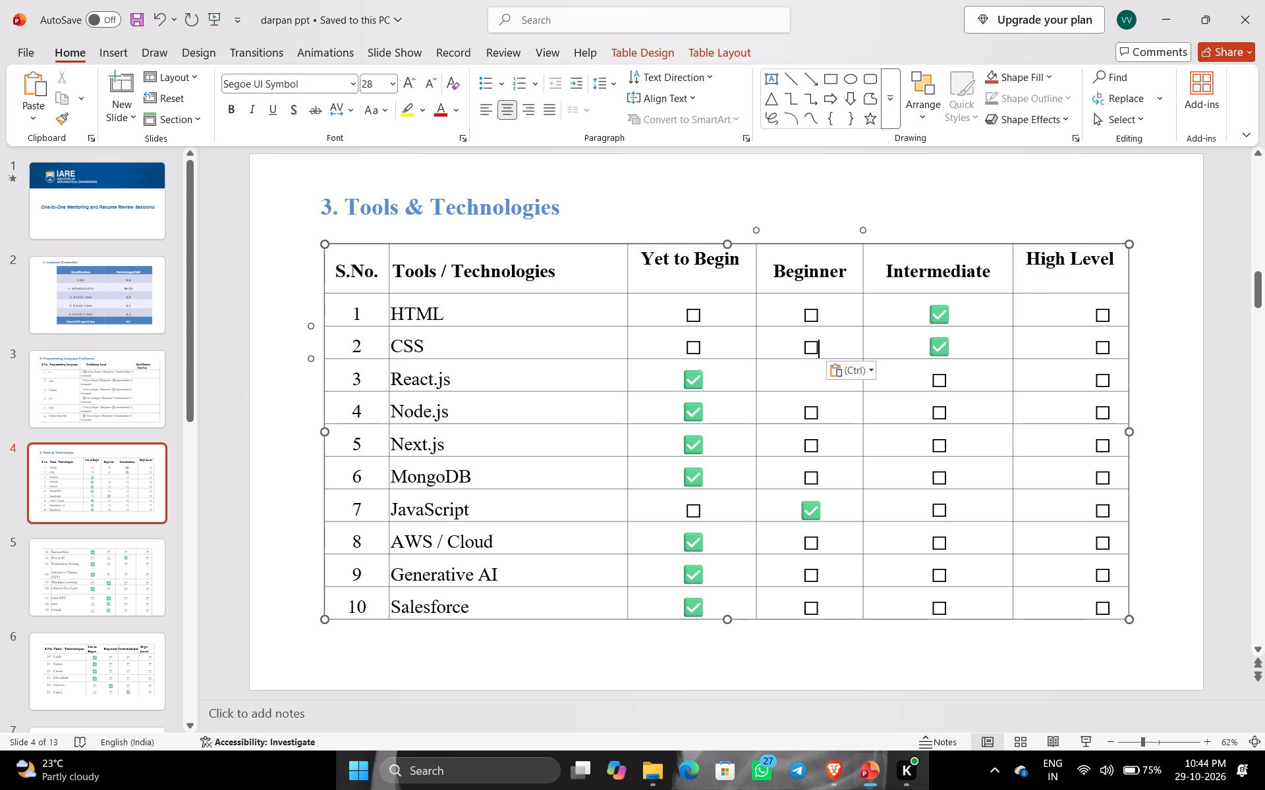
left_click(806, 372)
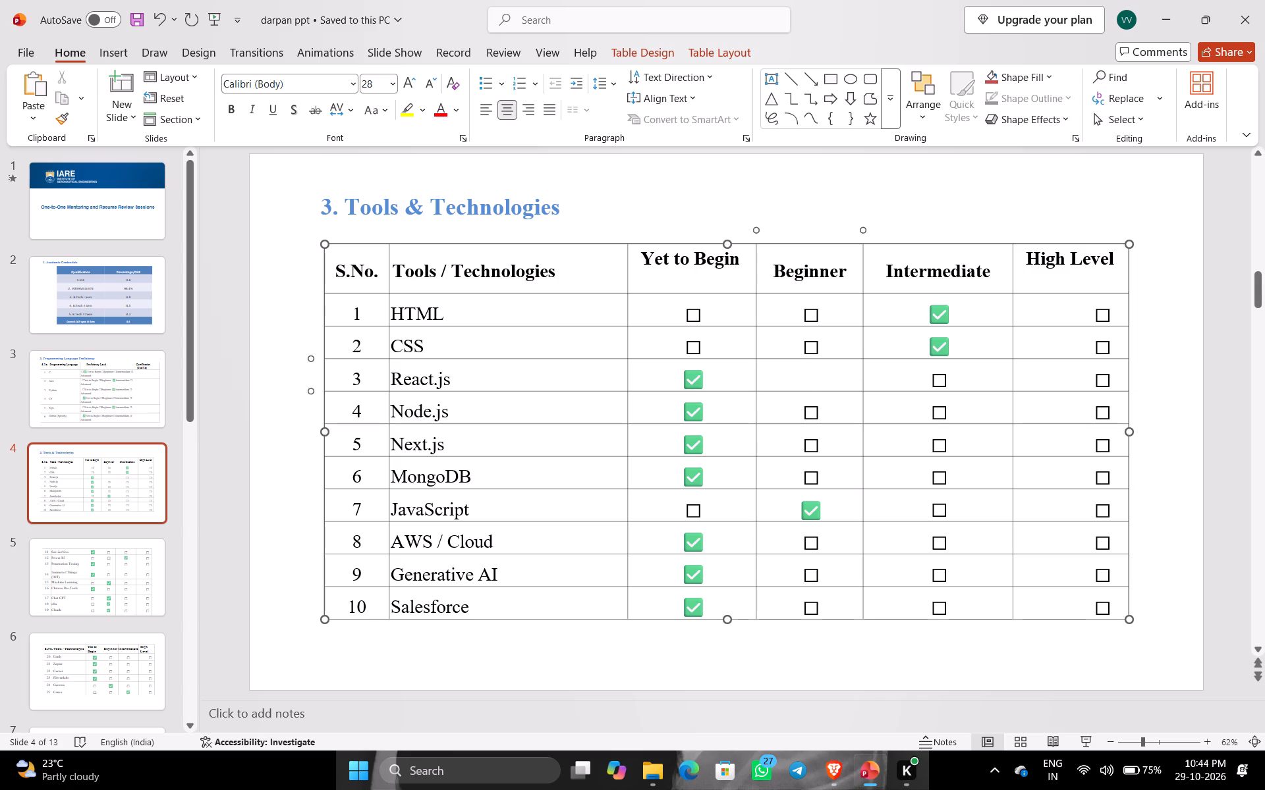
key("ctrl+v")
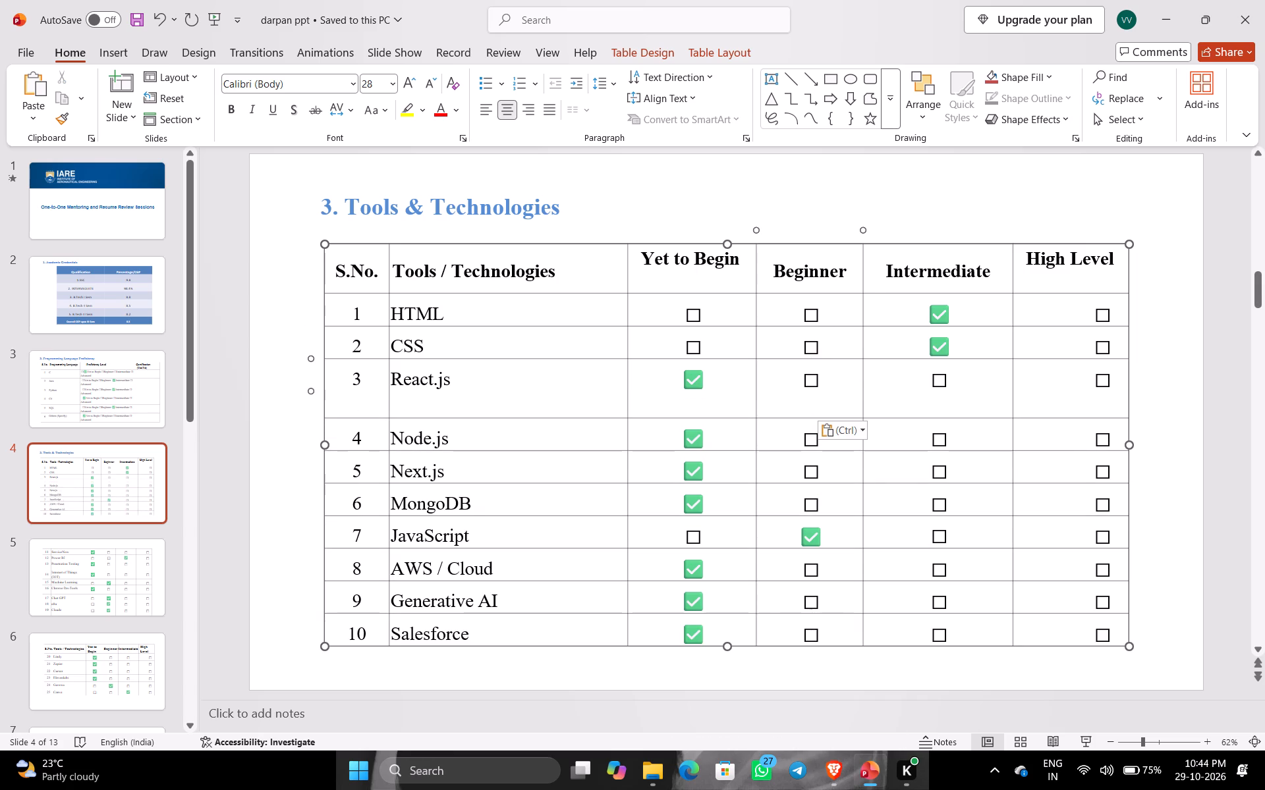
left_click(1195, 418)
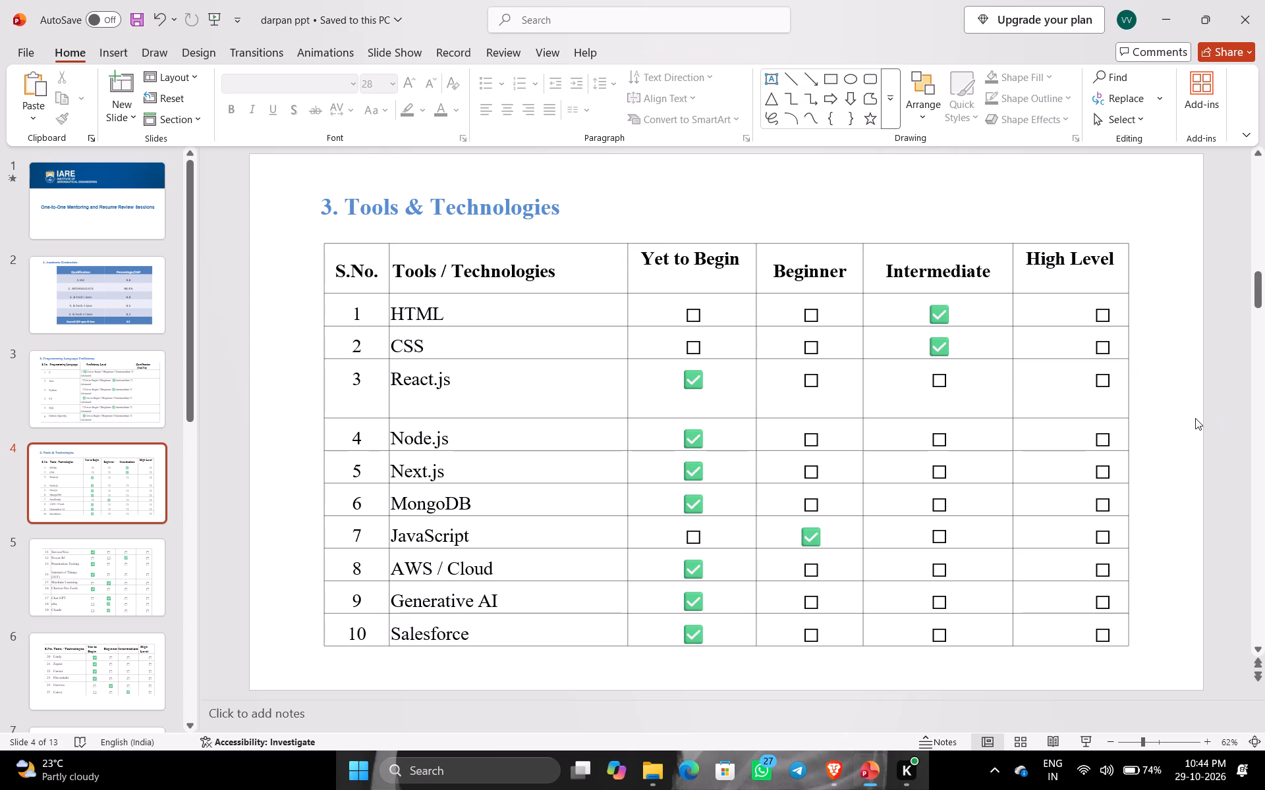
Switch to the Brave browser, start the Break up (Telisiney Na Nuvvey) mix from the YouTube home page, and return to the presentation.
left_click(832, 766)
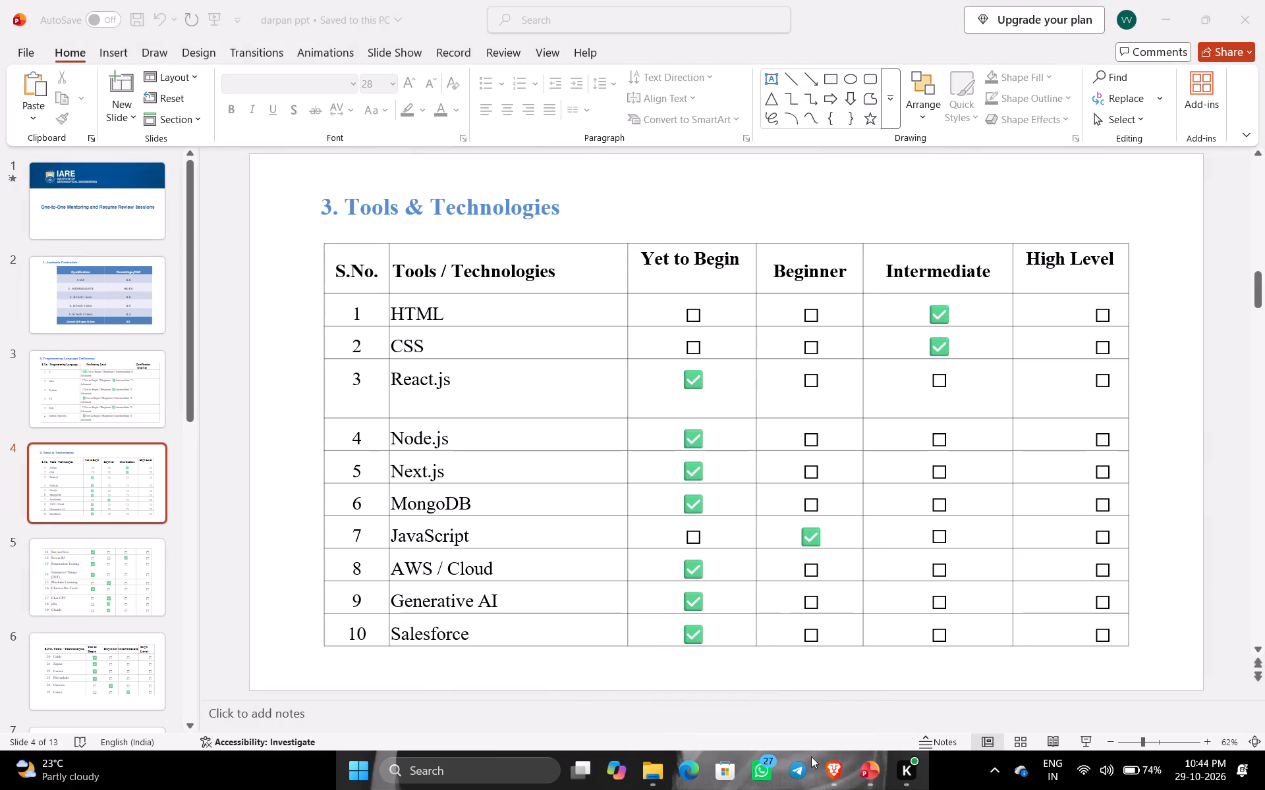
left_click(829, 768)
left_click(890, 693)
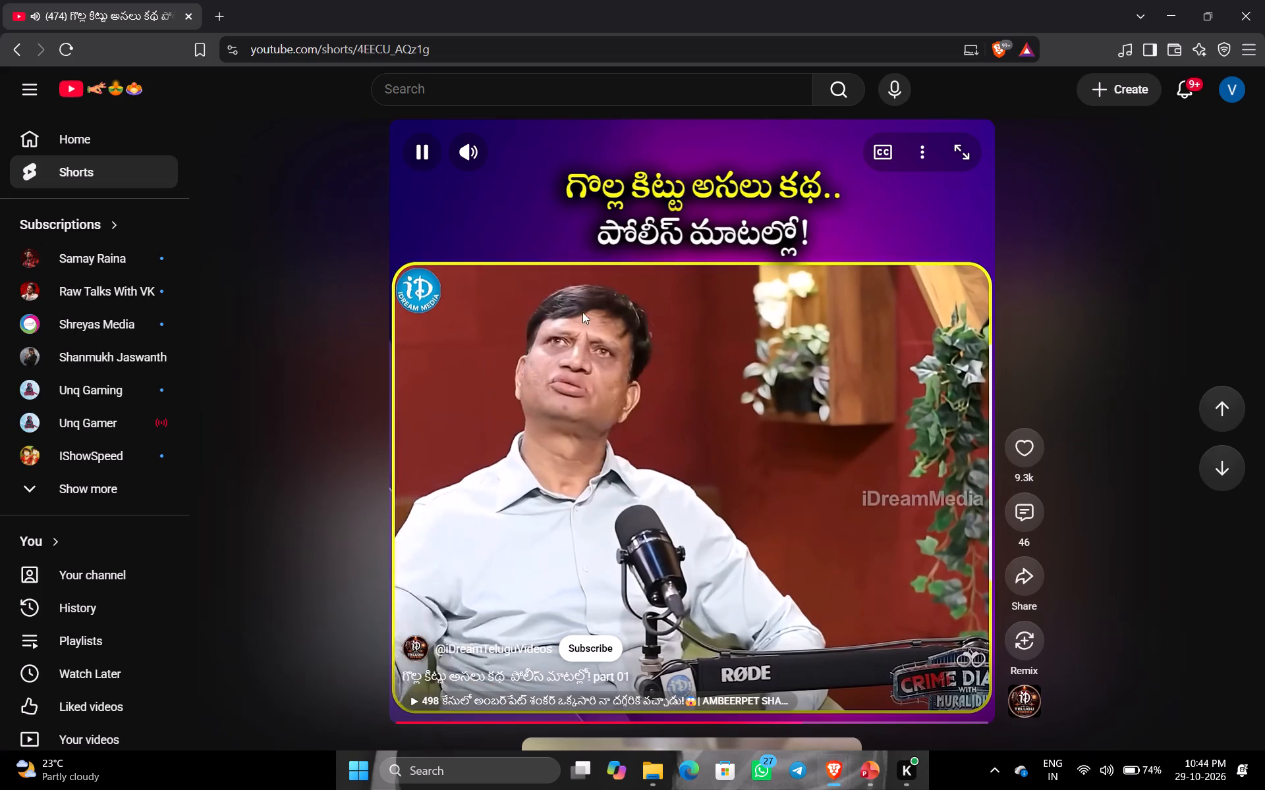
left_click(98, 130)
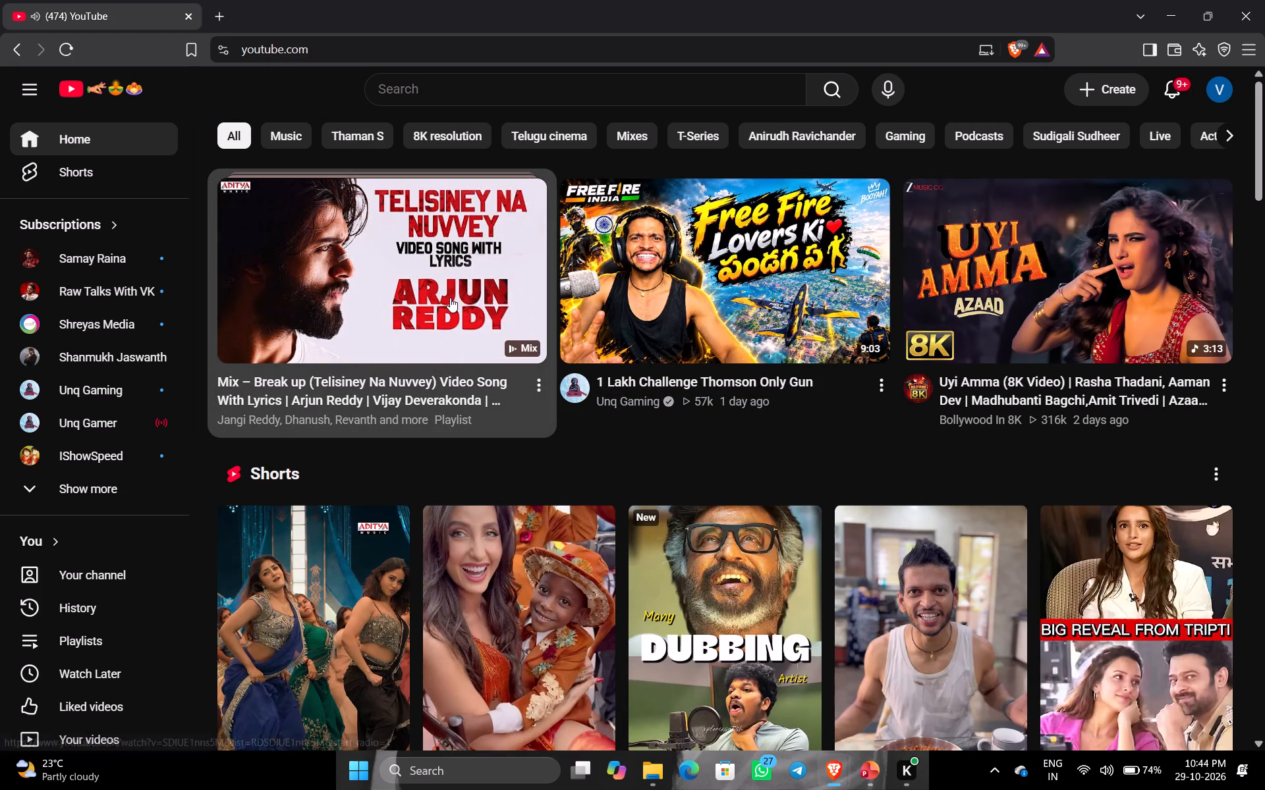
left_click(450, 298)
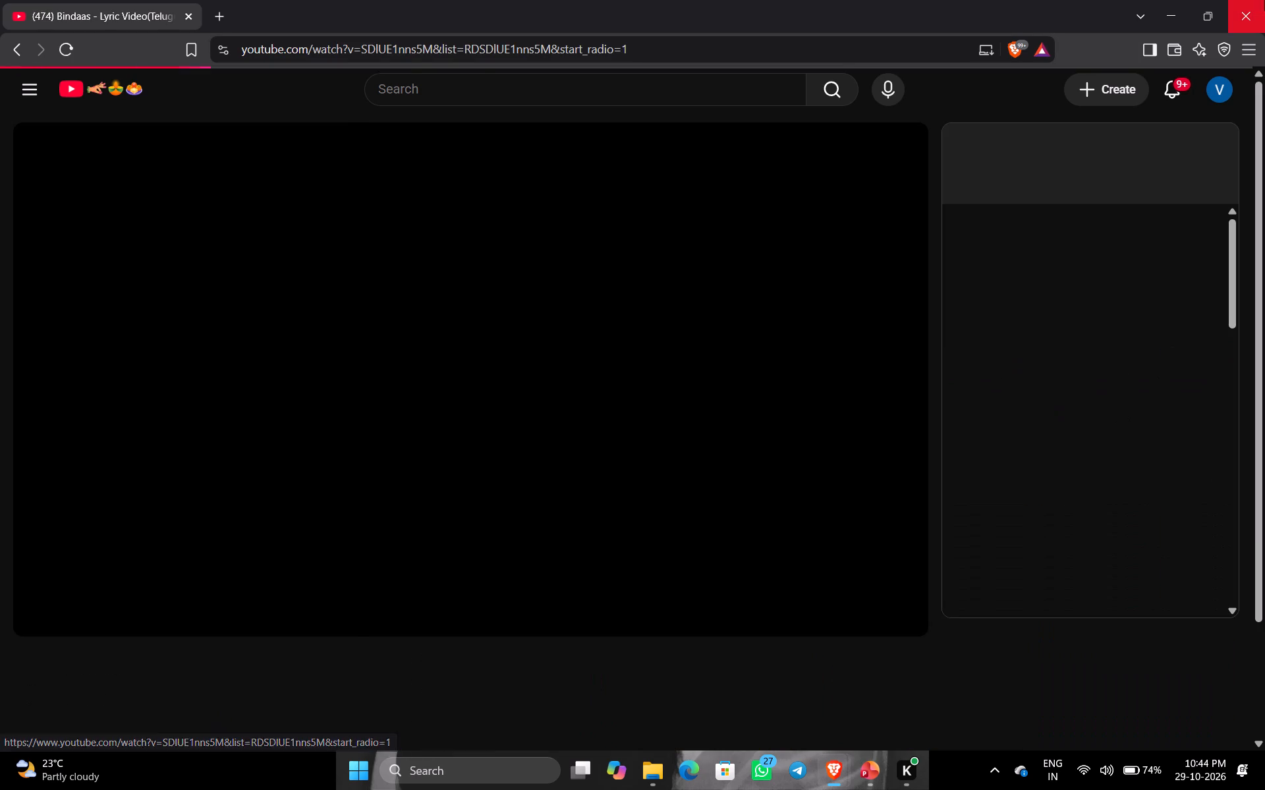
left_click(1175, 3)
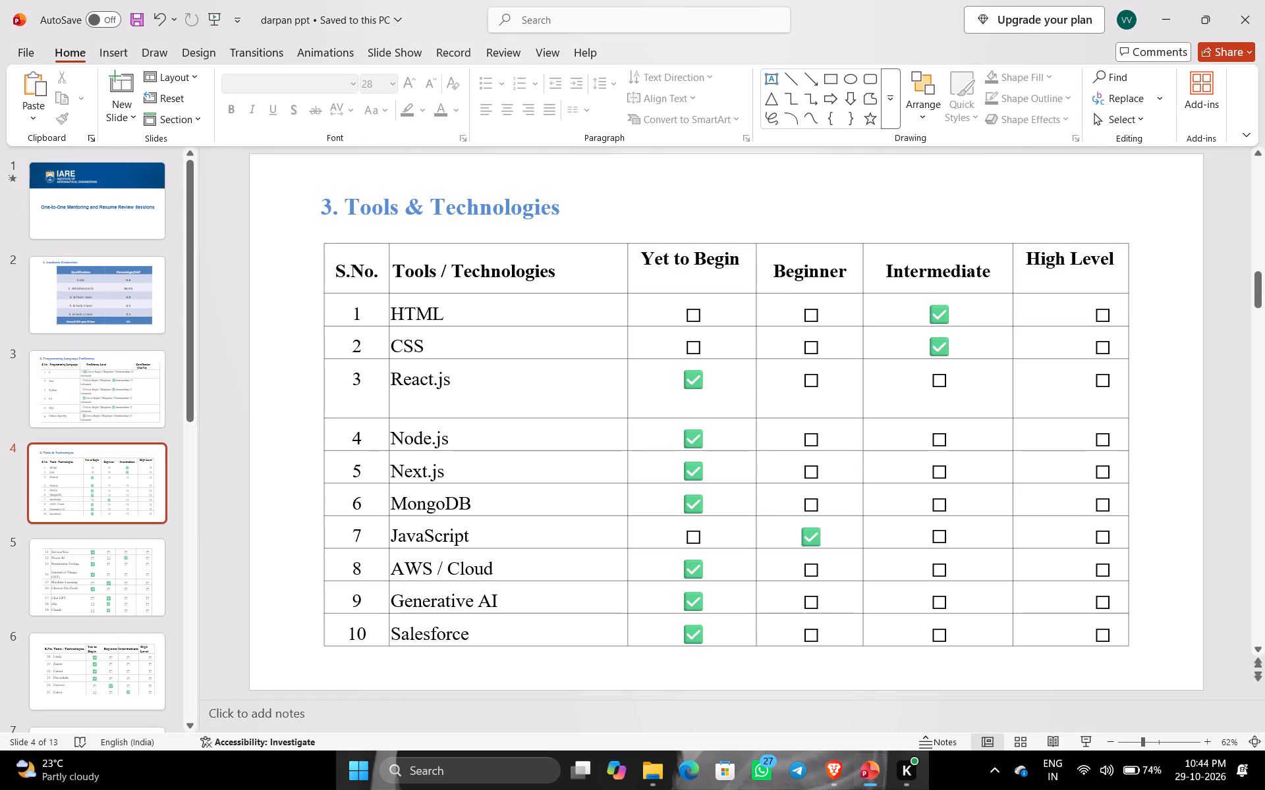
Shrink the tools table on slide 5 slightly and move it up so it fits within the slide.
left_click(1166, 427)
key("Down")
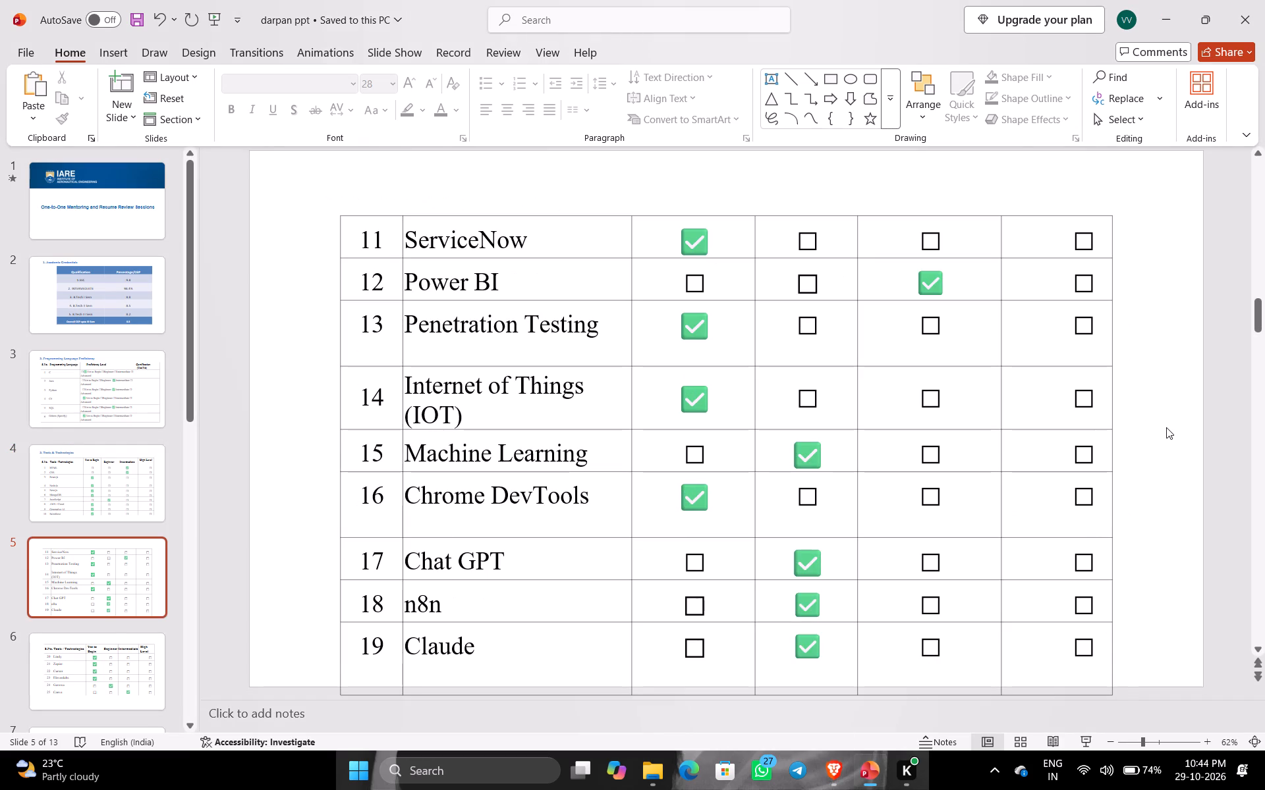
key("Up")
key("Down")
left_click_drag(871, 694, 870, 686)
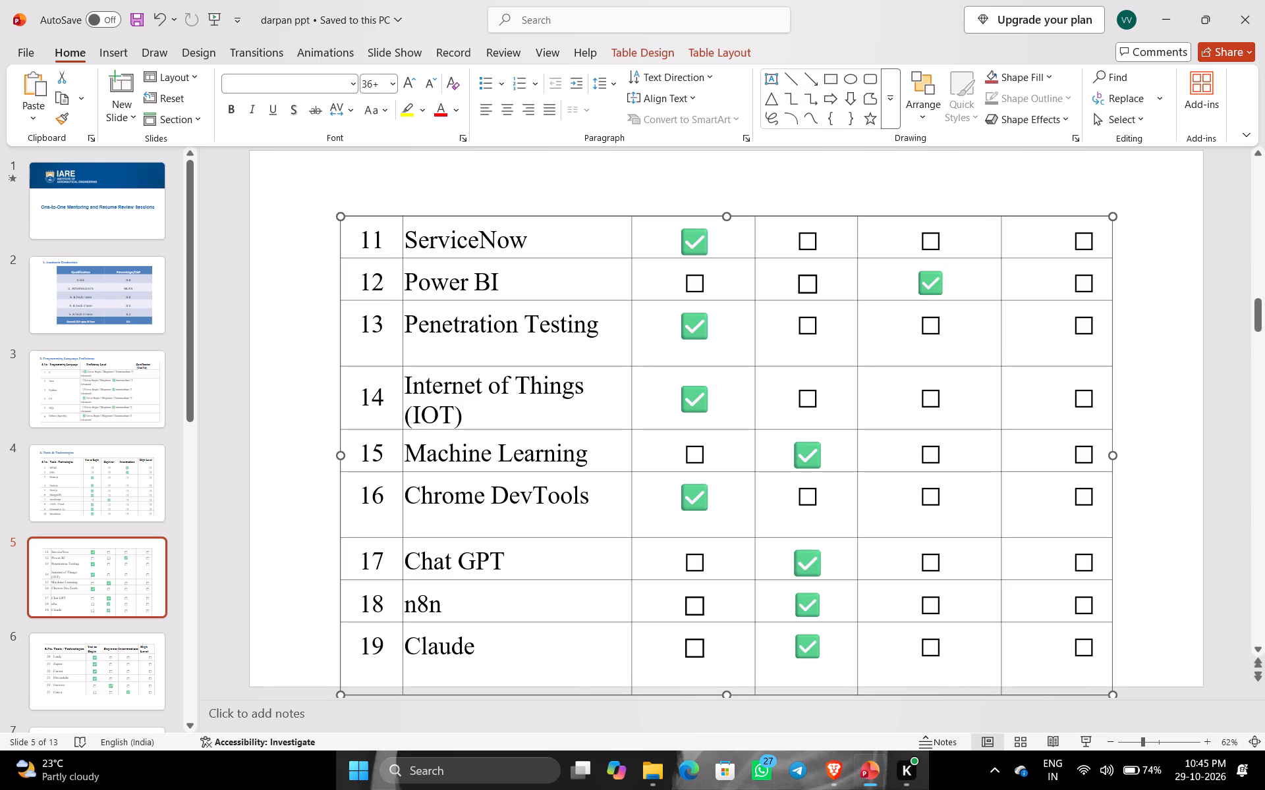
left_click_drag(1111, 690, 1100, 675)
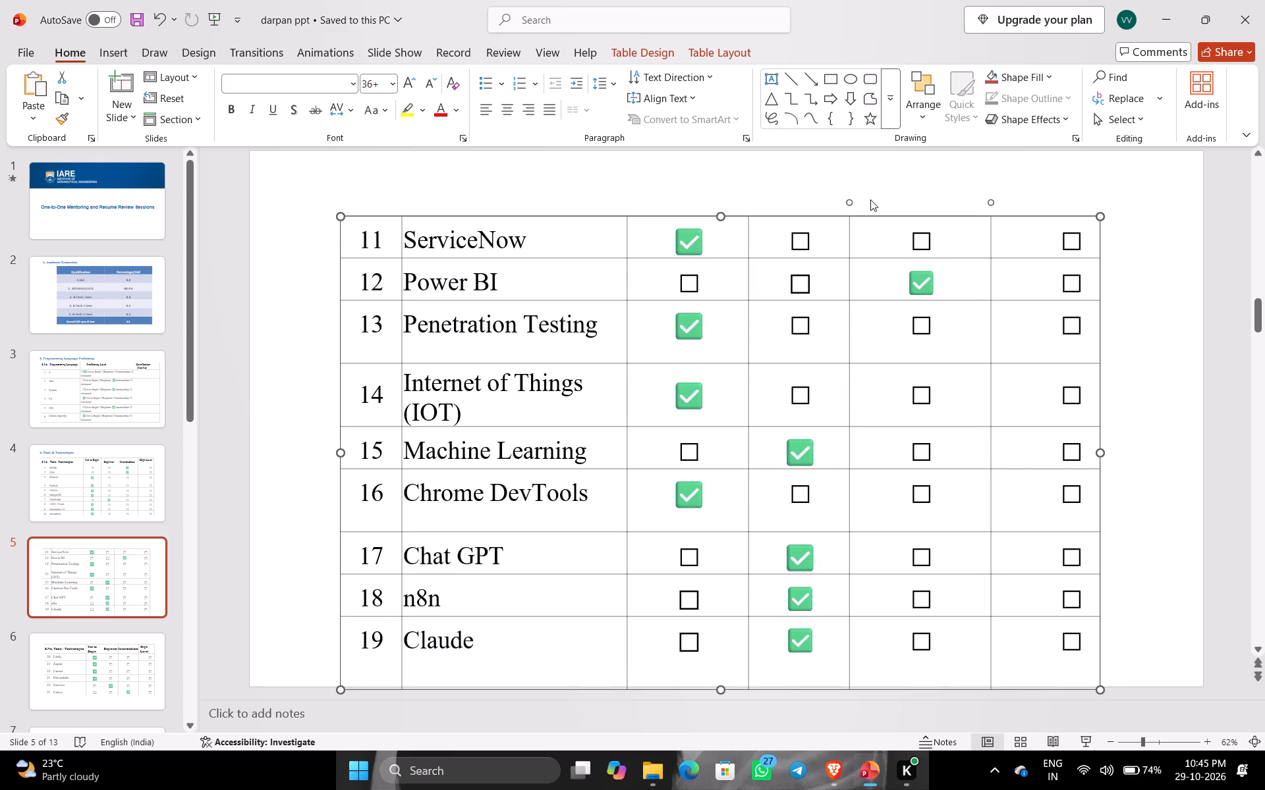
left_click_drag(874, 217, 874, 190)
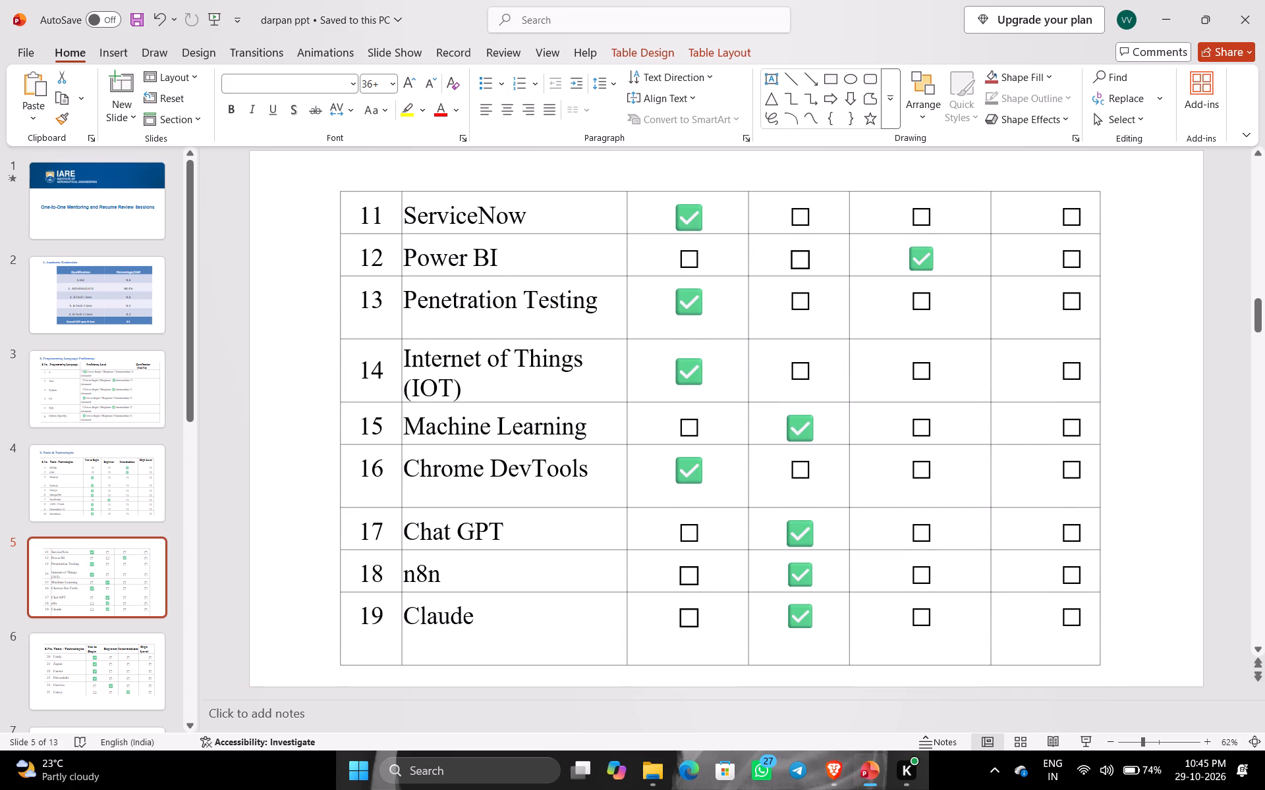
left_click_drag(874, 190, 872, 184)
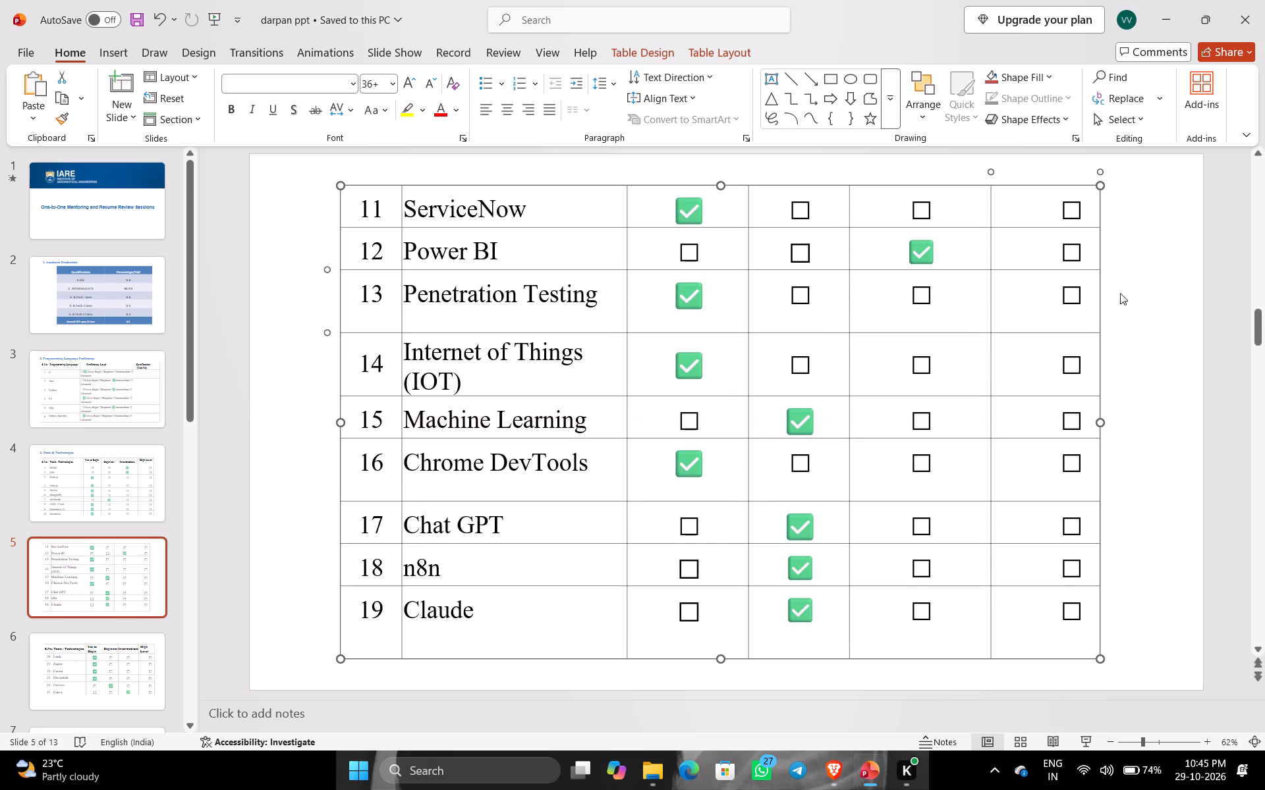
left_click(1224, 343)
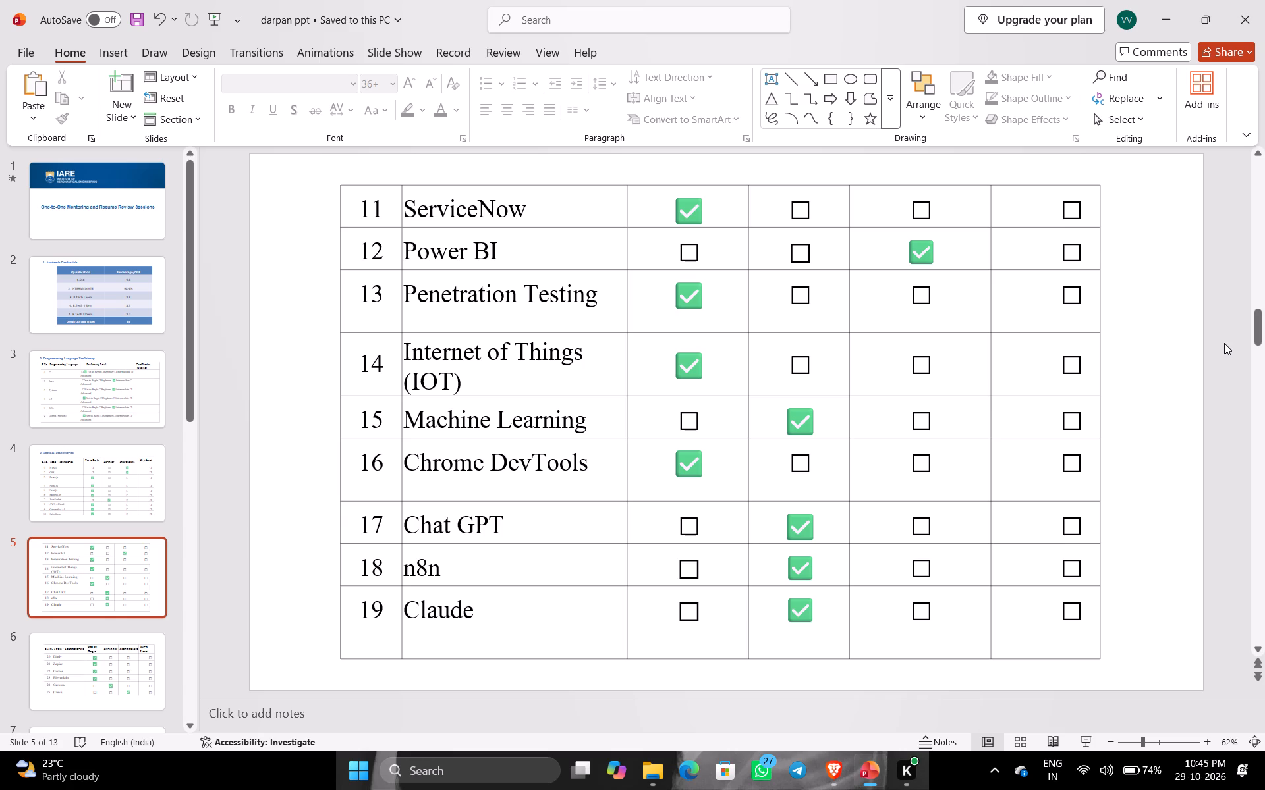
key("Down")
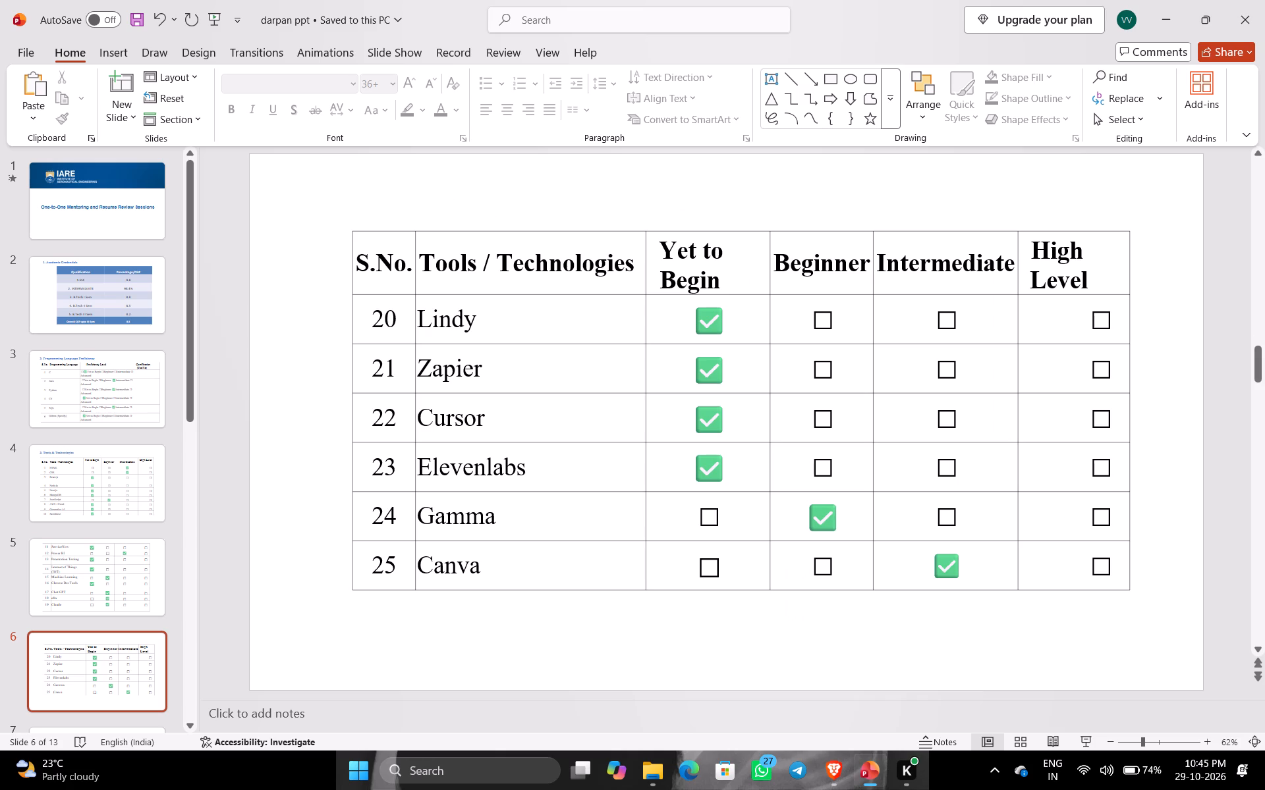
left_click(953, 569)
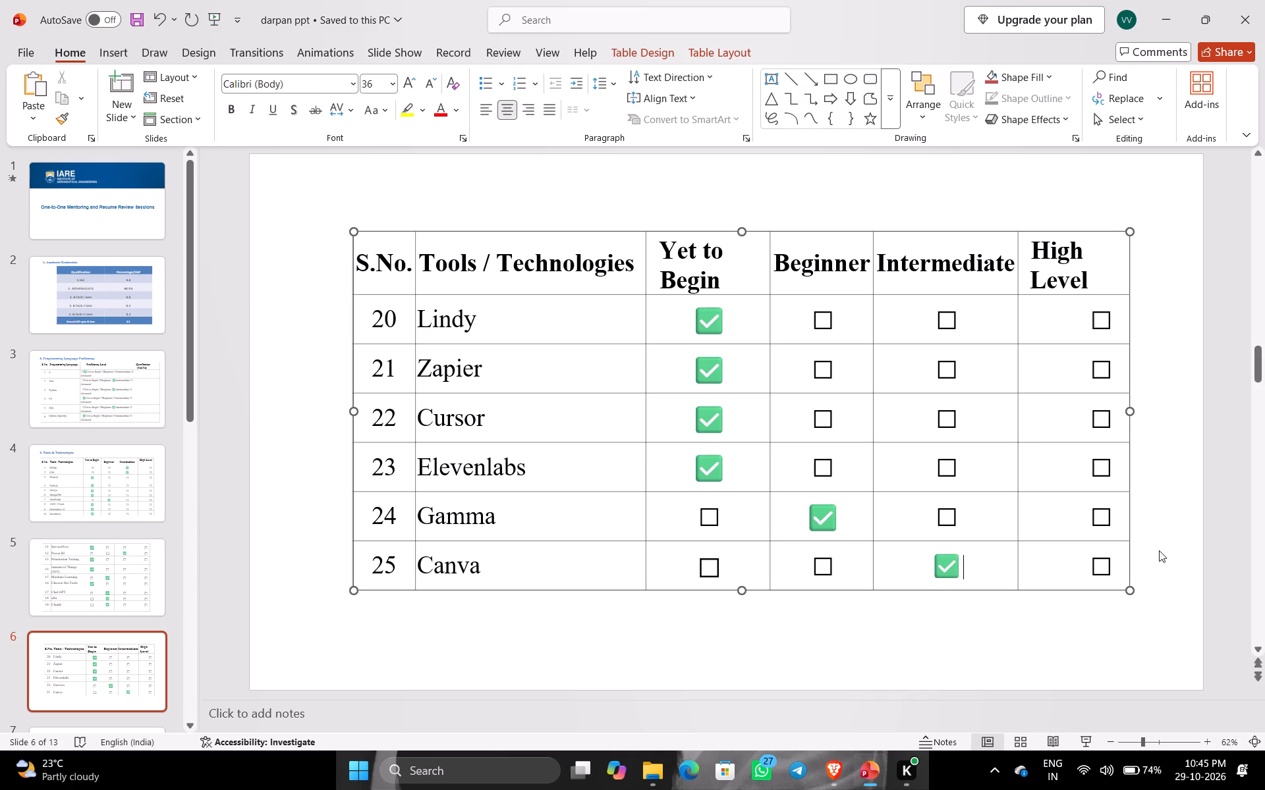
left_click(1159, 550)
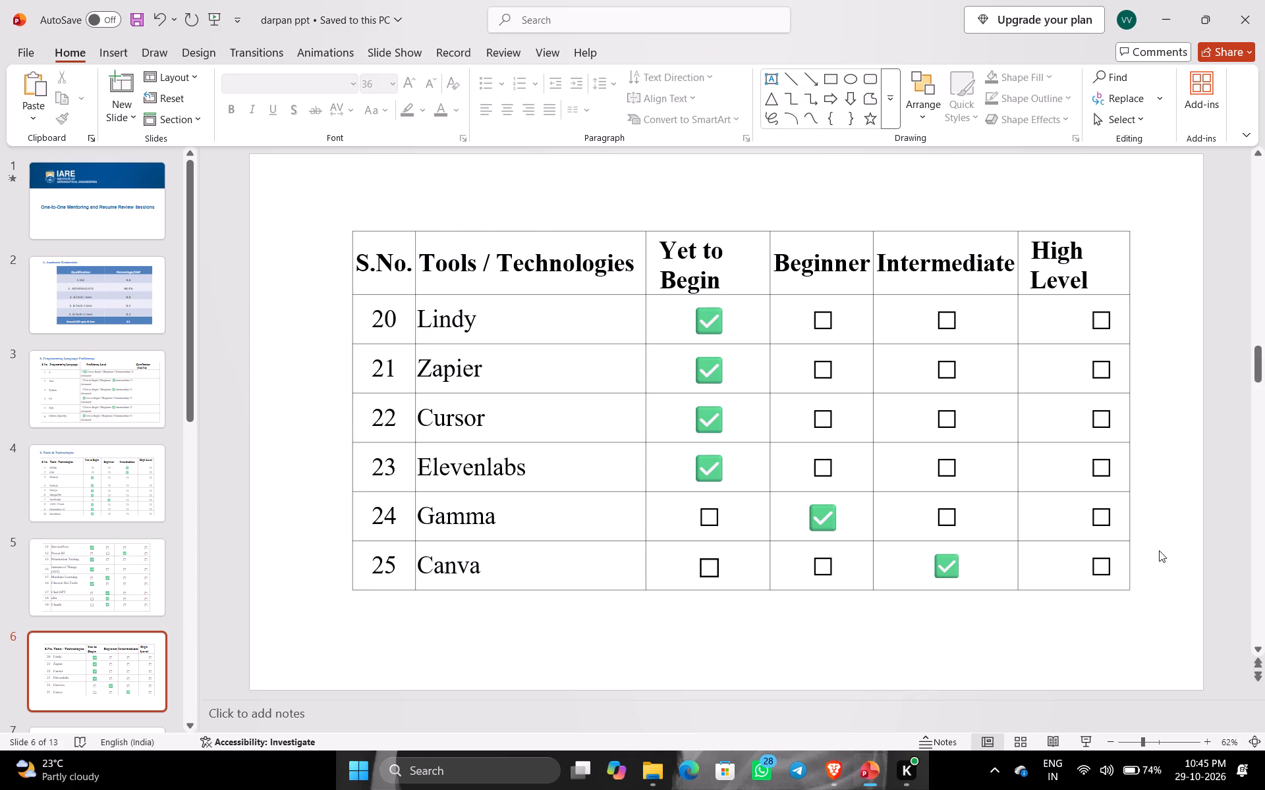
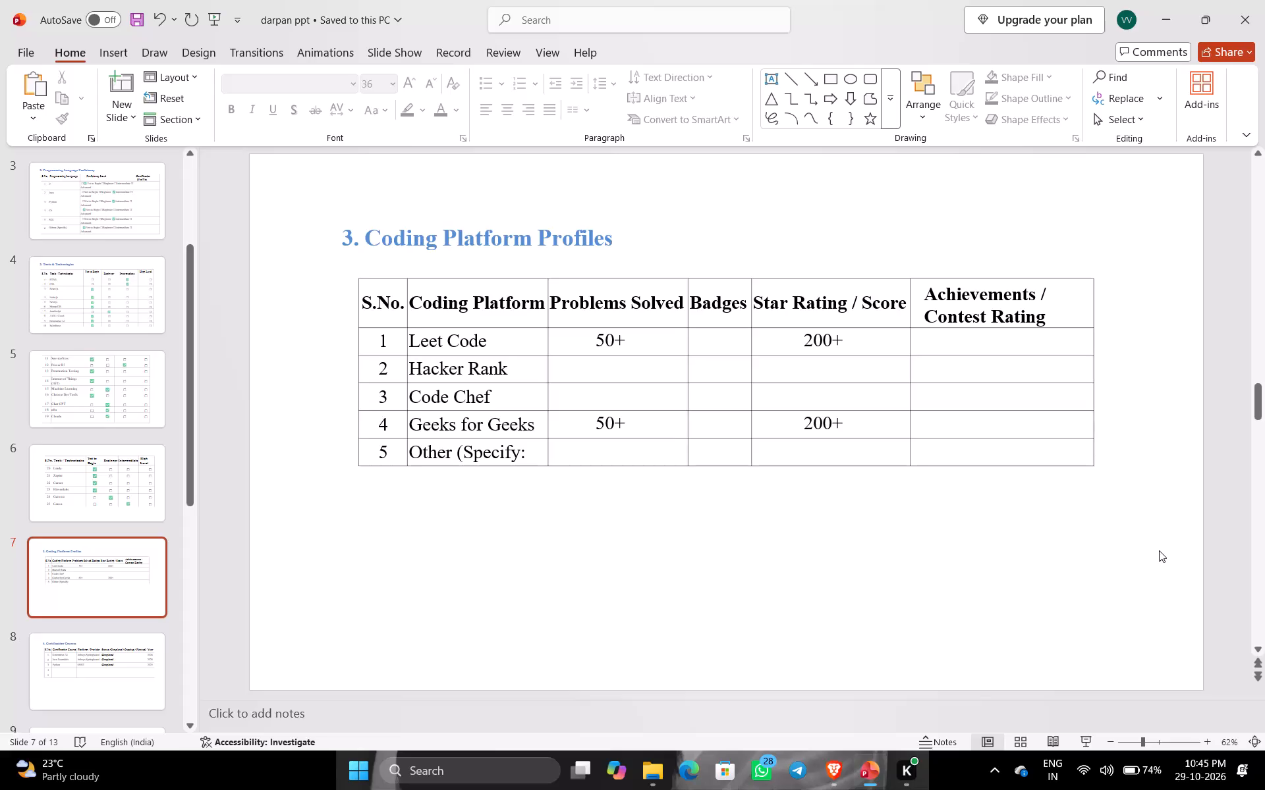
In the Leet Code row of the Coding Platform Profiles table, set Problems Solved to 40+ and Star Rating / Score to 150+.
left_click(1166, 348)
left_click(965, 539)
left_click(622, 344)
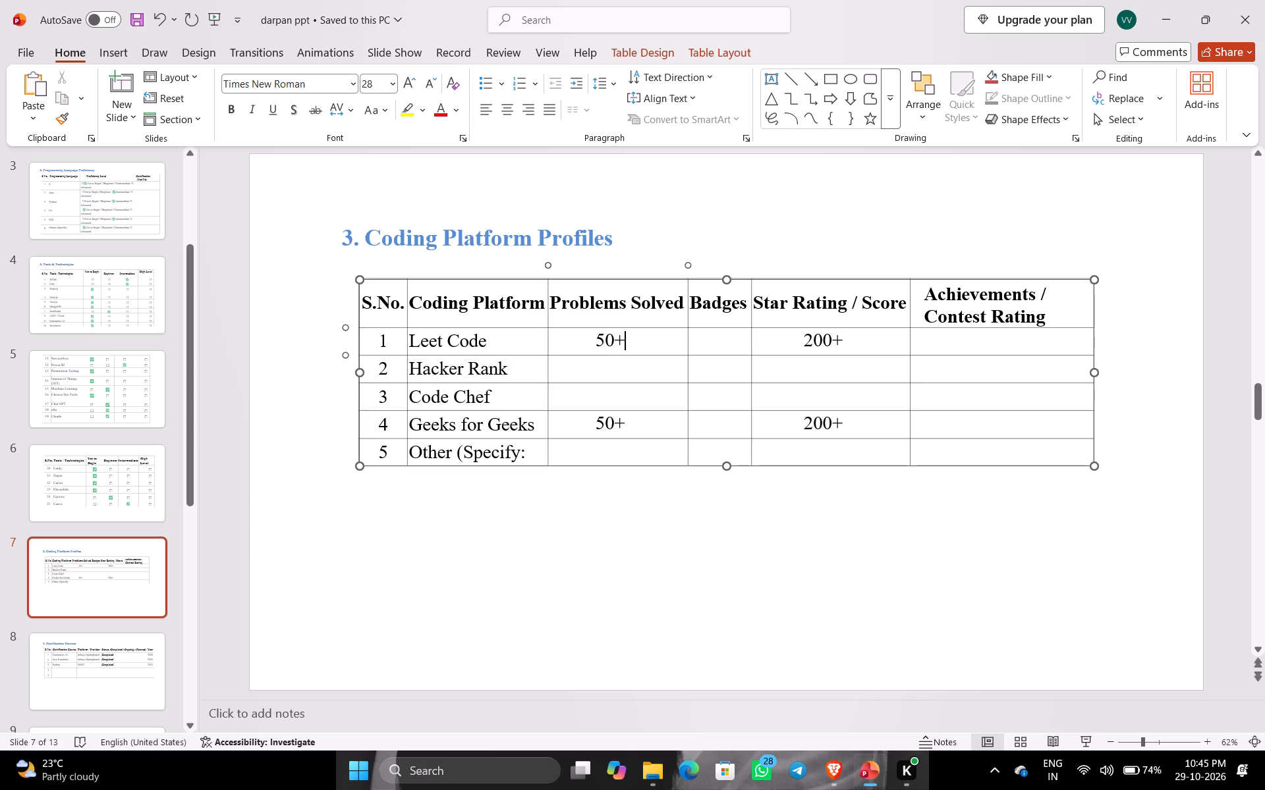
left_click(615, 345)
key("BackSpace")
key("BackSpace")
type("40")
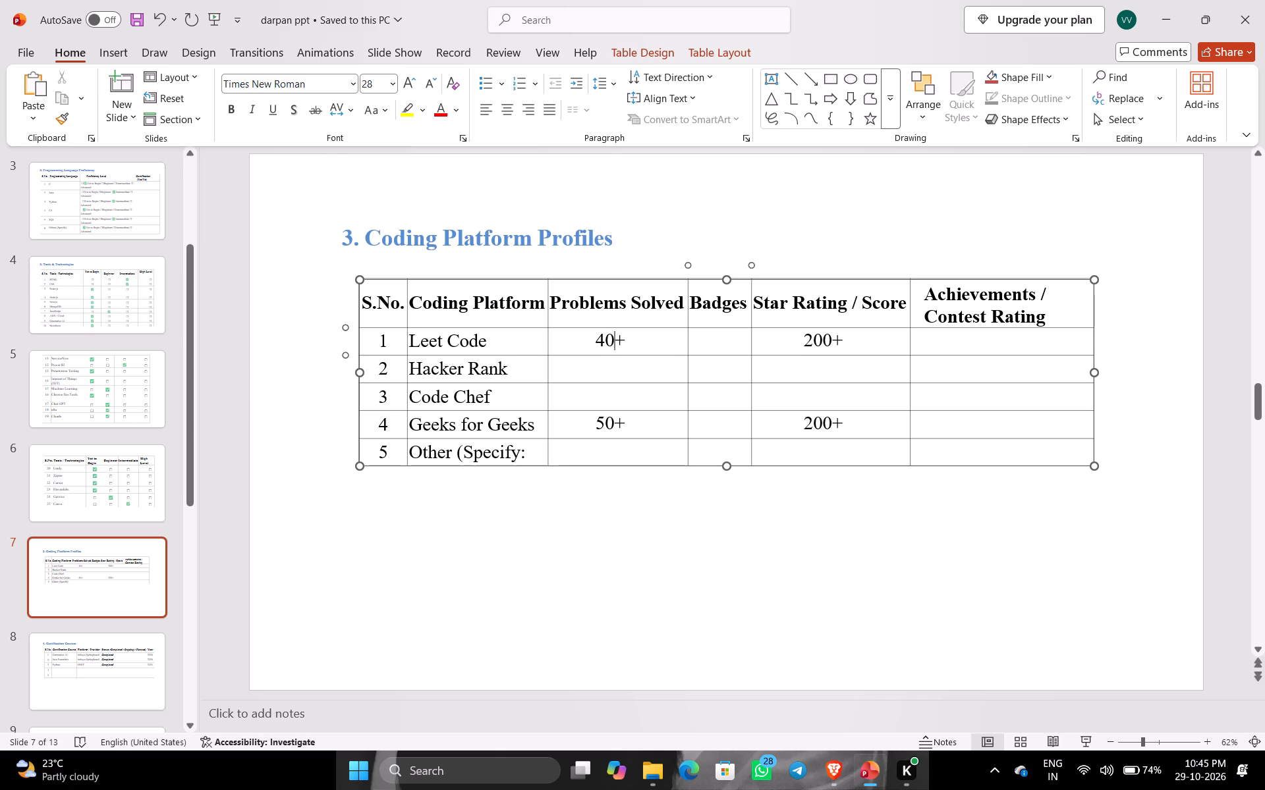
left_click(833, 342)
key("BackSpace")
key("BackSpace")
key("BackSpace")
type("15")
key("0")
left_click(1142, 419)
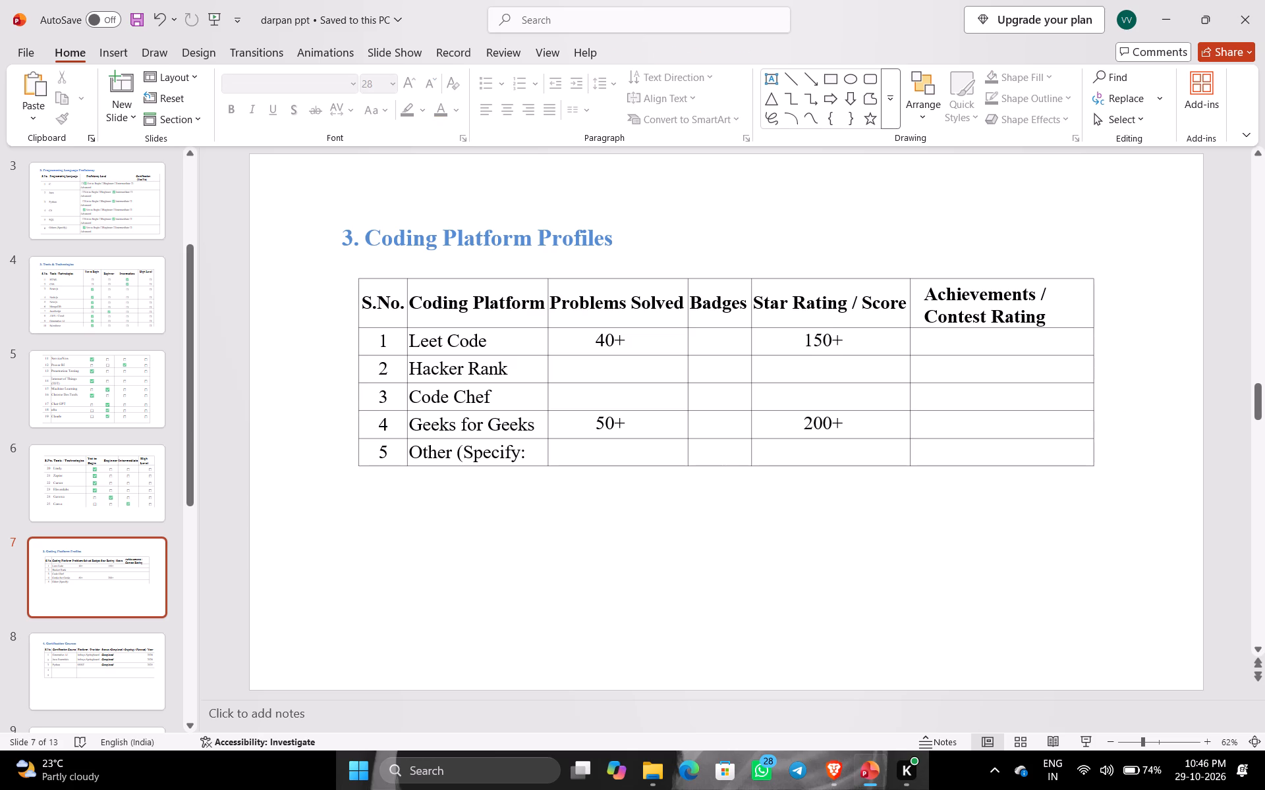
Clear the Problems Solved value in the Geeks for Geeks row.
left_click(604, 375)
left_click(604, 375)
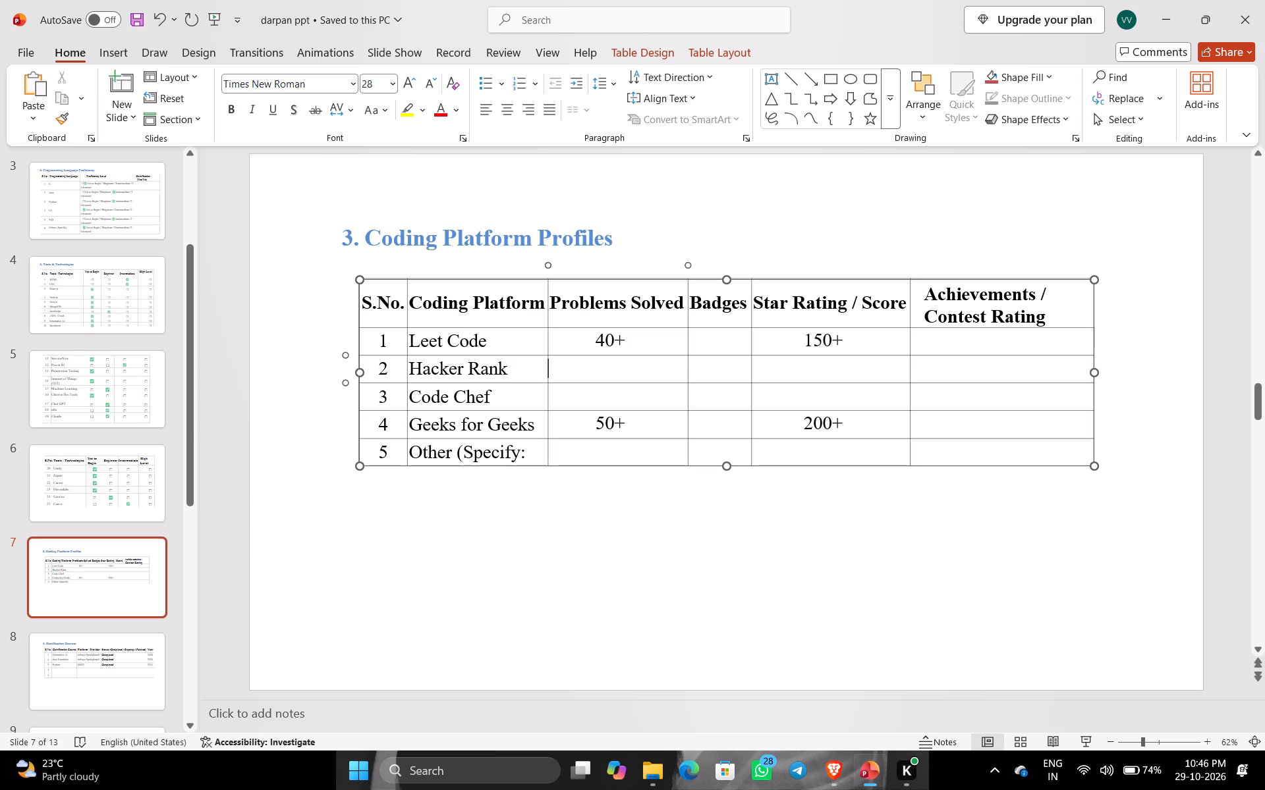
left_click(637, 426)
key("BackSpace")
key("BackSpace")
key("BackSpace")
Enter 20+ as Problems Solved in the Hacker Rank row, spaced to line up under the Leet Code value.
left_click(623, 377)
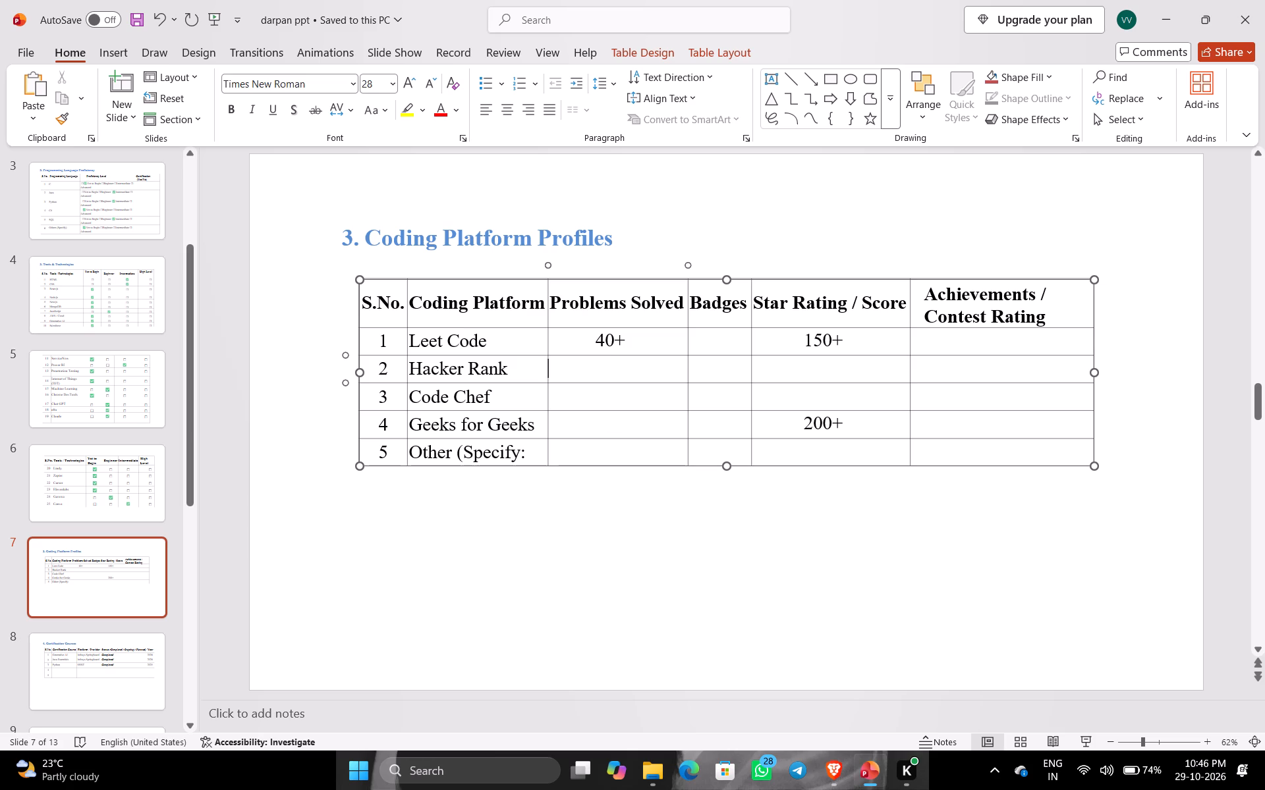
key("space")
key("space")
key("space")
key("space")
key("space")
key("space")
key("space")
key("space")
key("space")
key("space")
key("space")
key("BackSpace")
type("20")
key("shift+plus")
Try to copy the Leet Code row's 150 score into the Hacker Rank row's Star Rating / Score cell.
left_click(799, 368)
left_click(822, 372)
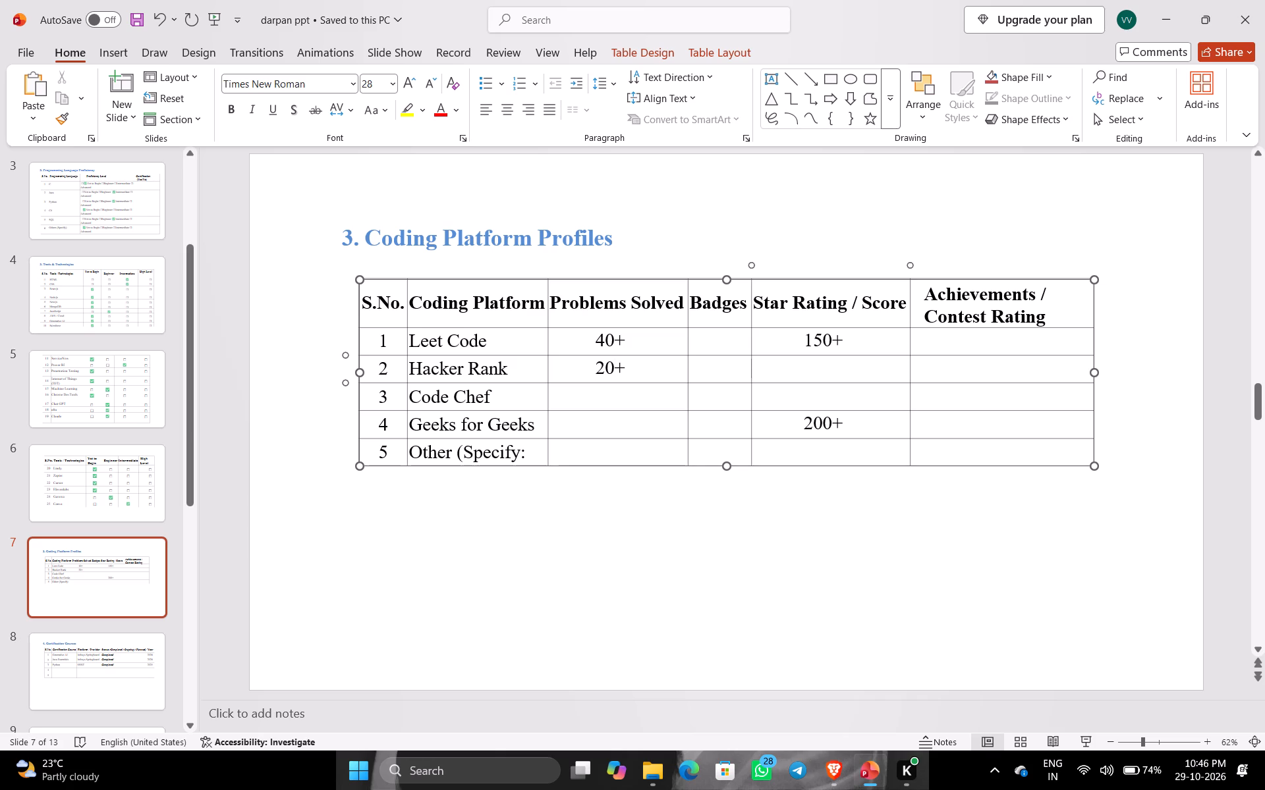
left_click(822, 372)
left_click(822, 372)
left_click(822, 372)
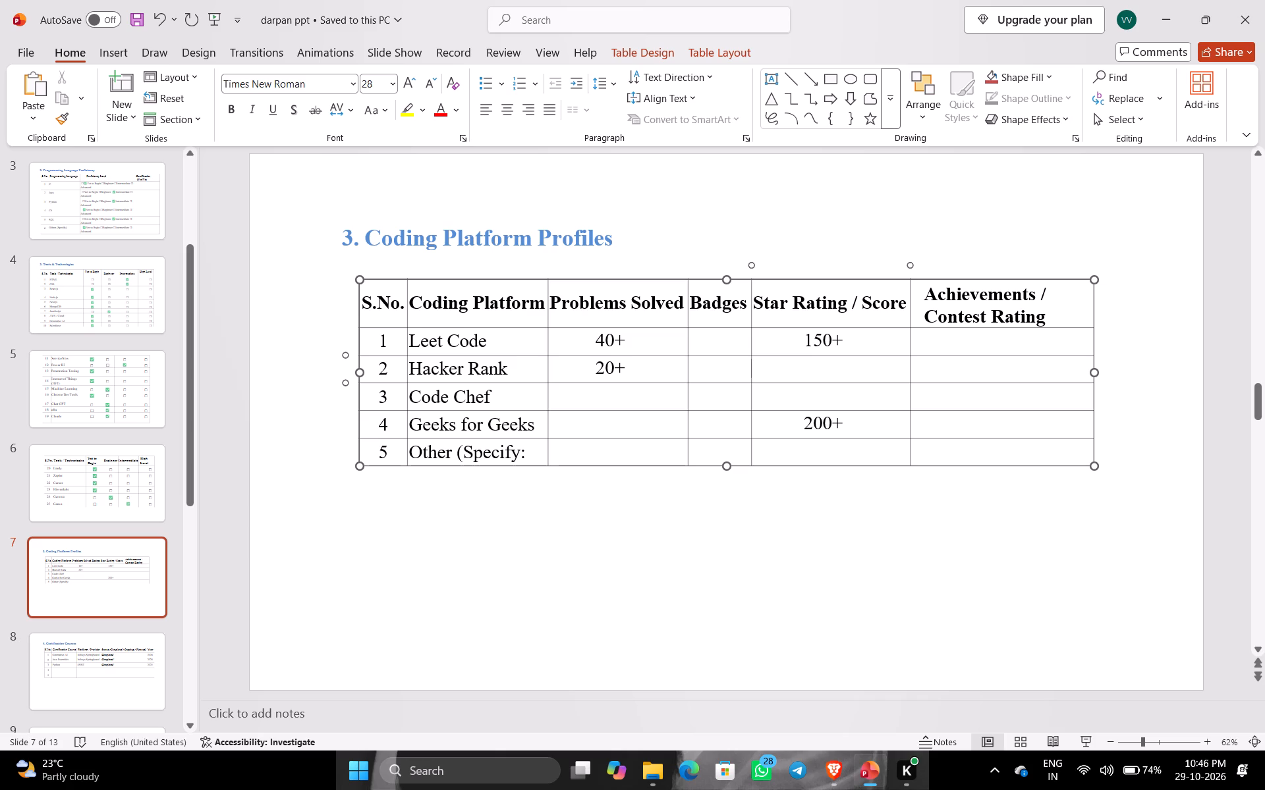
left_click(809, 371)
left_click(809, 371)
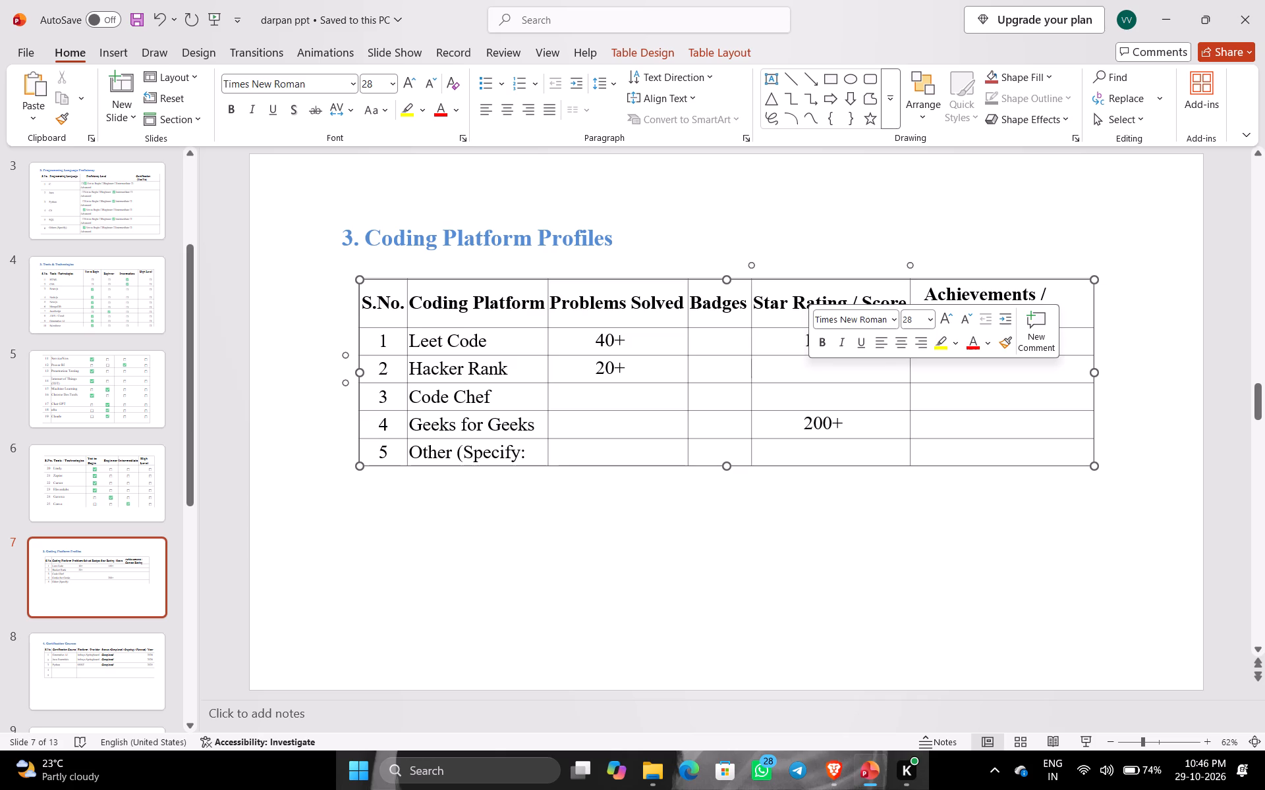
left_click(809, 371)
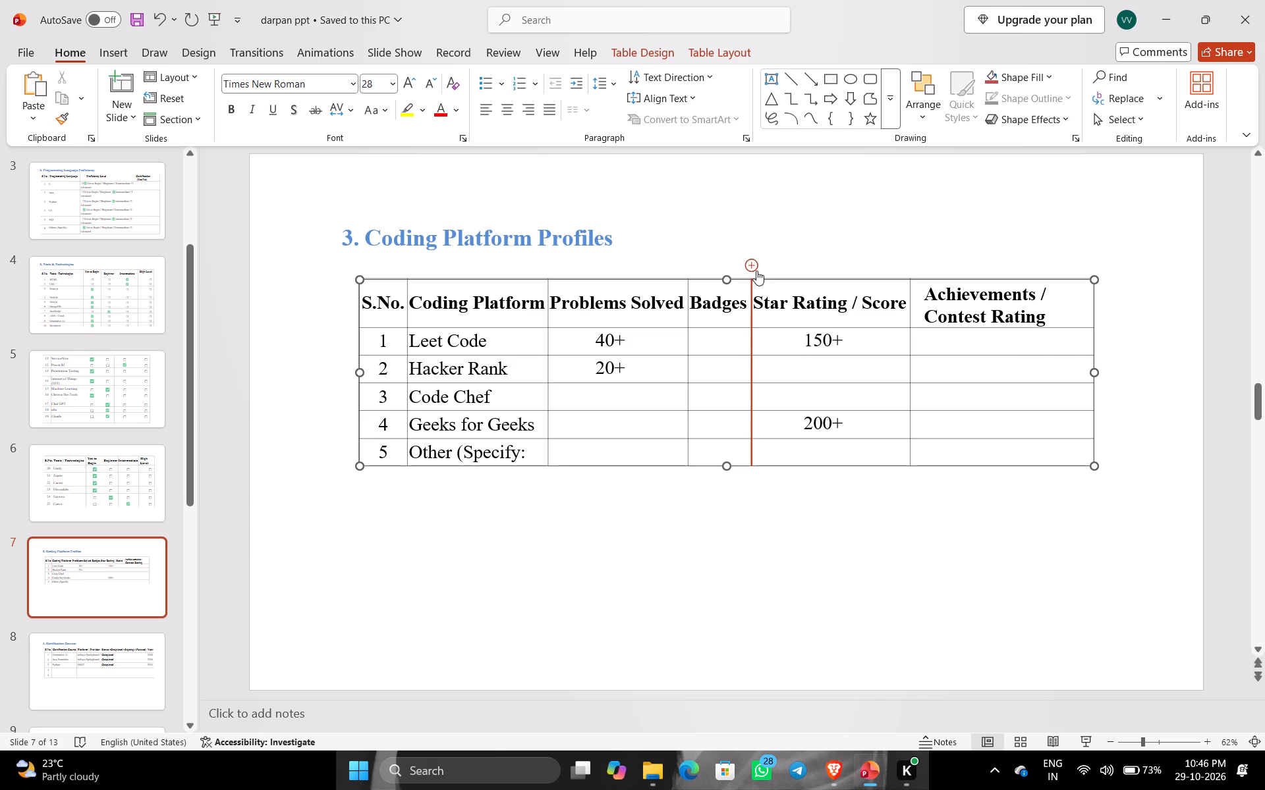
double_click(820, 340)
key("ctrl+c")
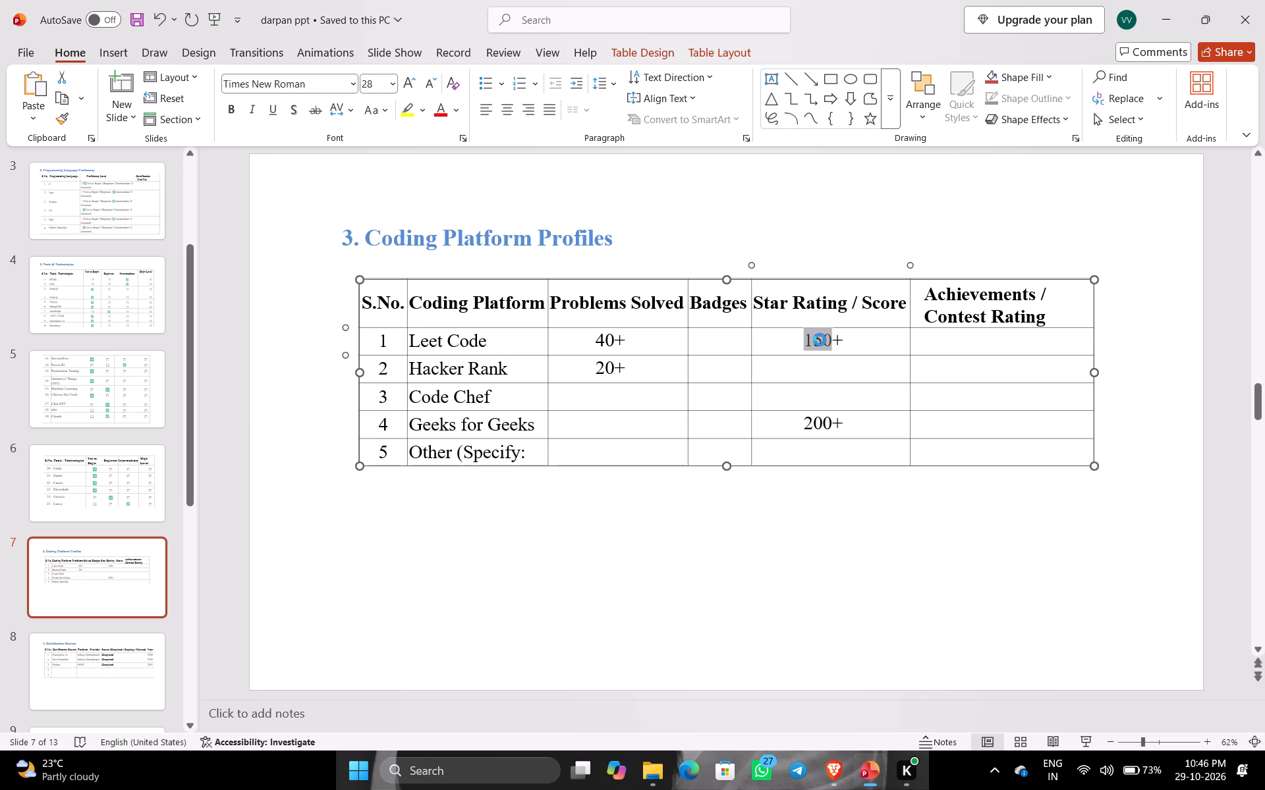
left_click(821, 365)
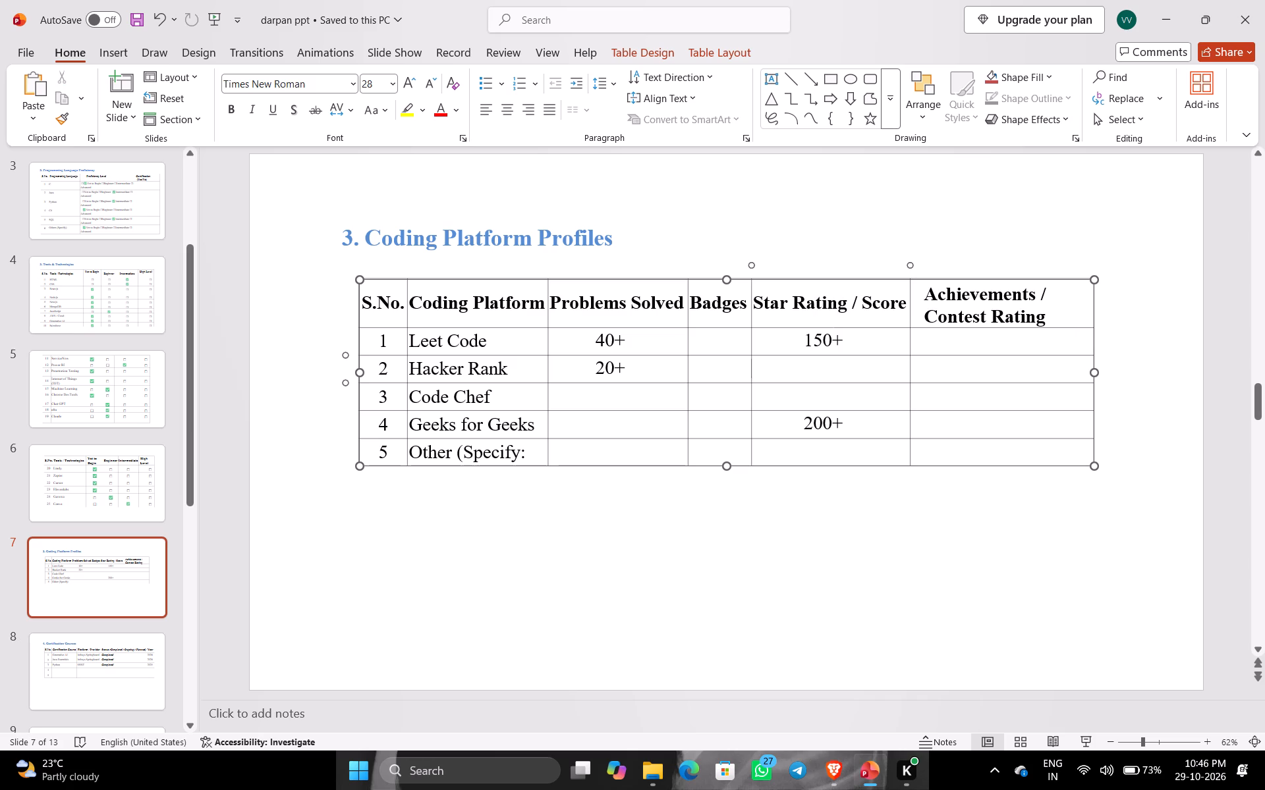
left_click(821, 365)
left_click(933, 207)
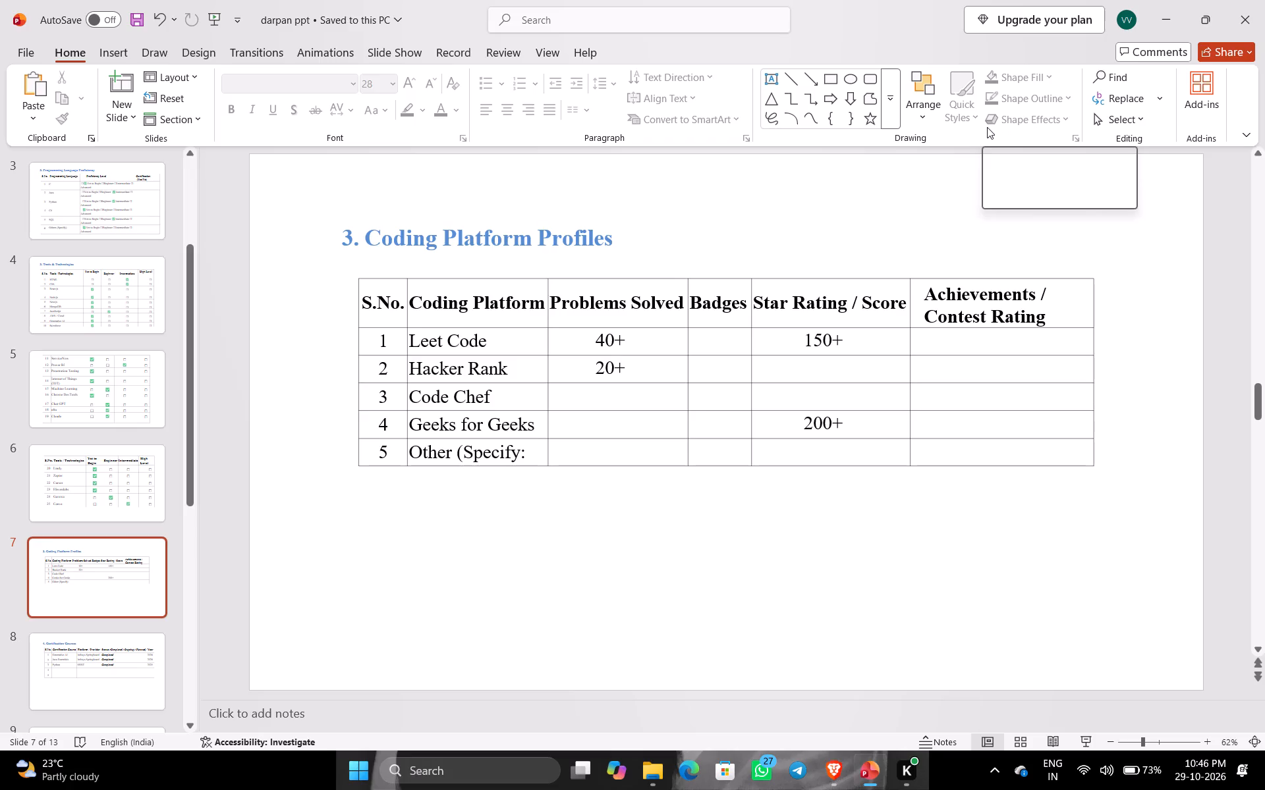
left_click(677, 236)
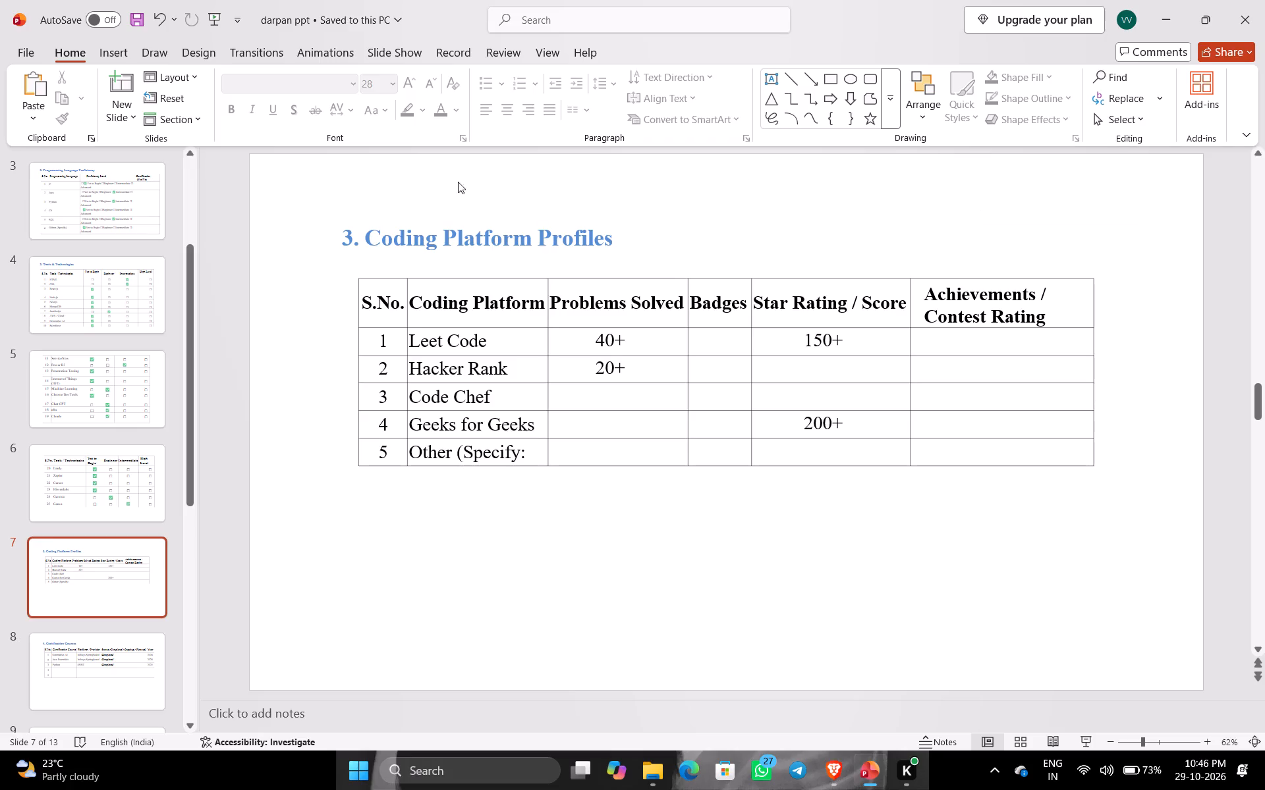
Turn on AutoSave for the presentation by uploading the file to the signed-in account.
left_click(92, 17)
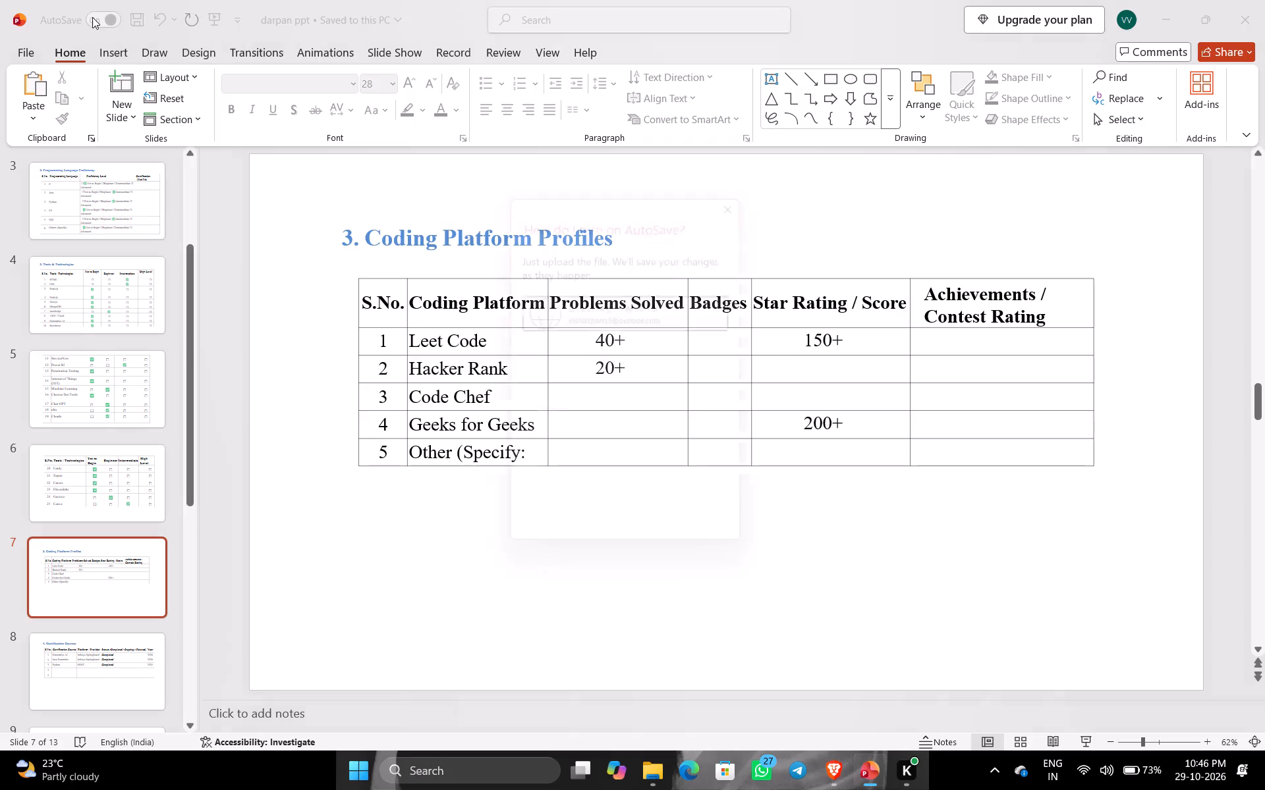
double_click(606, 307)
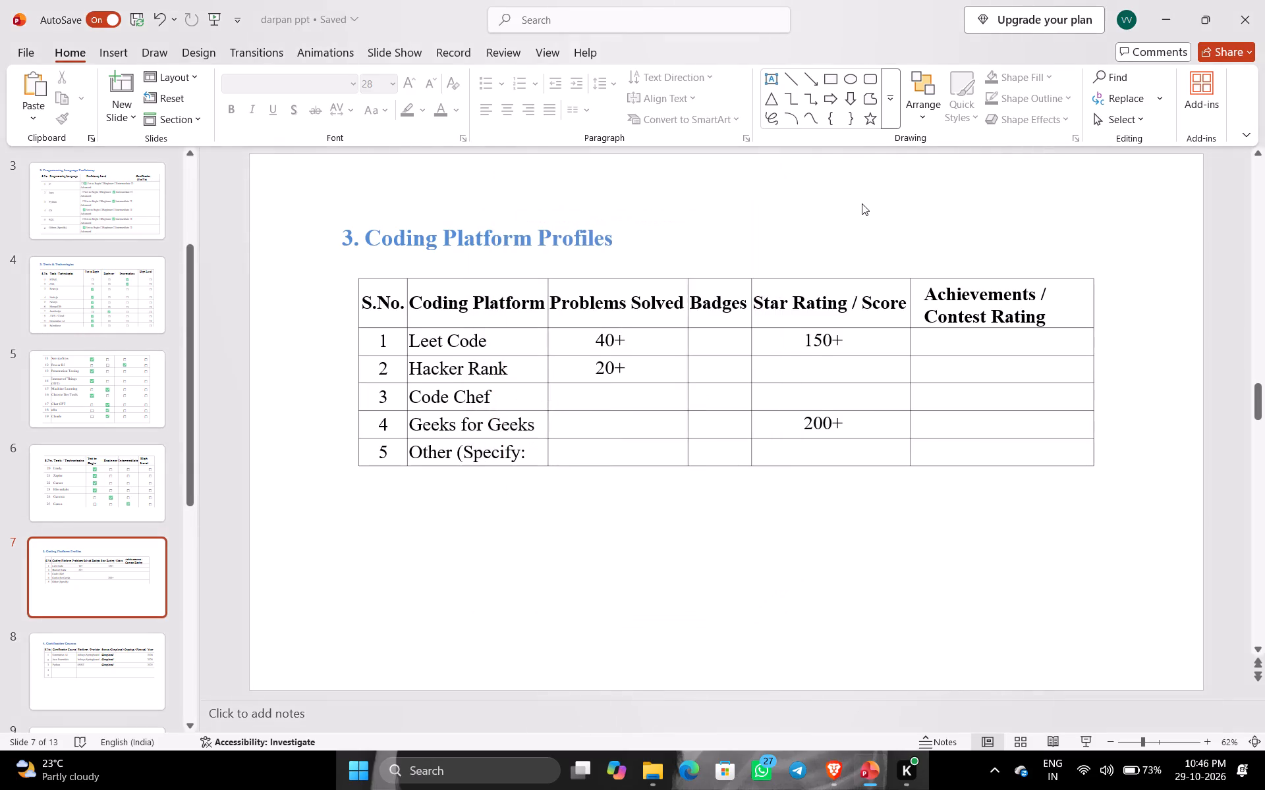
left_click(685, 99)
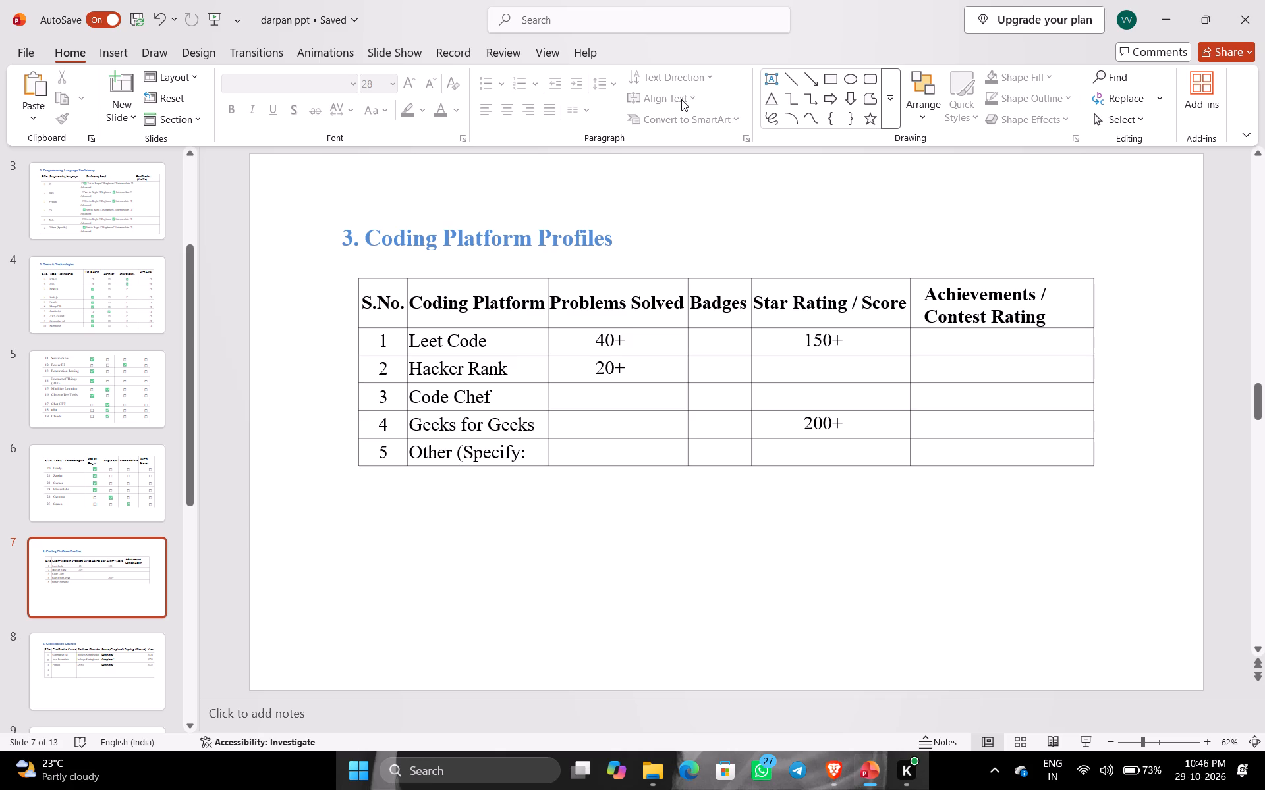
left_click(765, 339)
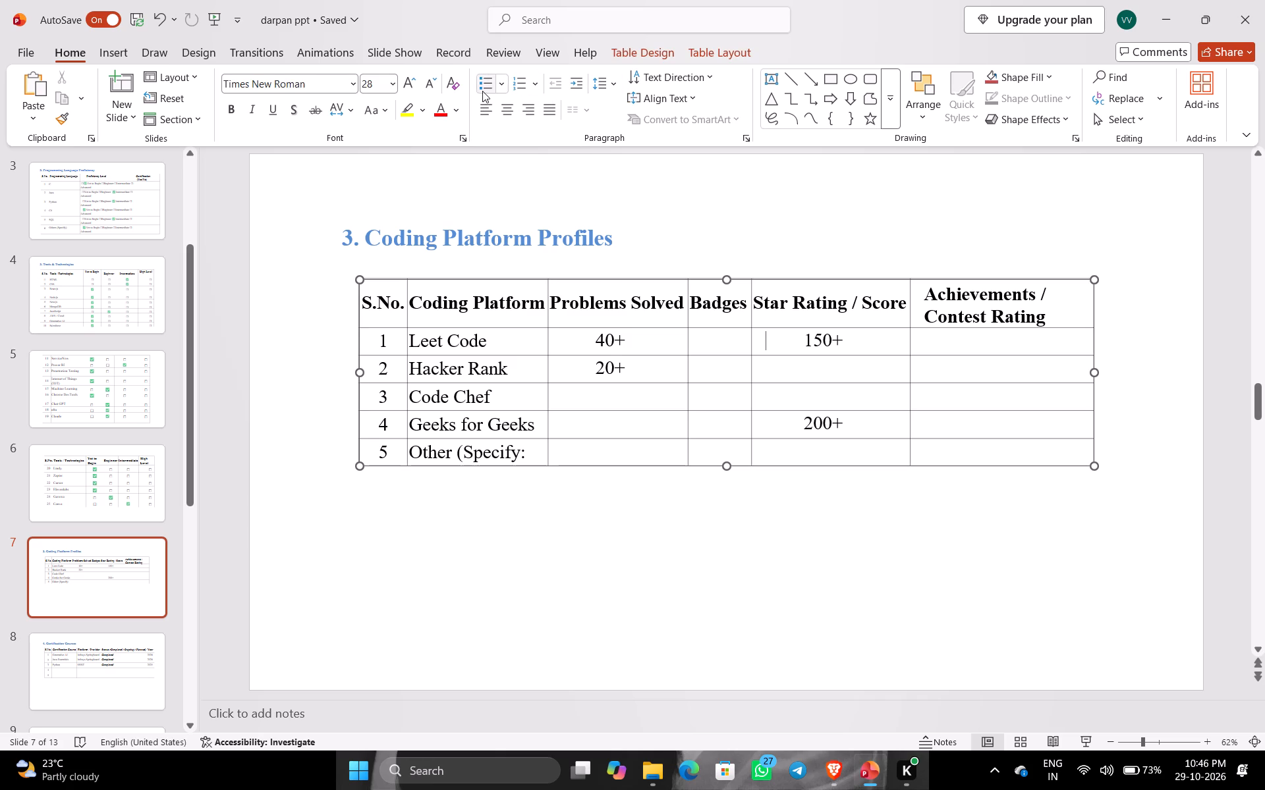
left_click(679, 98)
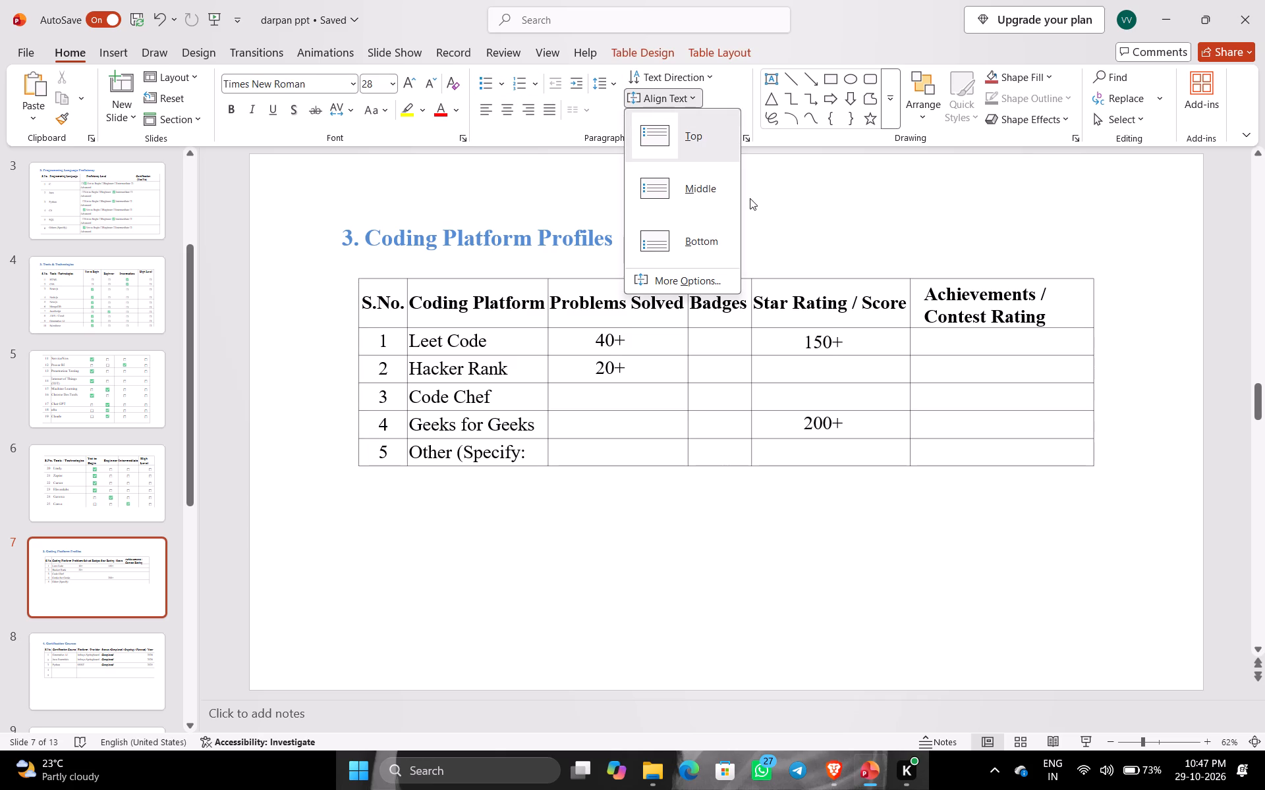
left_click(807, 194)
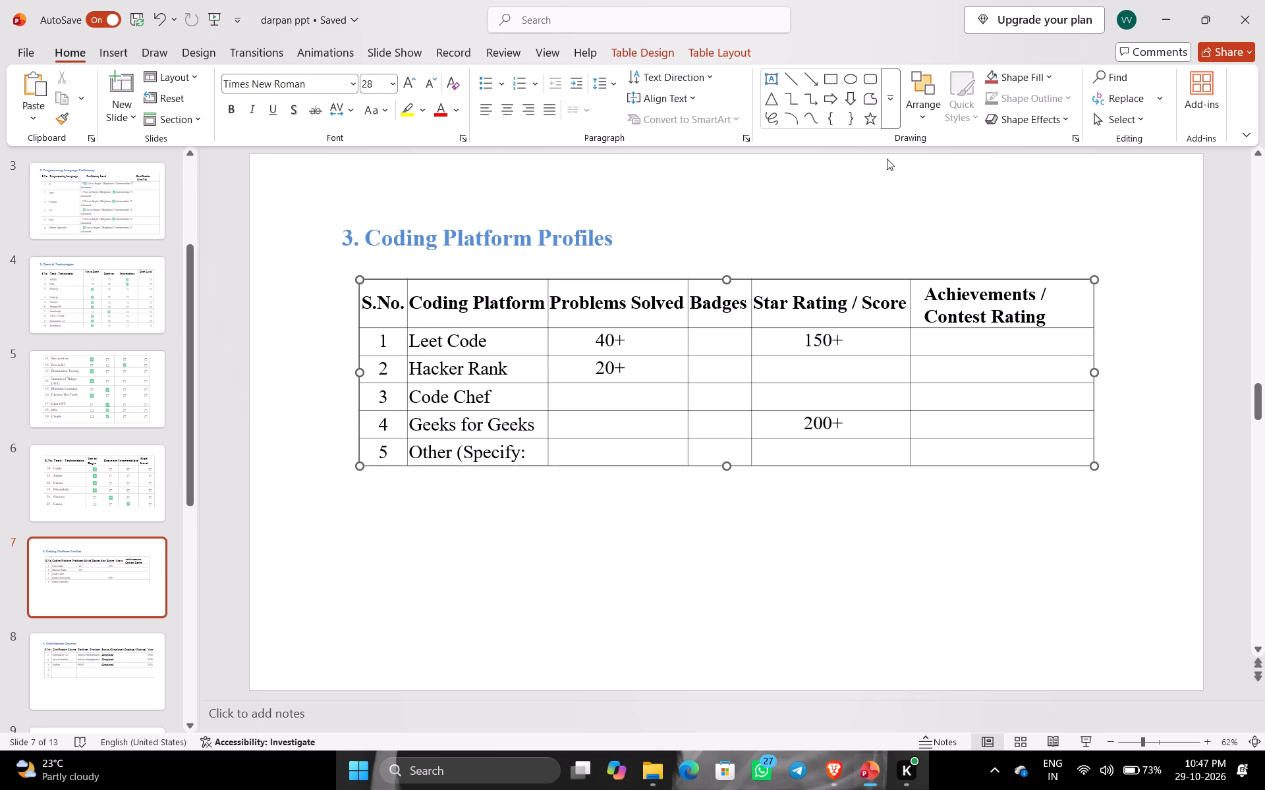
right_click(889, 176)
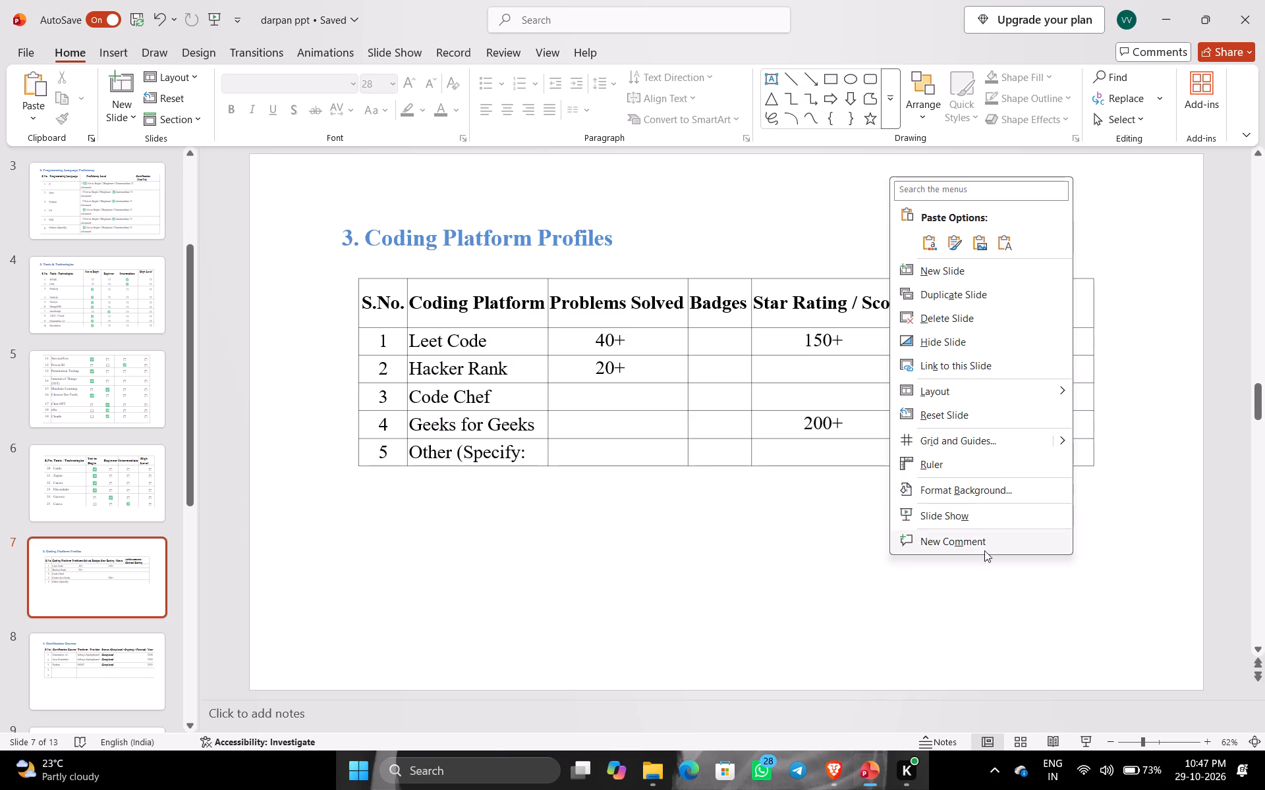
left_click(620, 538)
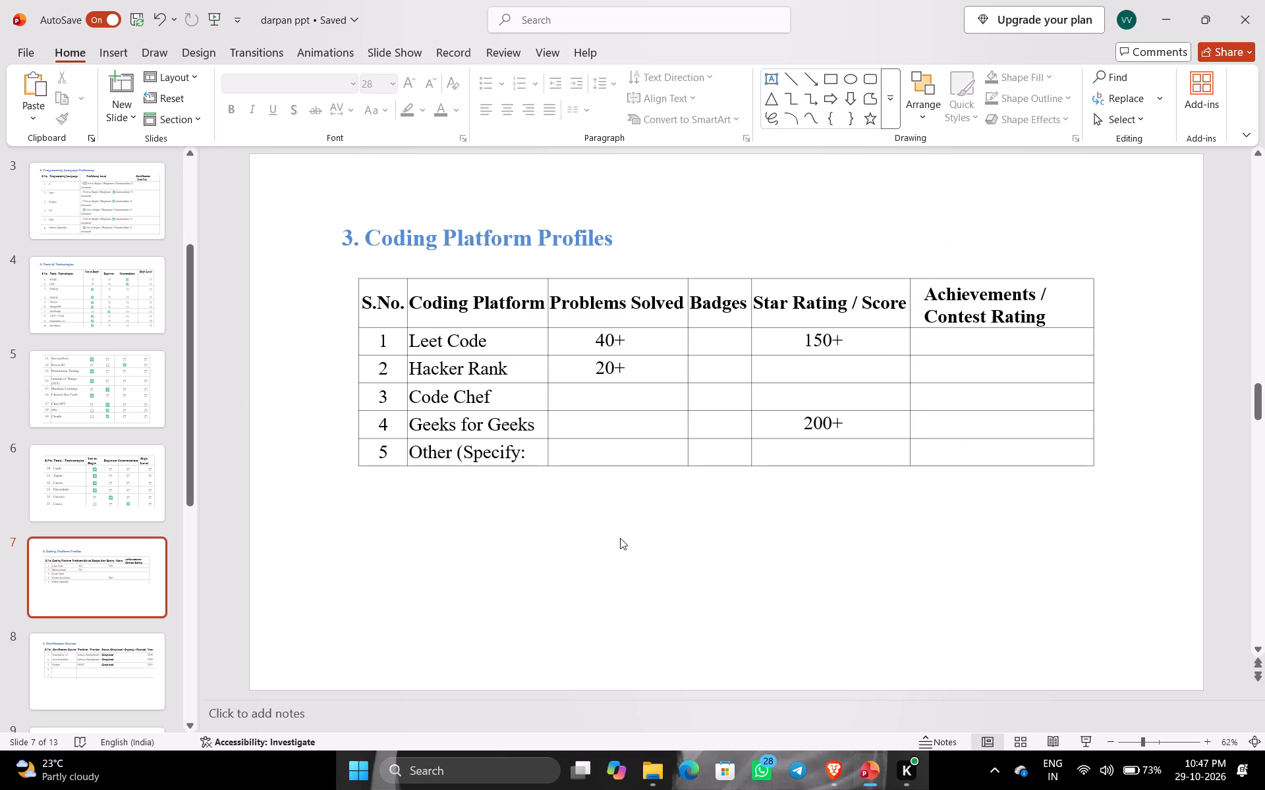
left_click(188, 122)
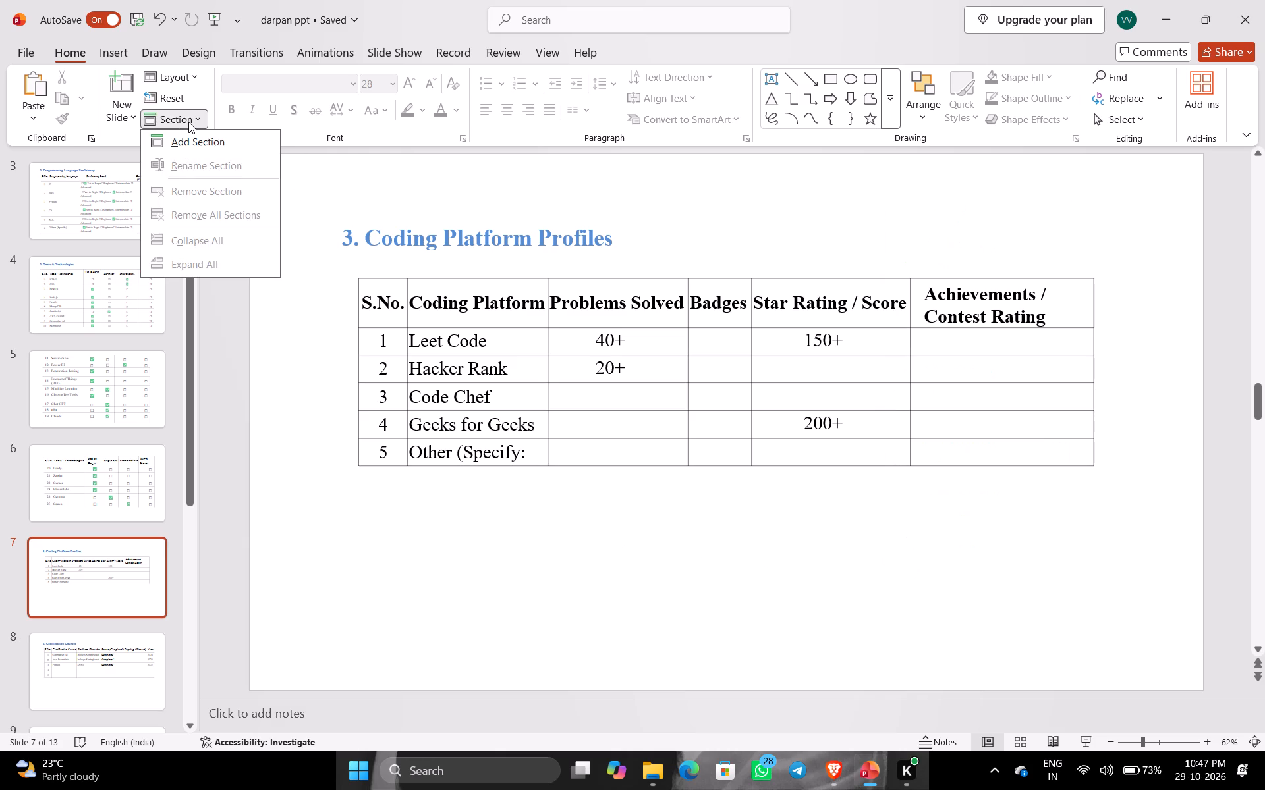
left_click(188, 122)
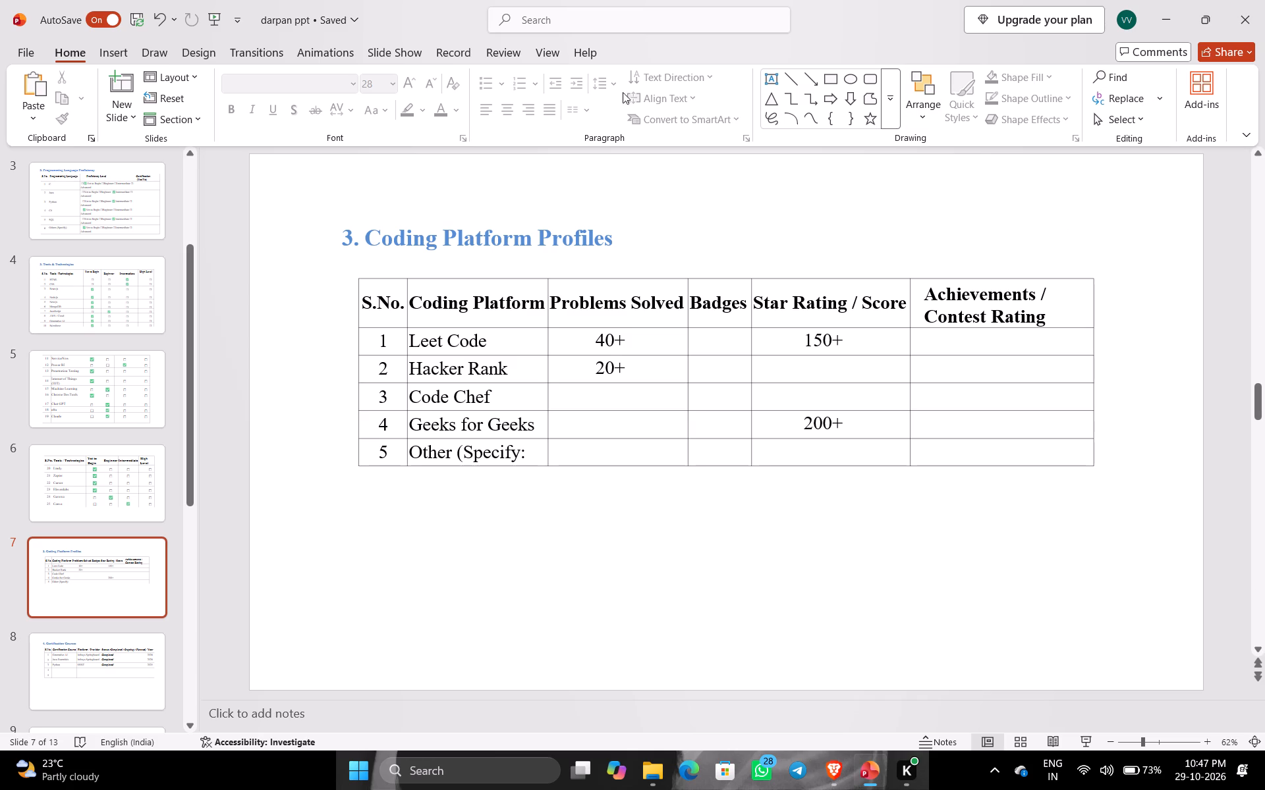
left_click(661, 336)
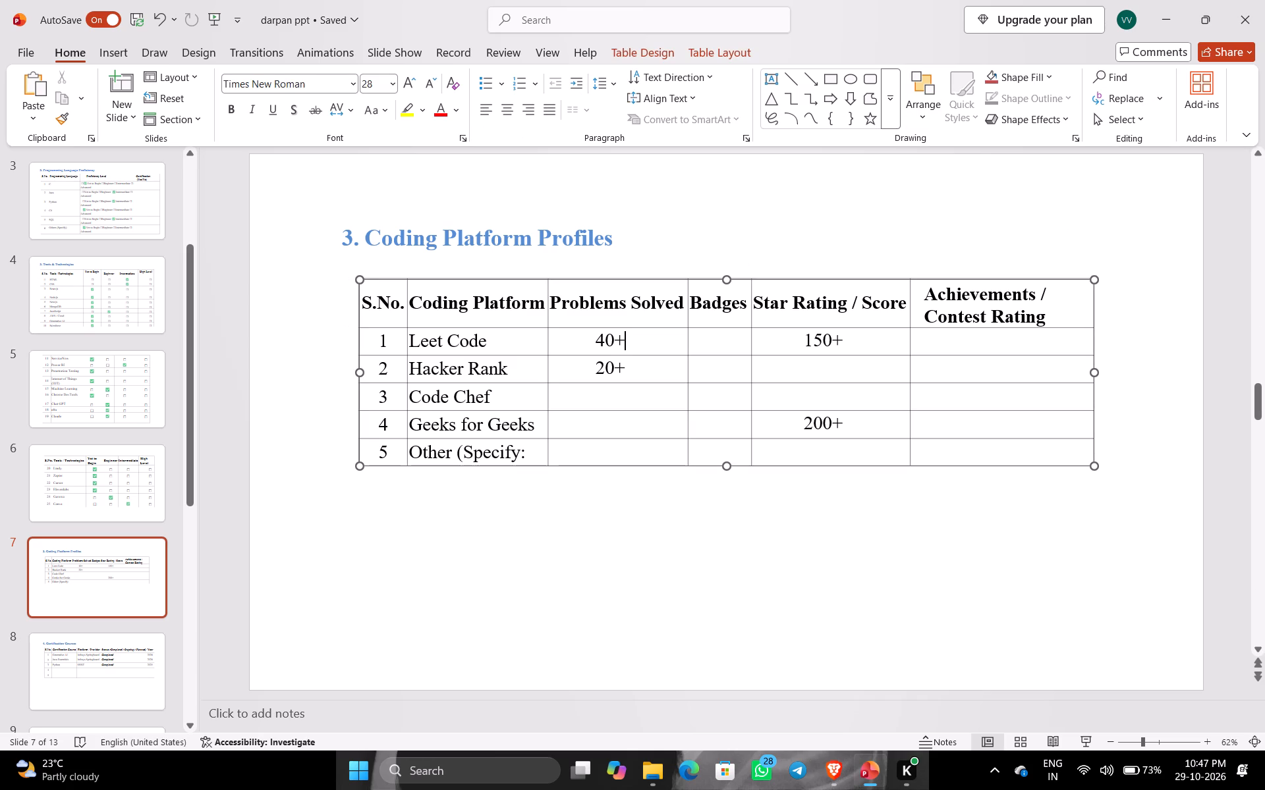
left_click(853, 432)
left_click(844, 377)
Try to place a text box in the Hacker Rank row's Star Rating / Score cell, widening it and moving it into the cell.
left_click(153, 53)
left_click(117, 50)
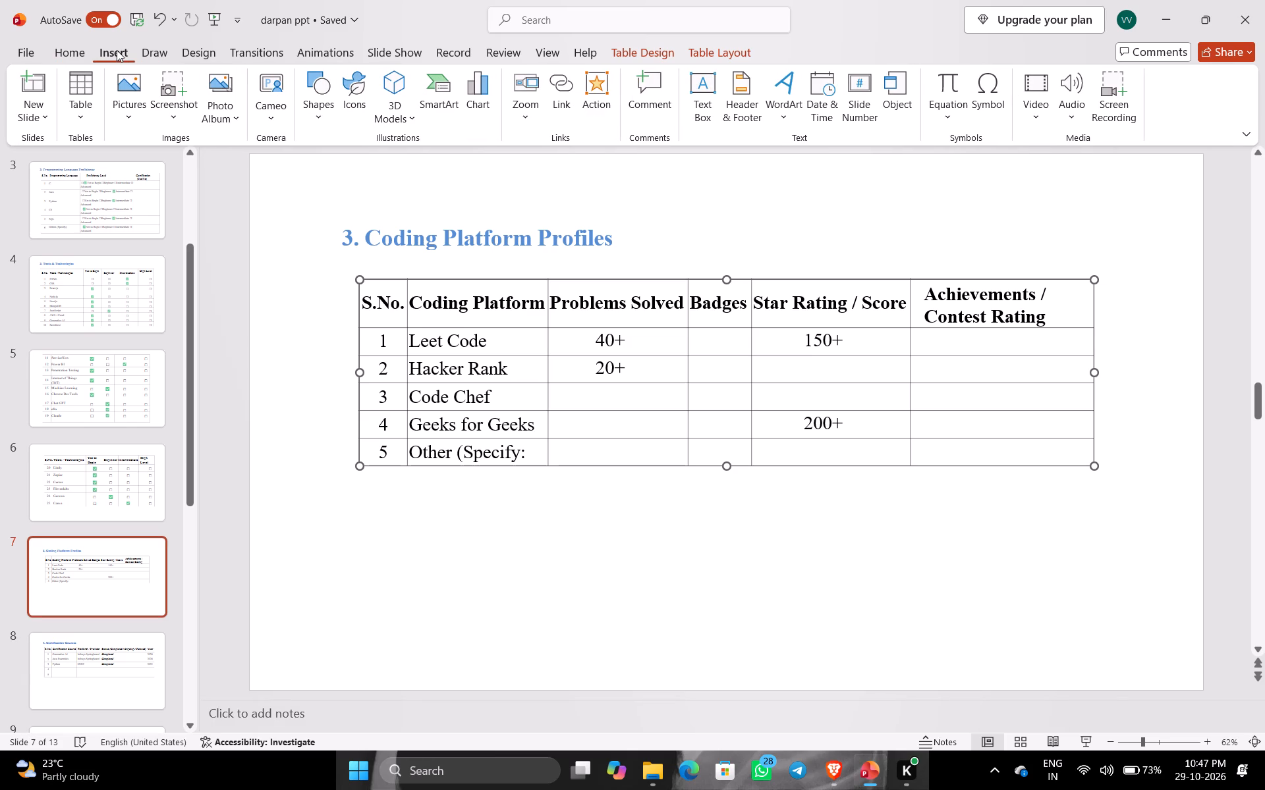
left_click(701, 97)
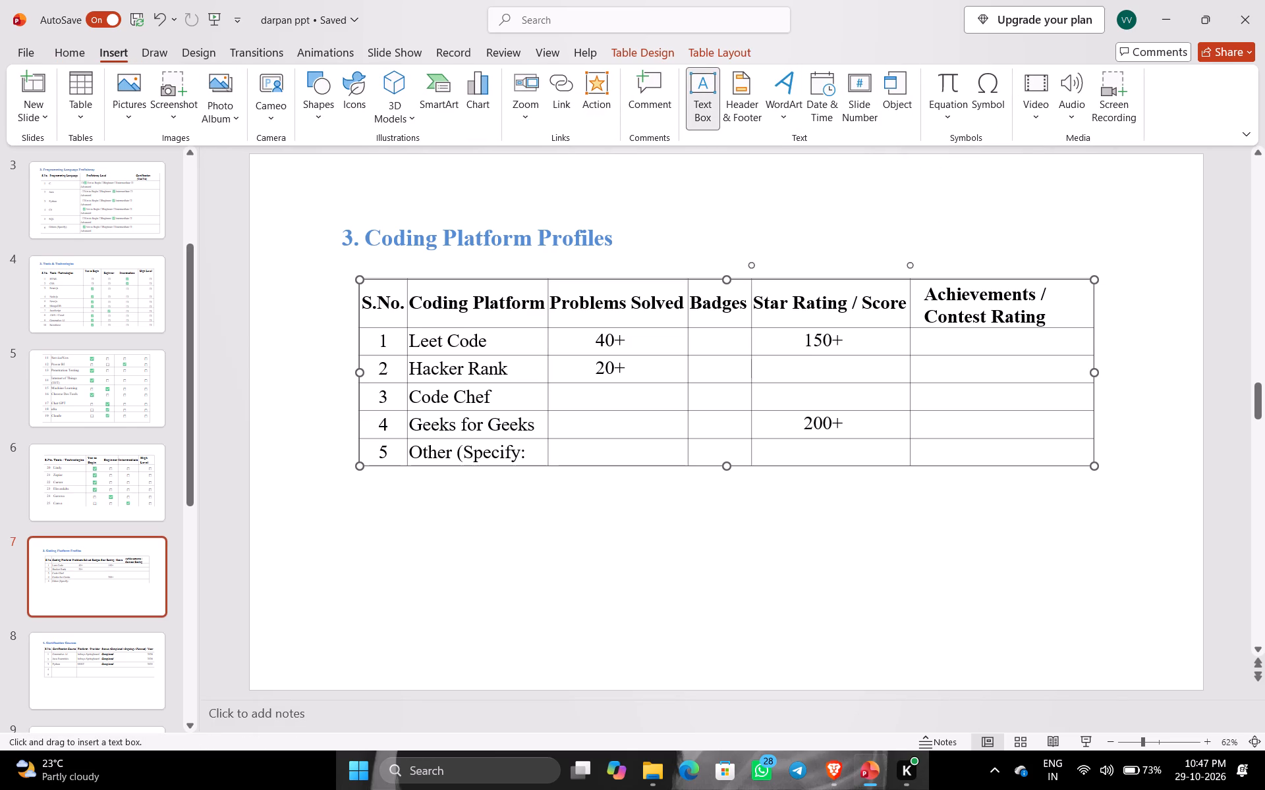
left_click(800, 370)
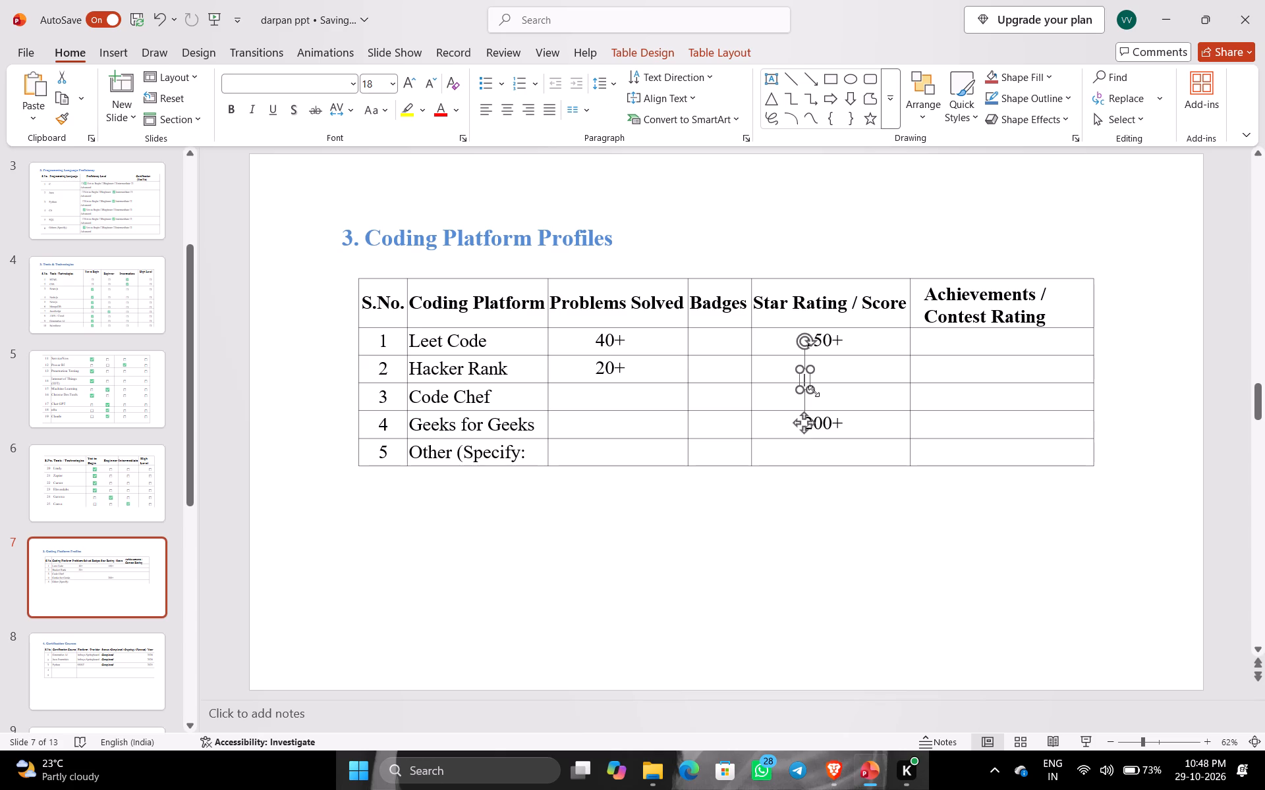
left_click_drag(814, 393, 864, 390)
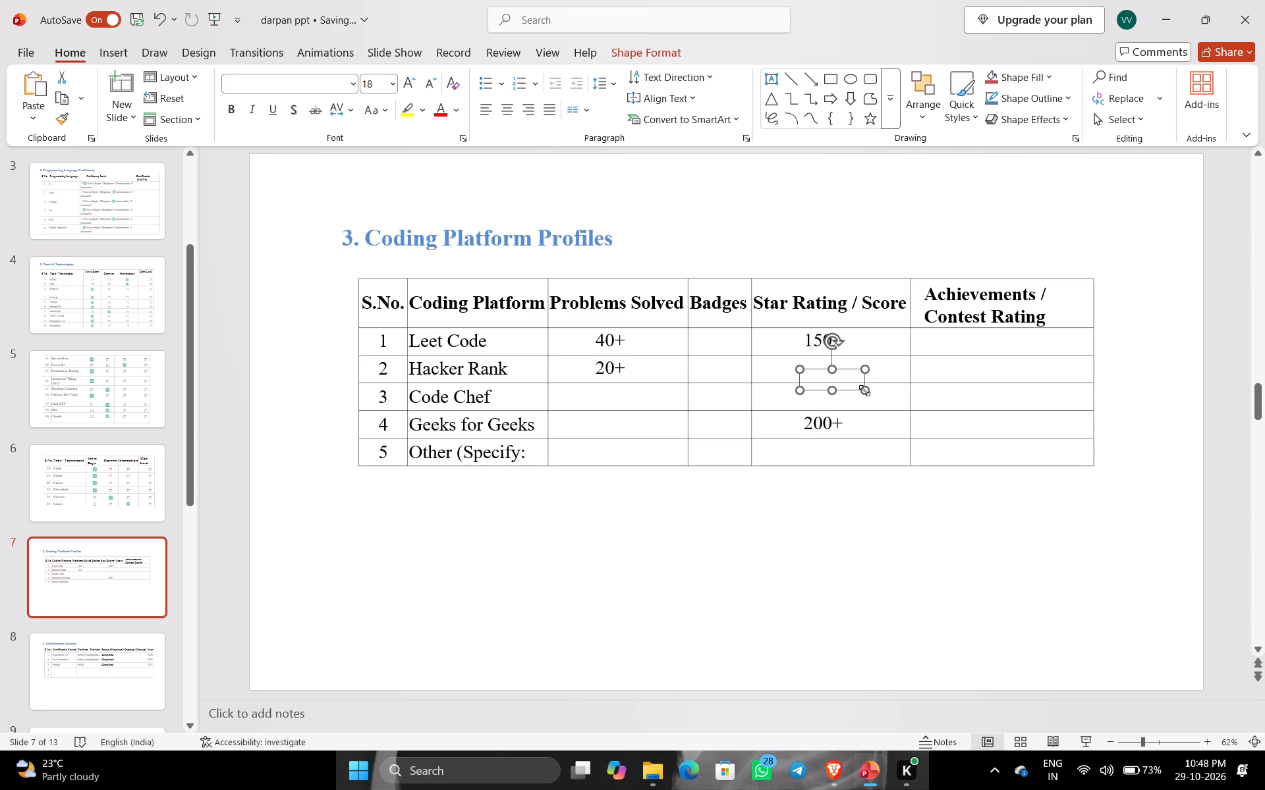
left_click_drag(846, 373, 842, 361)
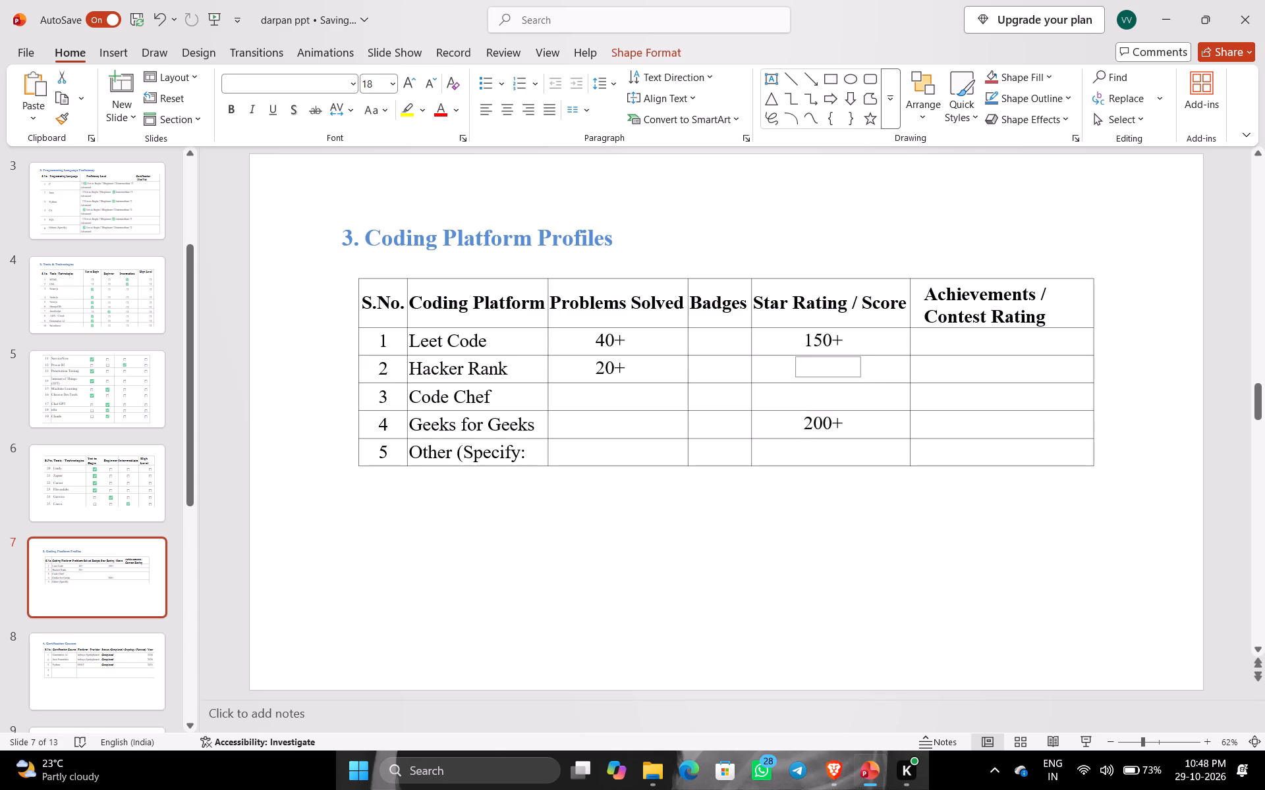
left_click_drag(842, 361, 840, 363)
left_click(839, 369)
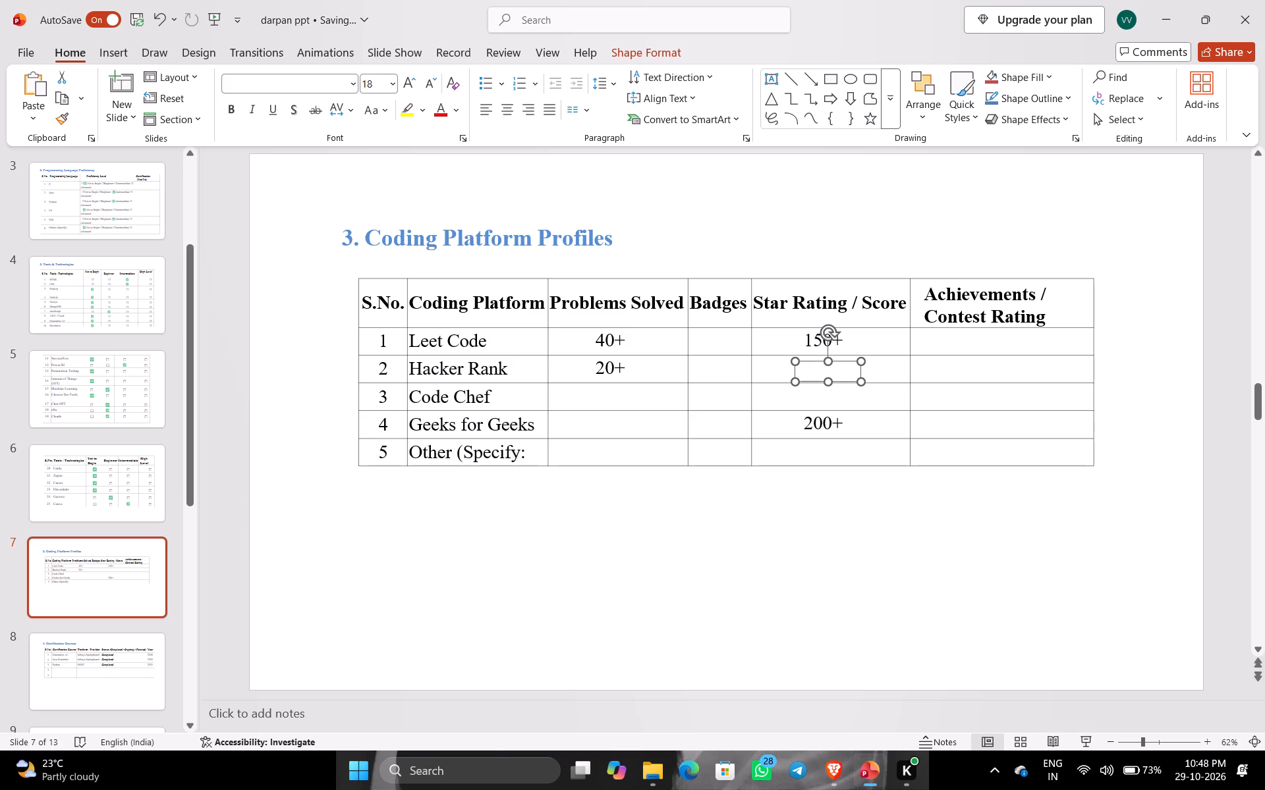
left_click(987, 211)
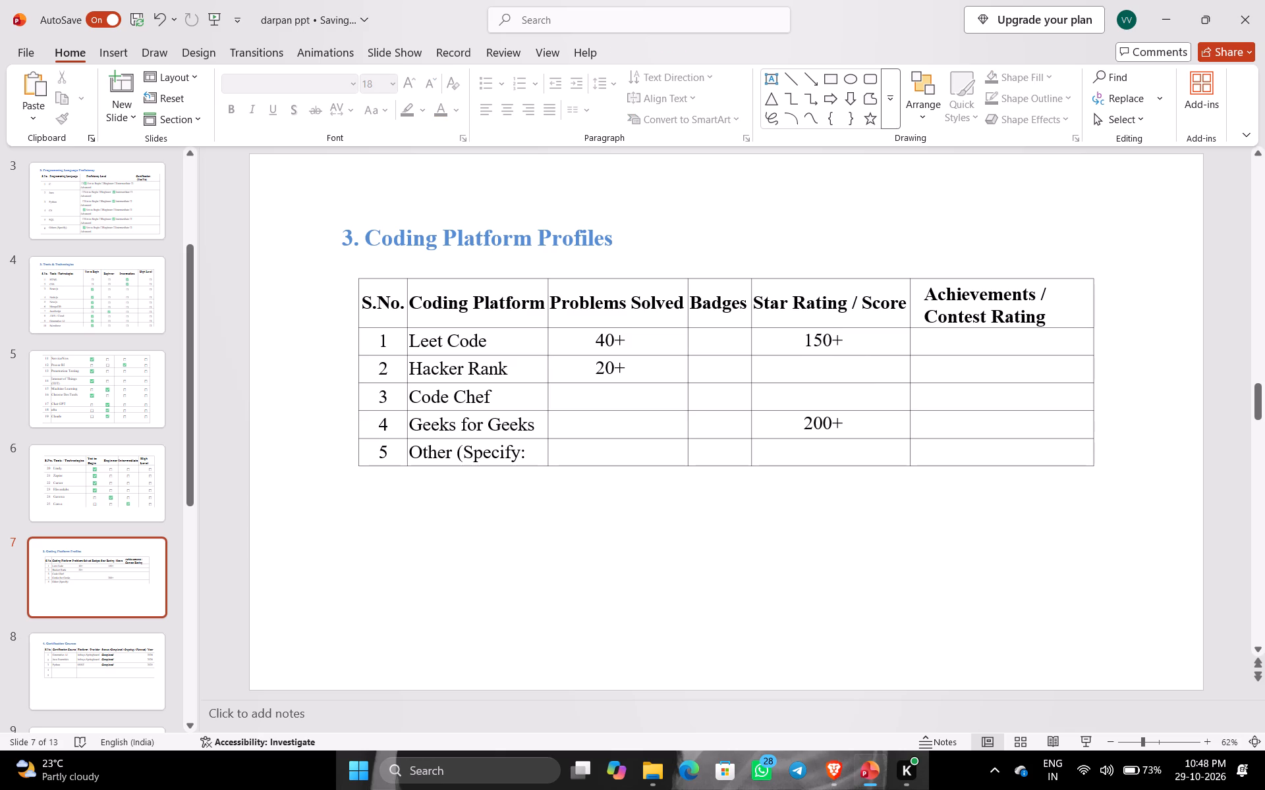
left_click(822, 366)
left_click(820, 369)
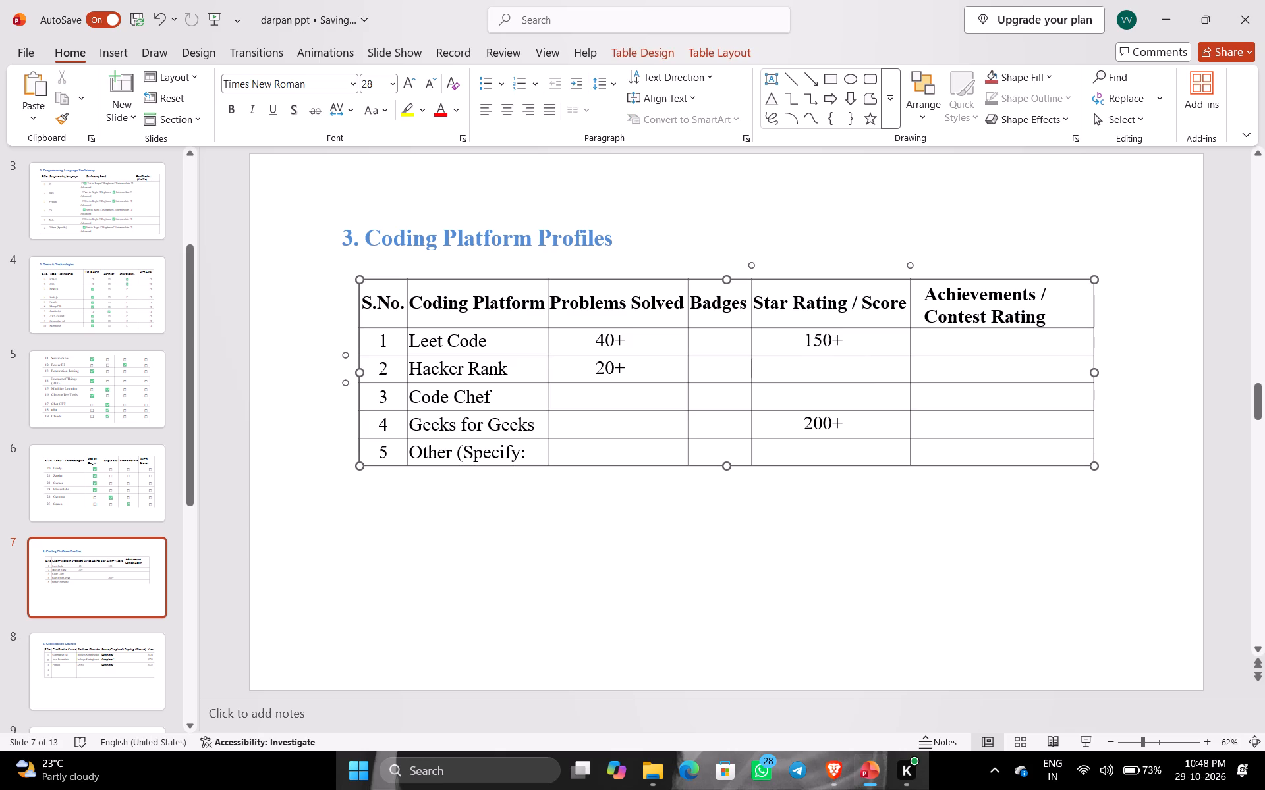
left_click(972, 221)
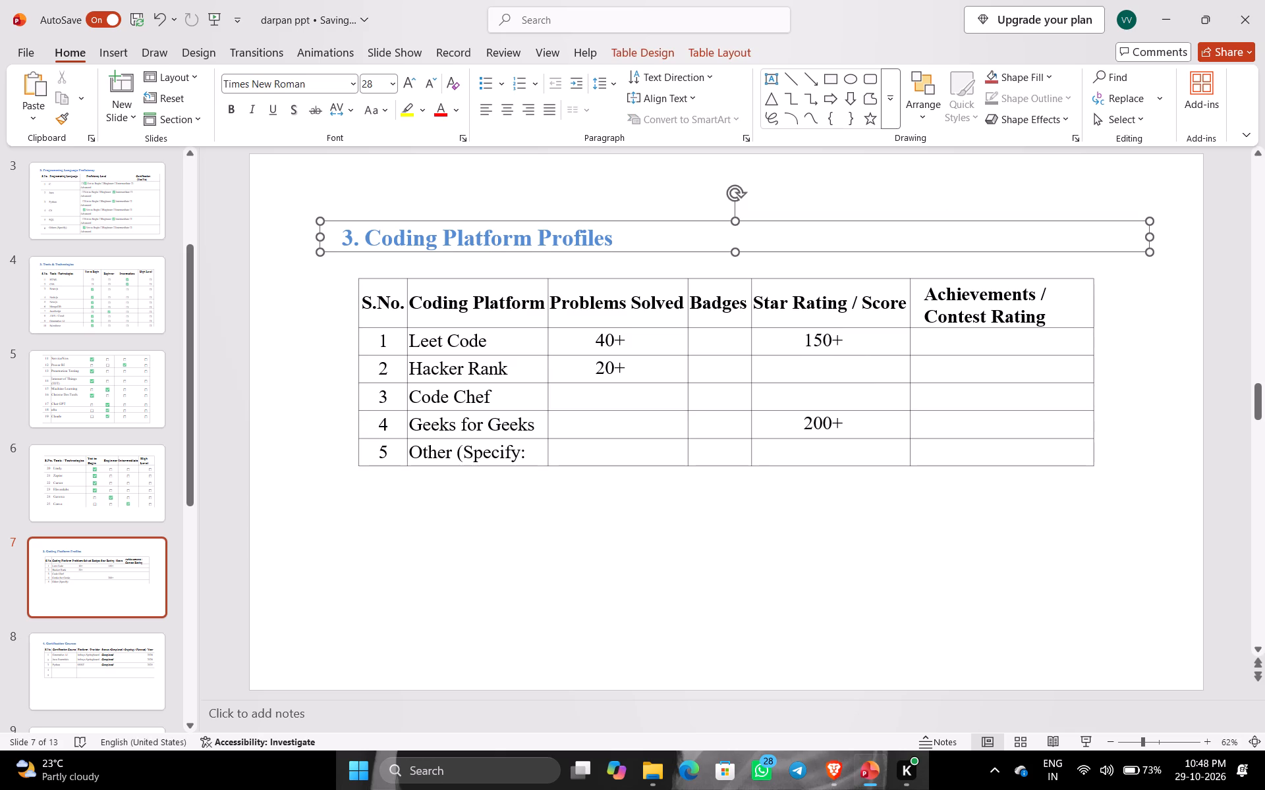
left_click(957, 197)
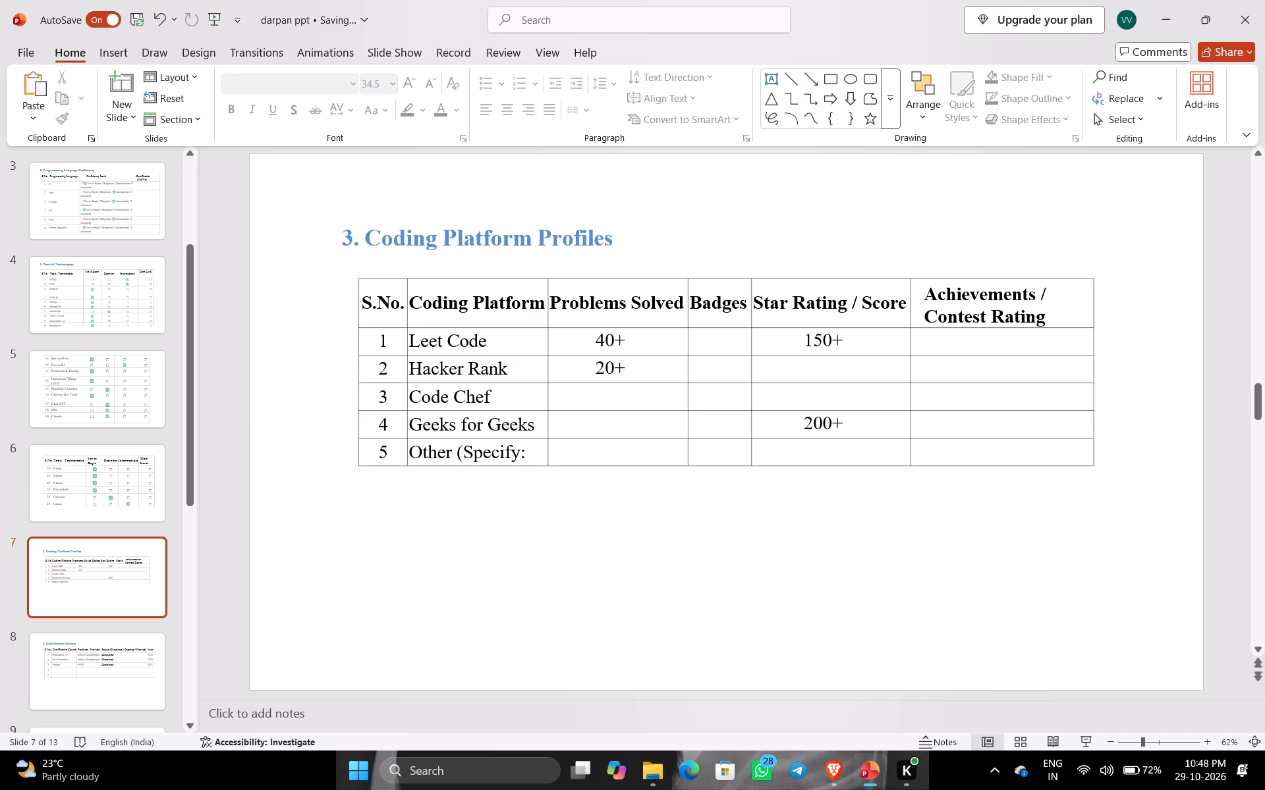
Add a small text box reading 100+ over the Hacker Rank row's Star Rating / Score cell, lined up under the Leet Code score.
left_click(814, 364)
left_click(814, 364)
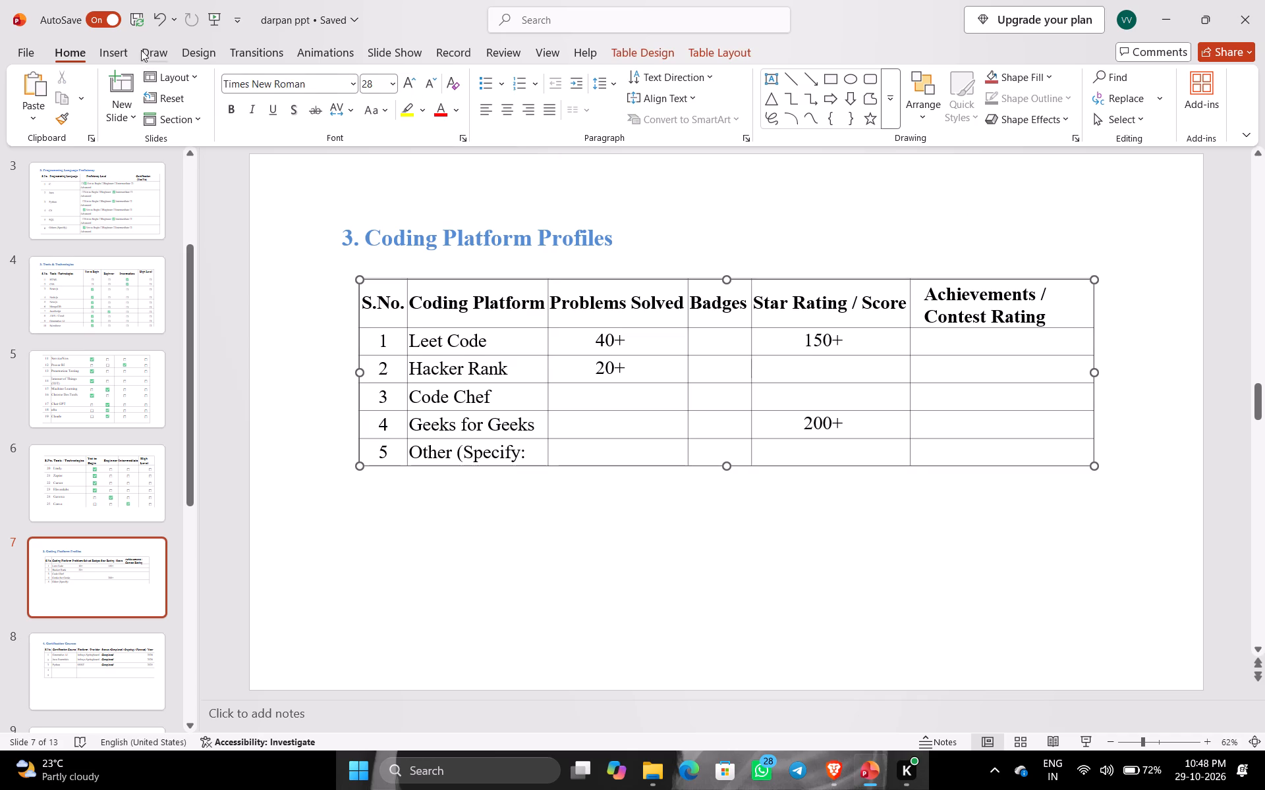
left_click(120, 45)
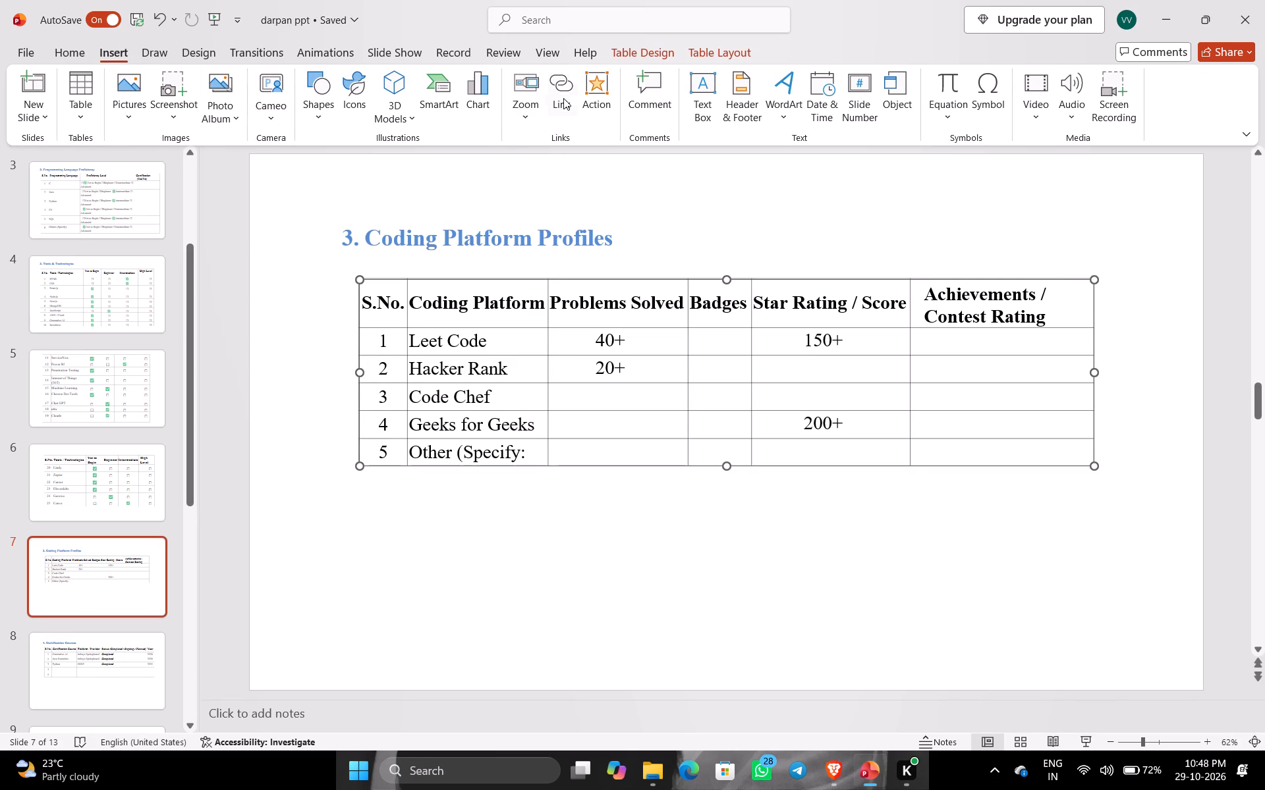
left_click(705, 80)
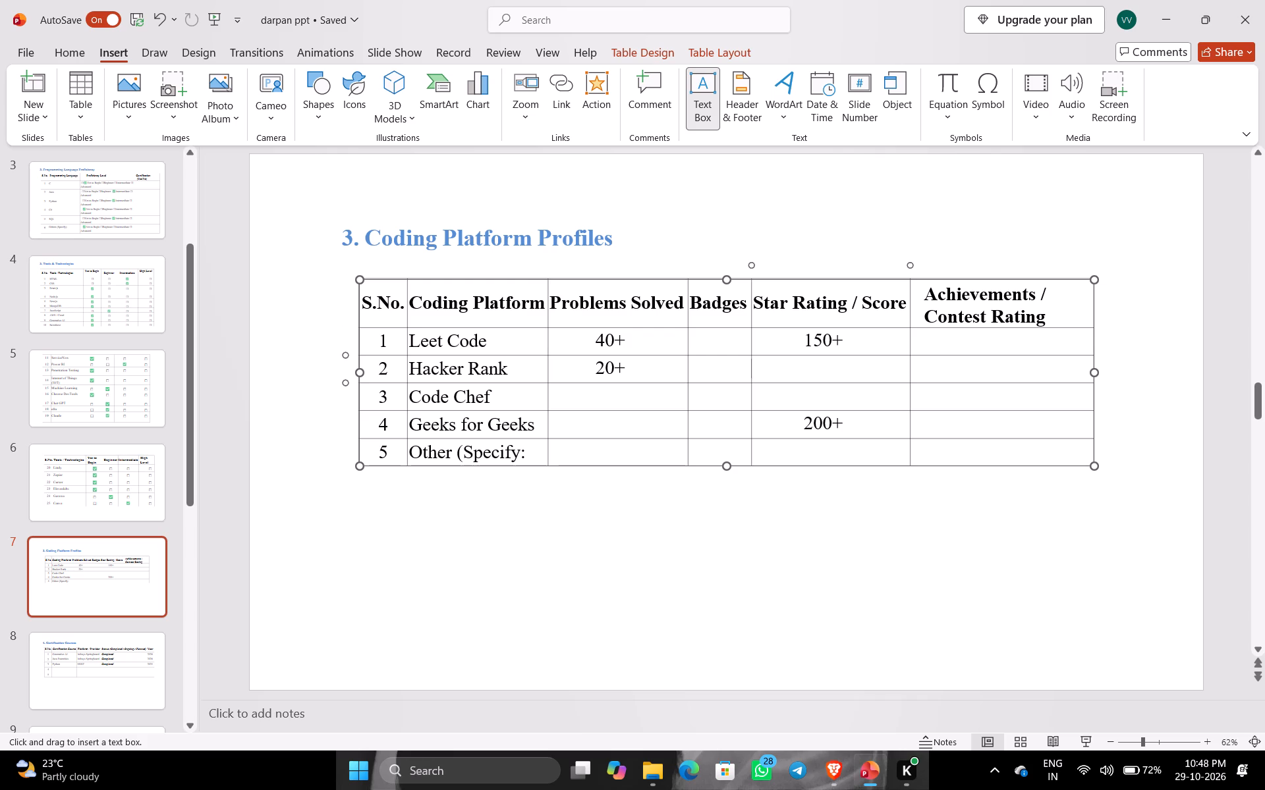
left_click(822, 369)
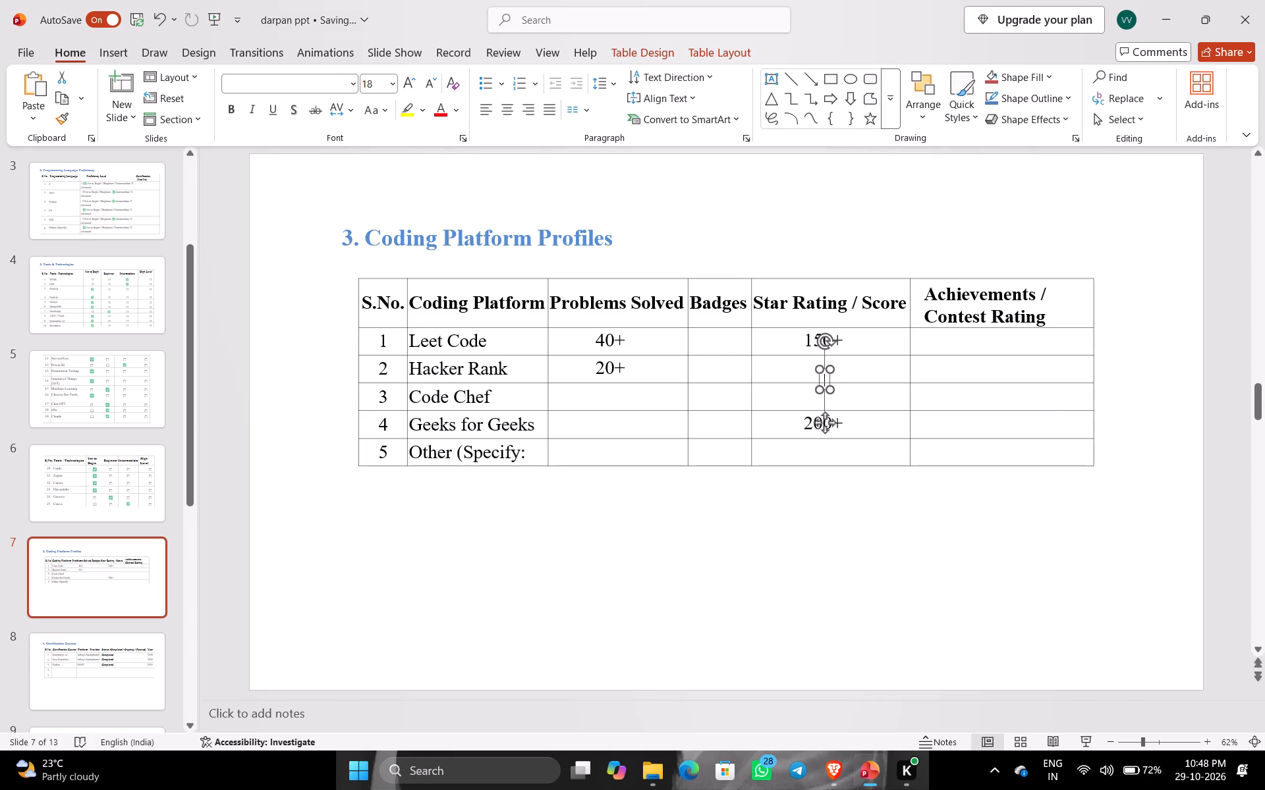
left_click_drag(831, 388, 876, 390)
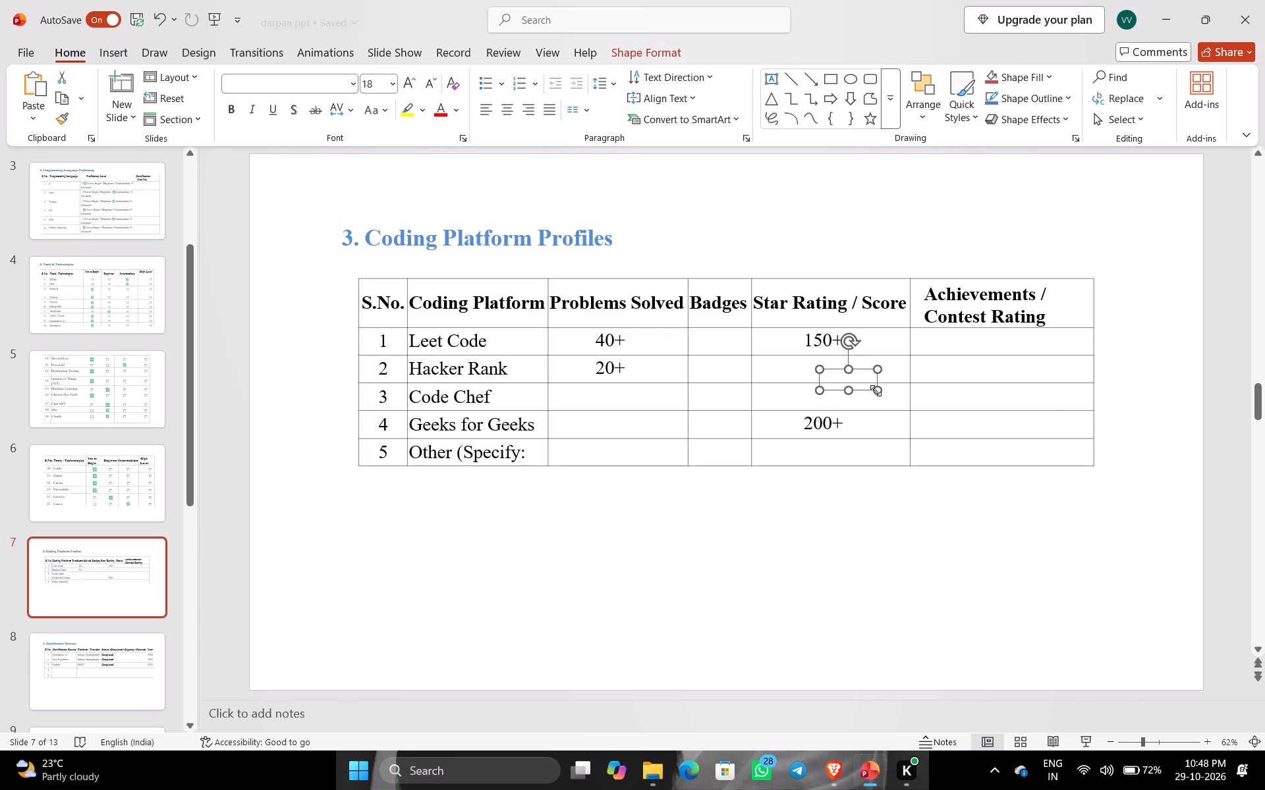
left_click_drag(852, 375, 827, 361)
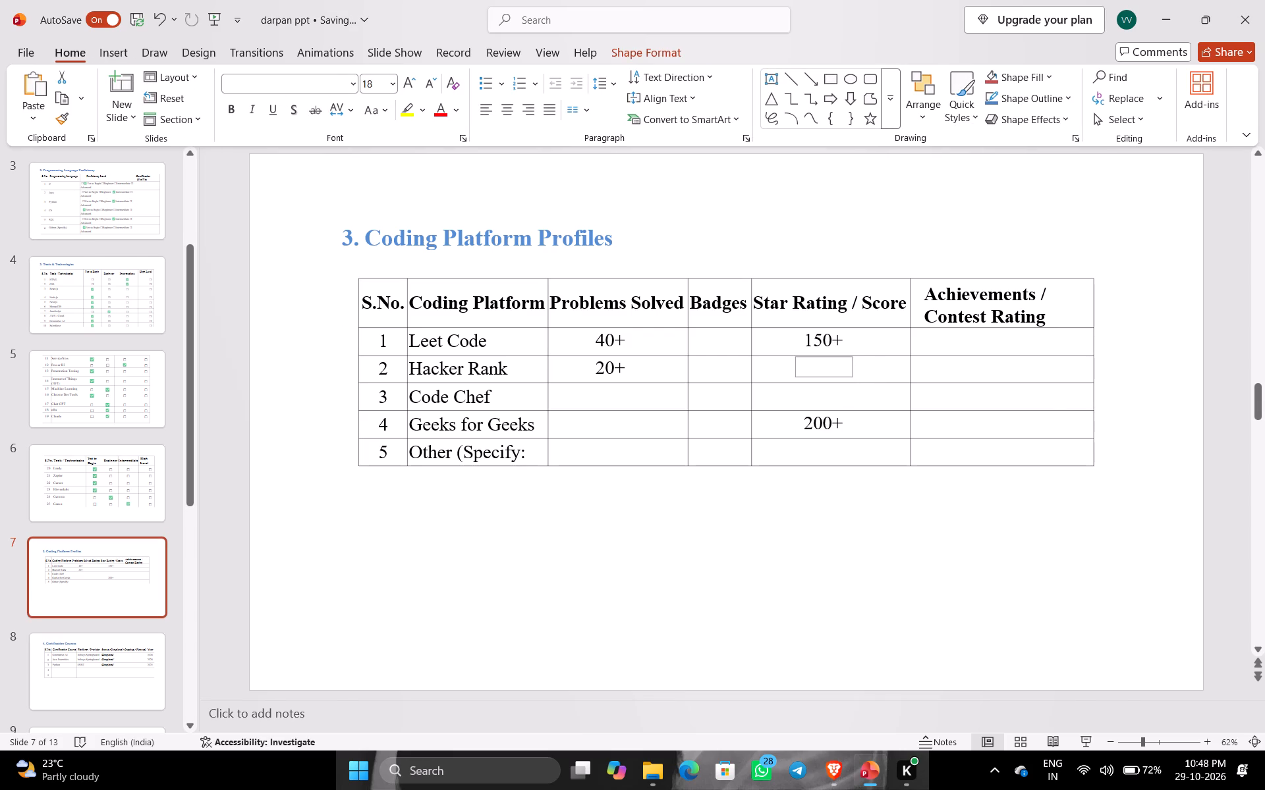
left_click_drag(827, 361, 829, 363)
left_click_drag(829, 363, 828, 360)
key("1")
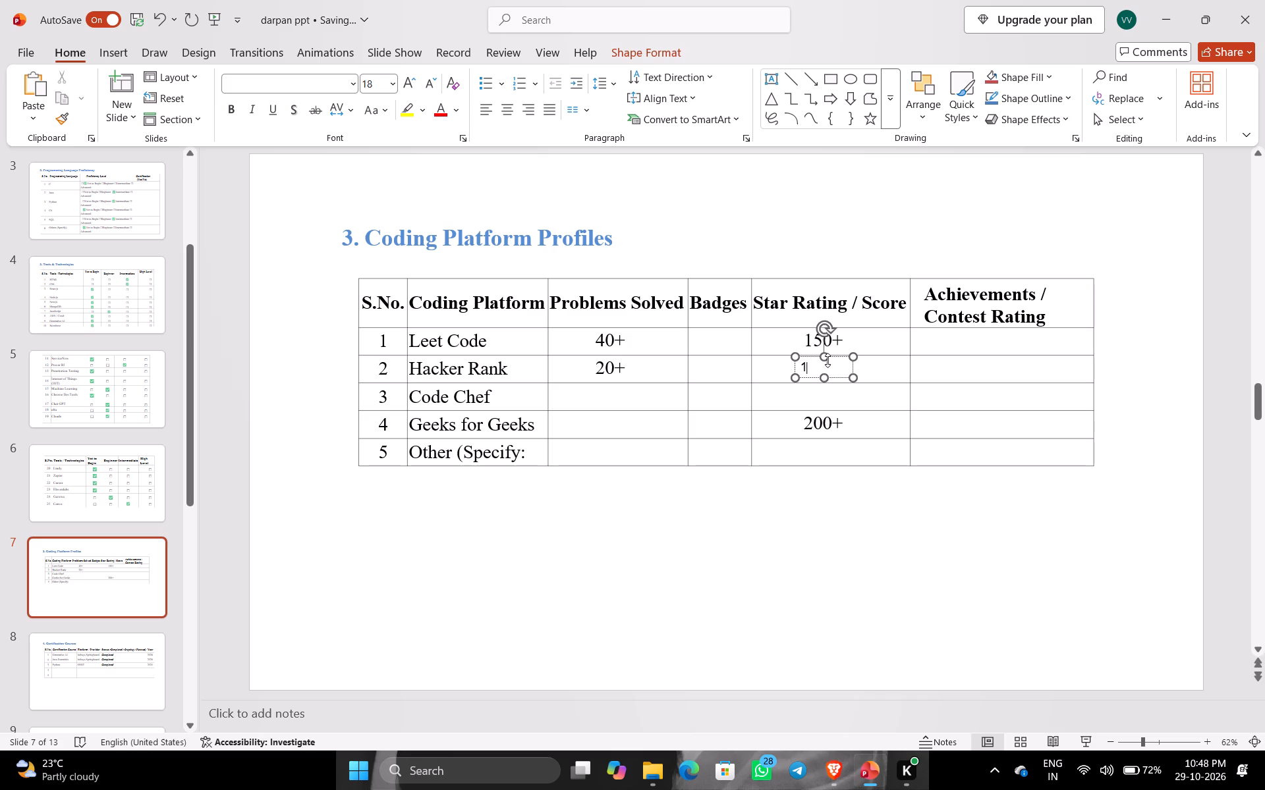
type("00")
key("shift+plus")
left_click(1161, 230)
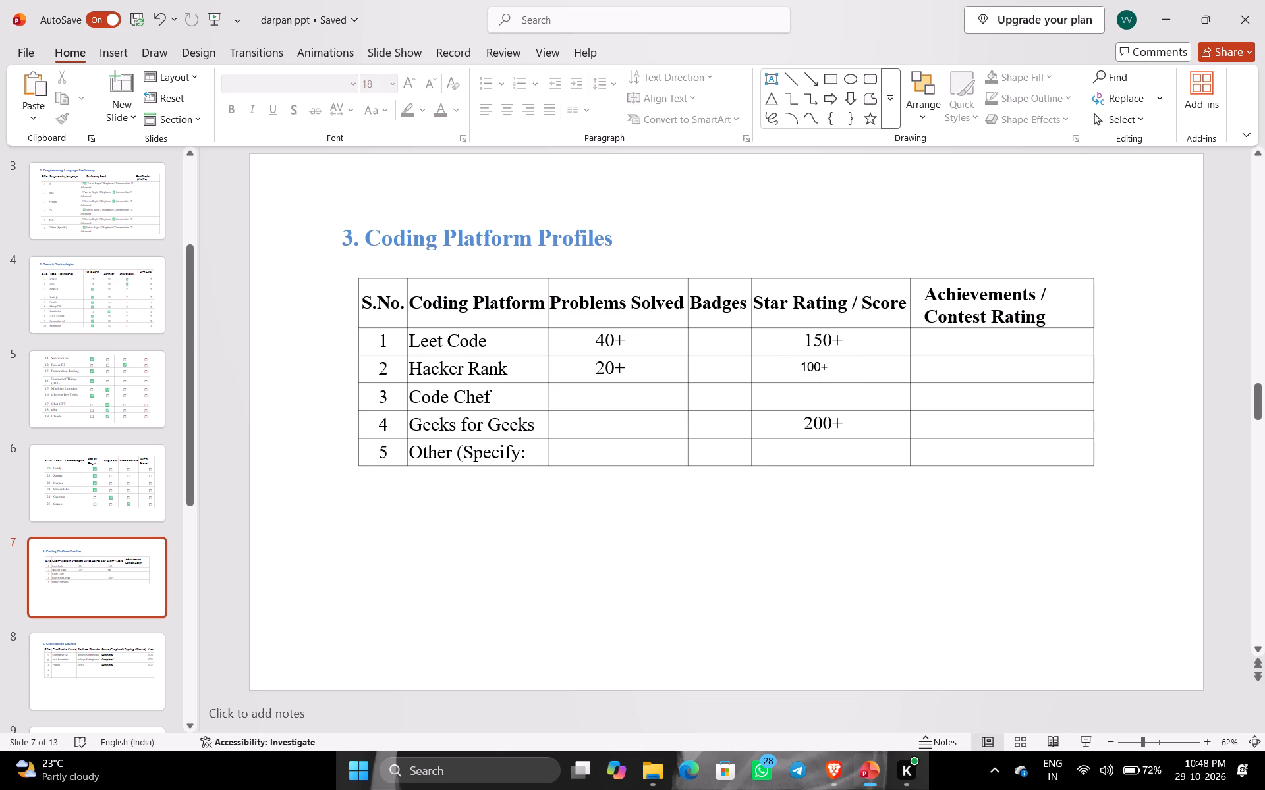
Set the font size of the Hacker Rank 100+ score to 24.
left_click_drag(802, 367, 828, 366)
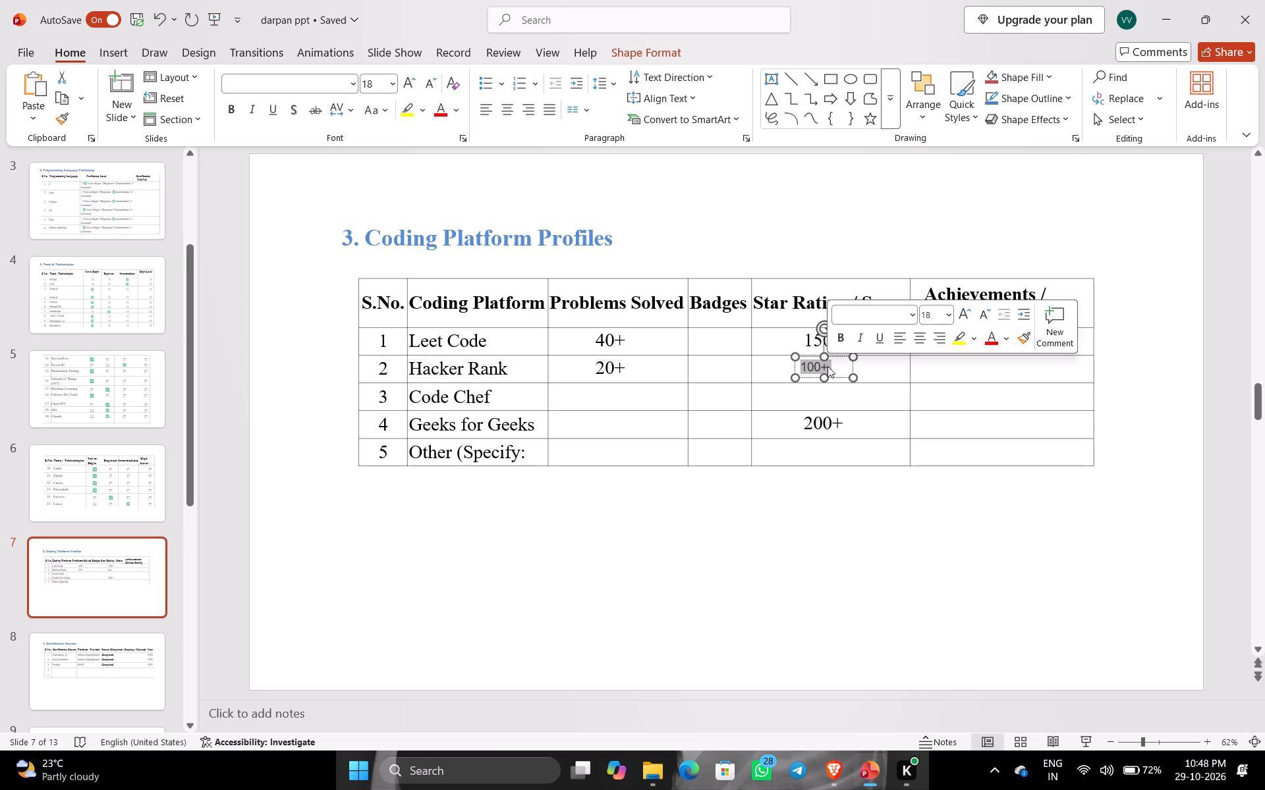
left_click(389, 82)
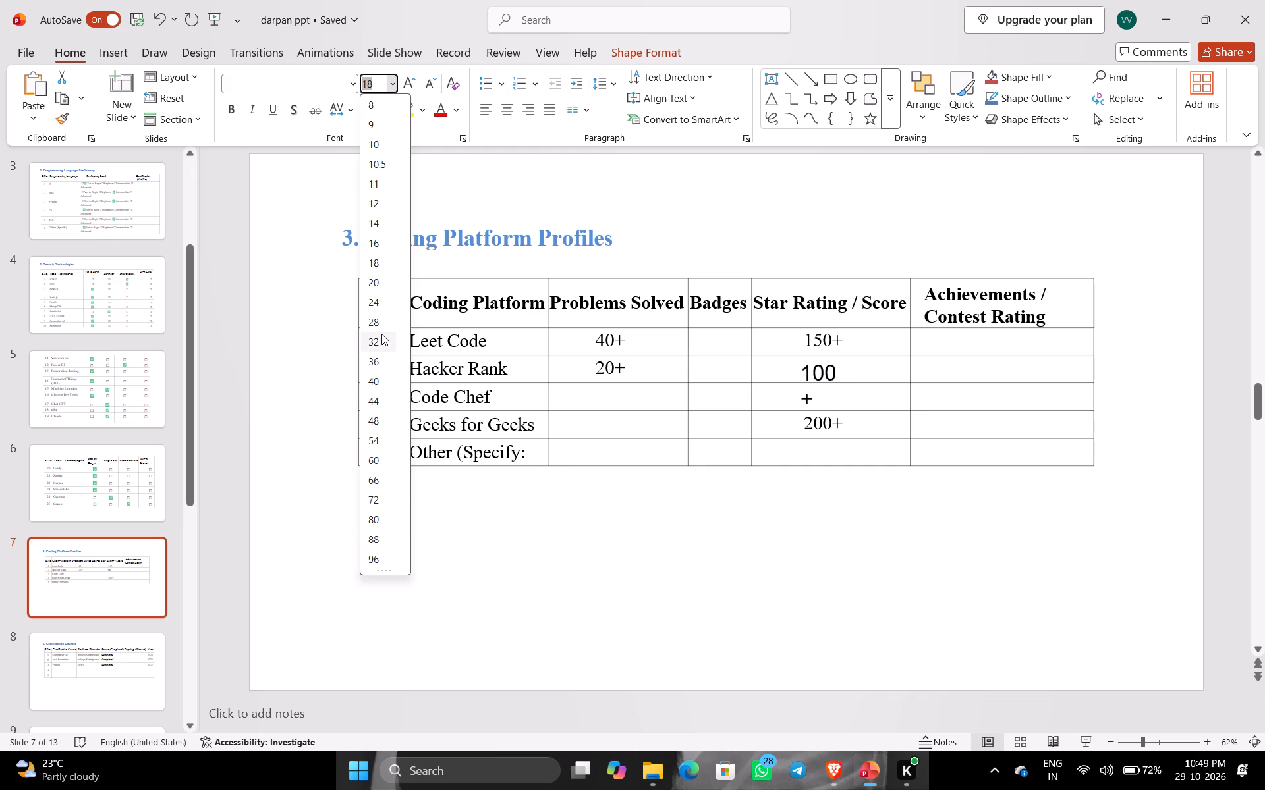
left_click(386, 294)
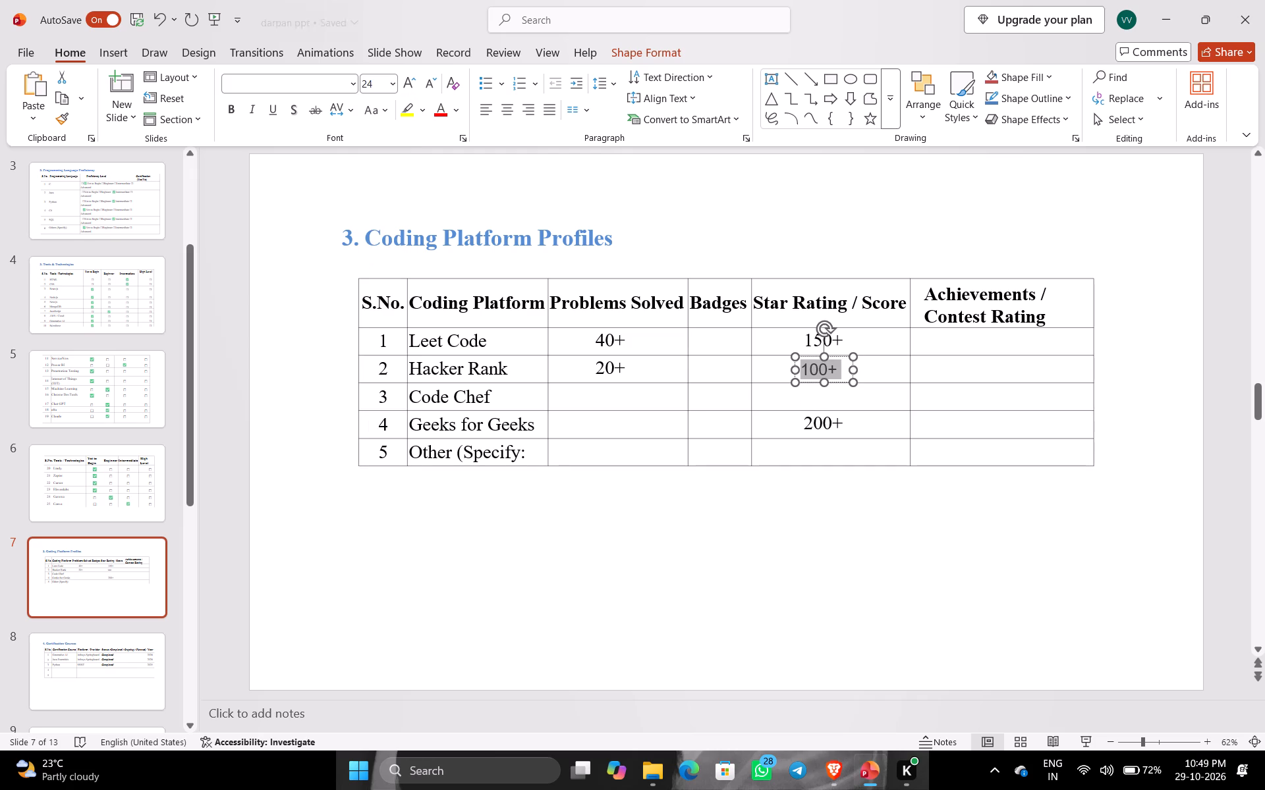
Set the font size of the Hacker Rank 100+ score to 28, matching the Geeks for Geeks score.
double_click(817, 433)
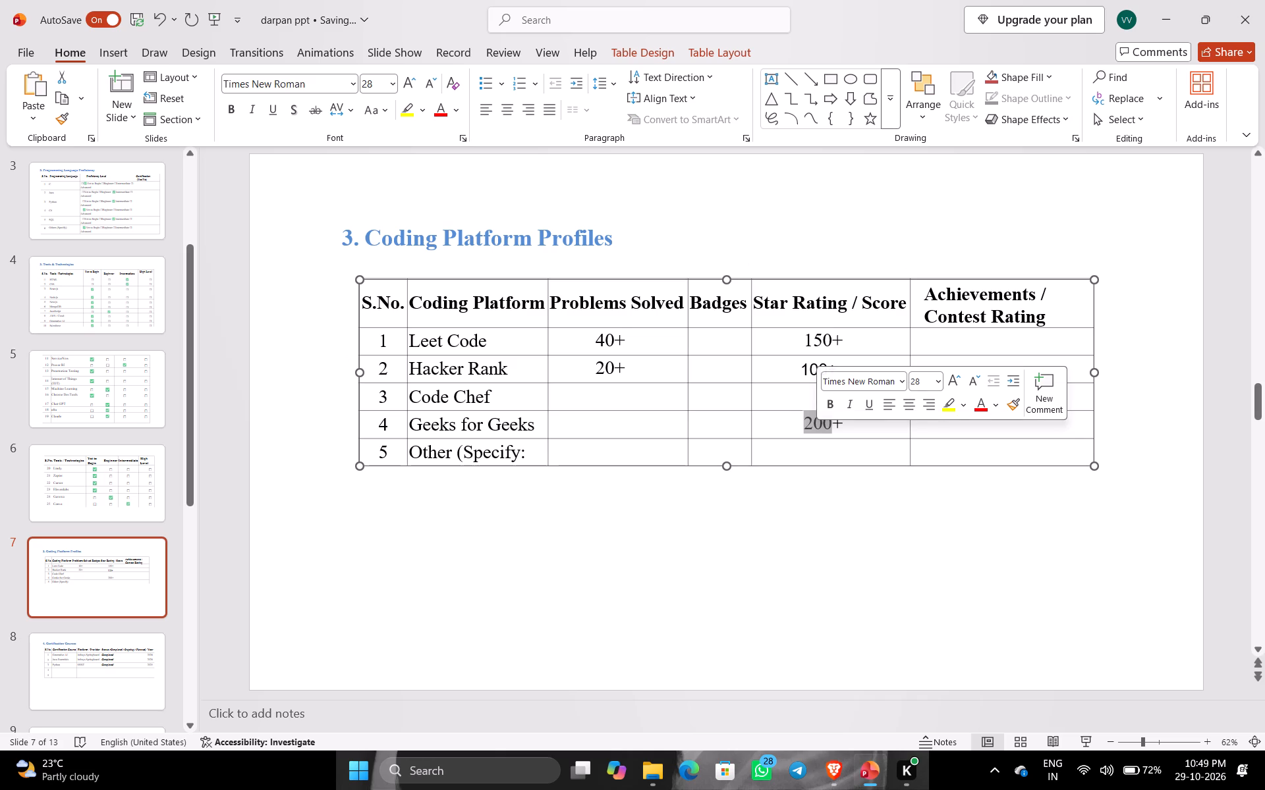
left_click_drag(801, 375, 837, 366)
left_click(391, 78)
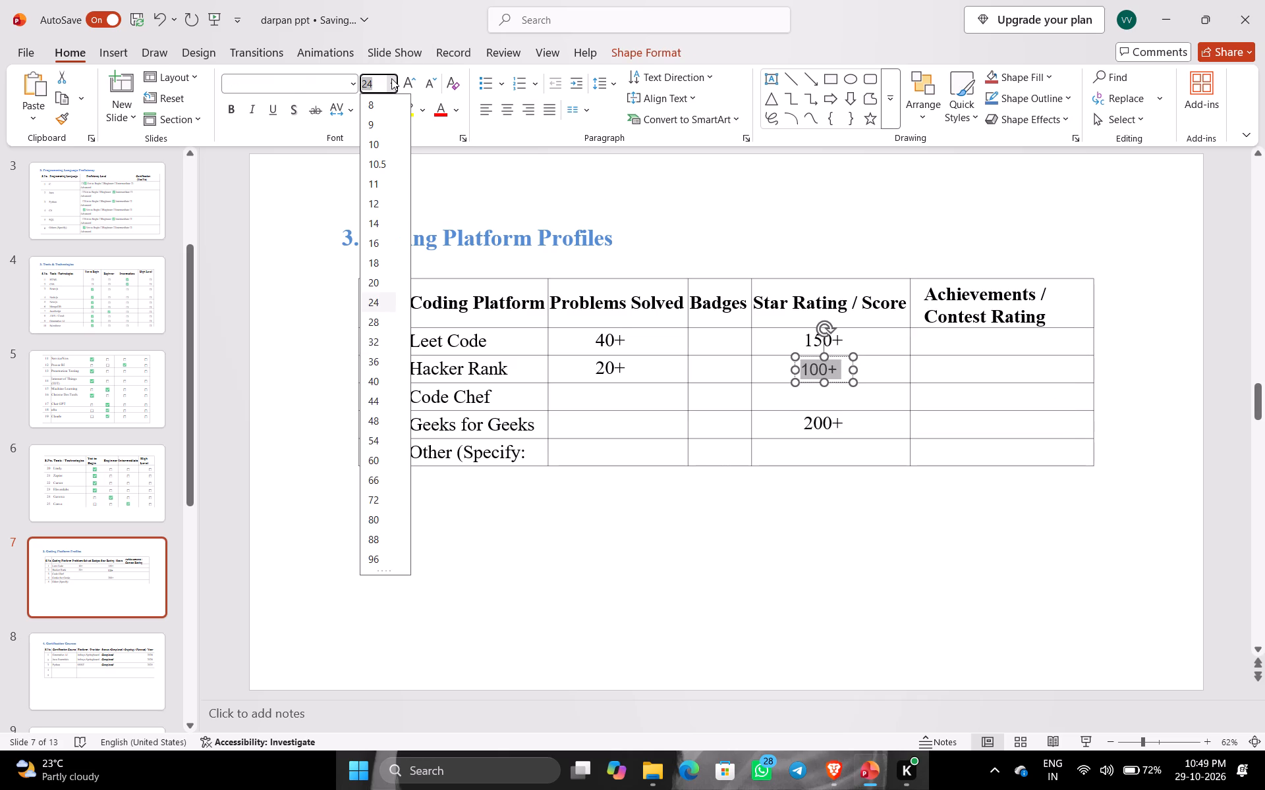
left_click(379, 325)
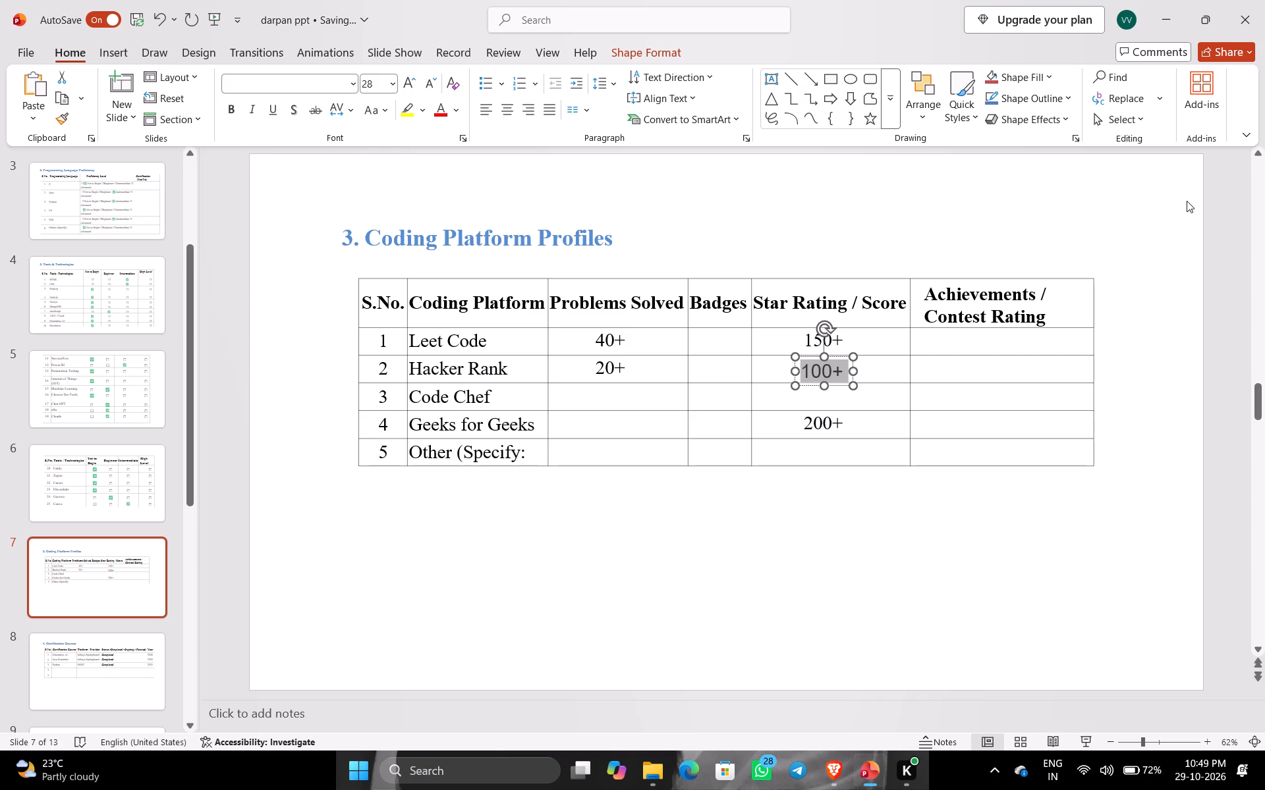
left_click(1187, 201)
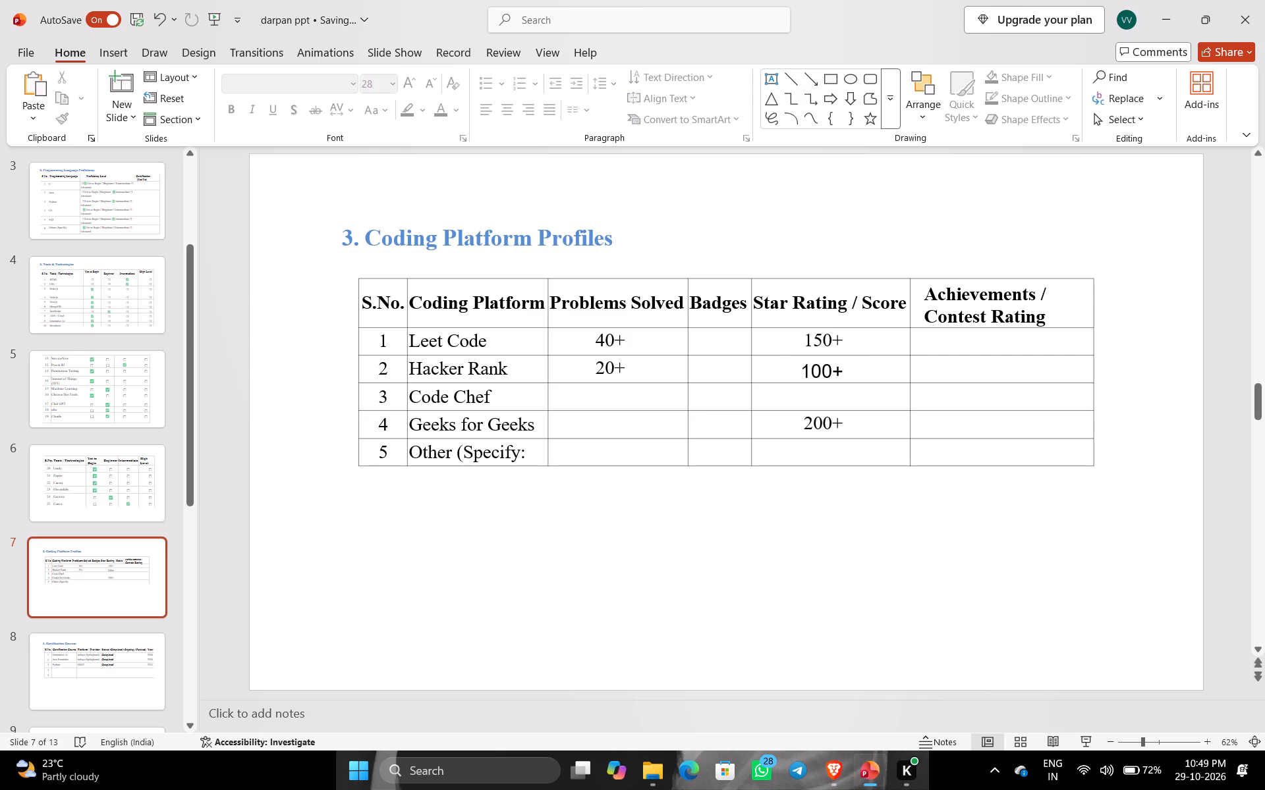
Change the font colour of the Hacker Rank row's 100+ score to a dark grey shade of black.
double_click(820, 374)
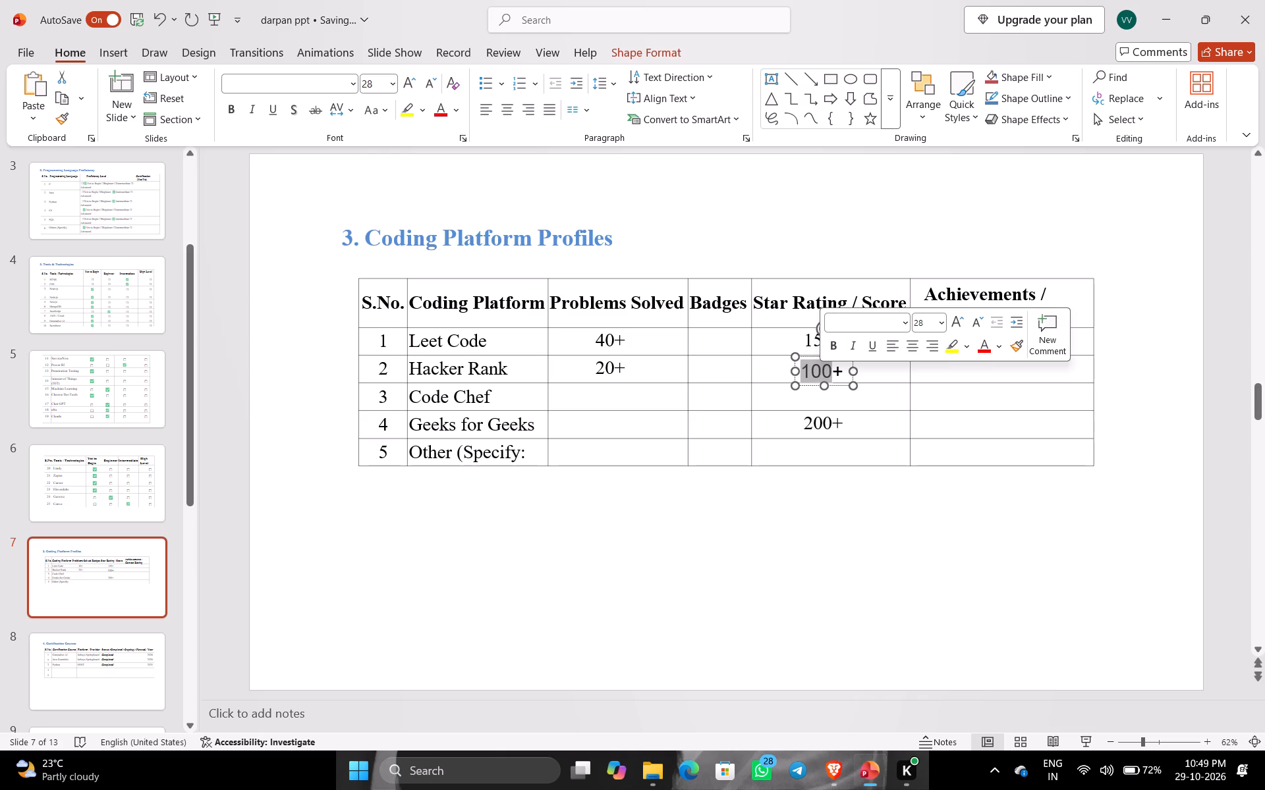
left_click(806, 369)
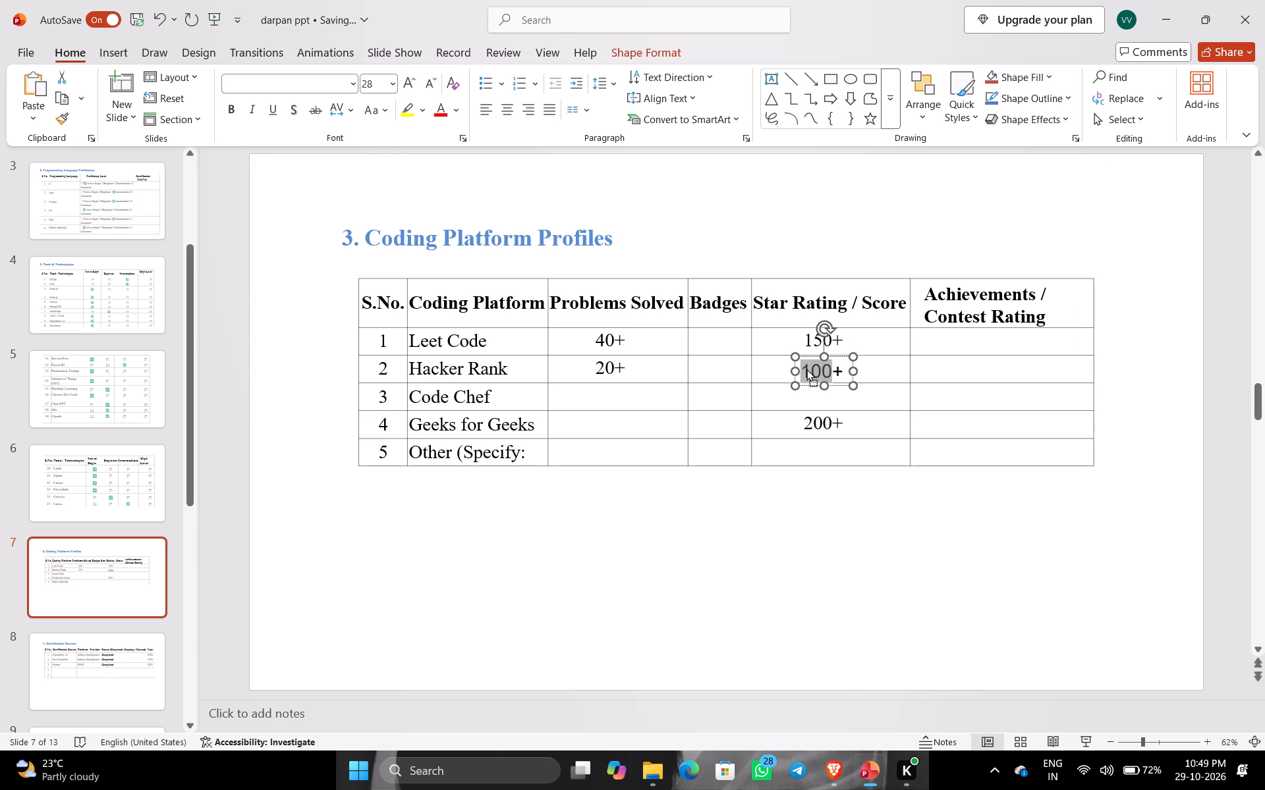
left_click_drag(804, 369, 837, 369)
left_click_drag(837, 369, 847, 369)
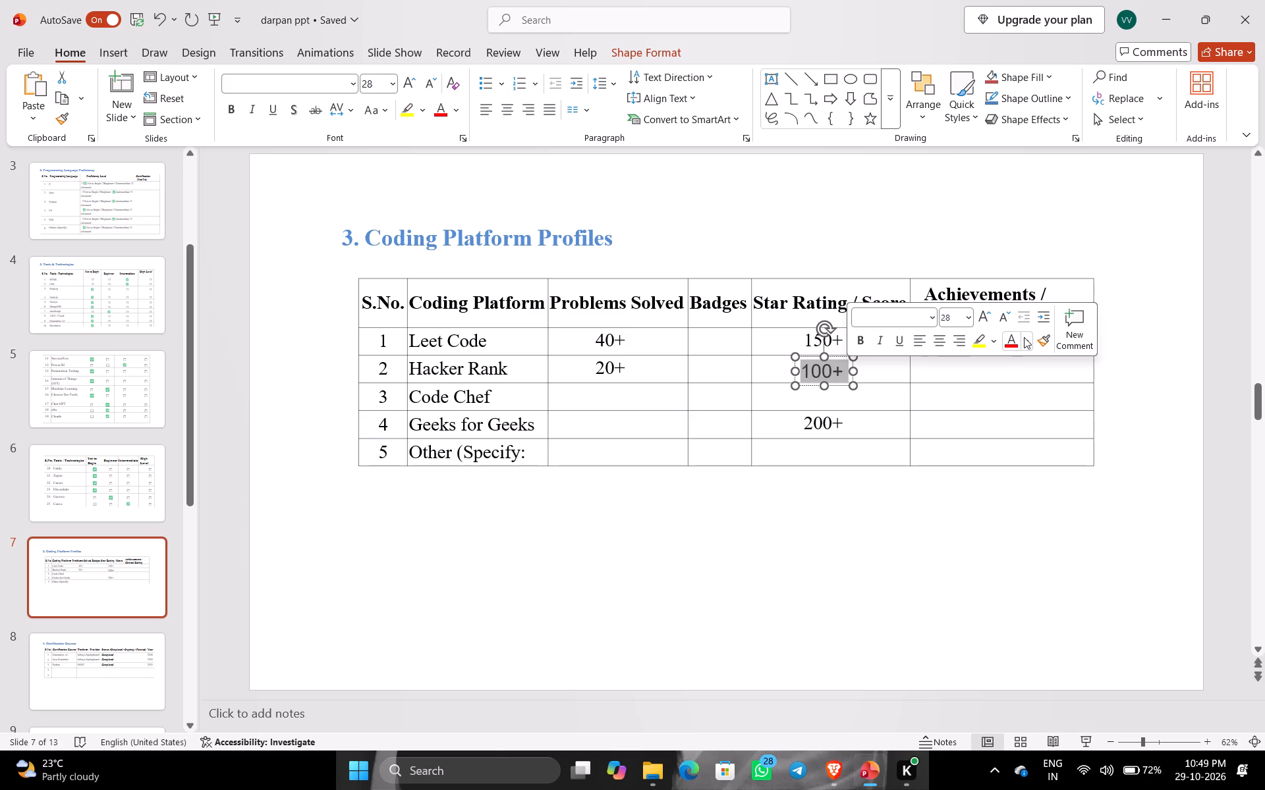
left_click(1024, 337)
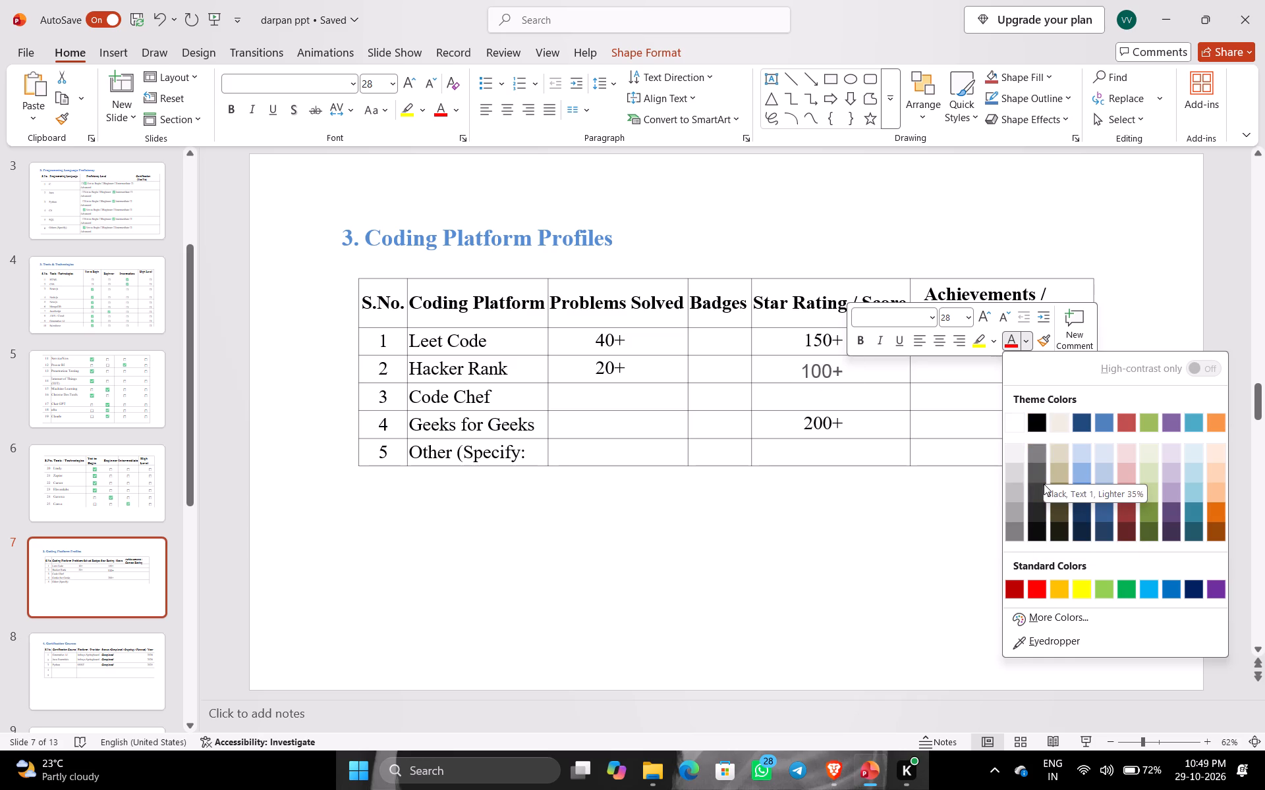
left_click(1044, 484)
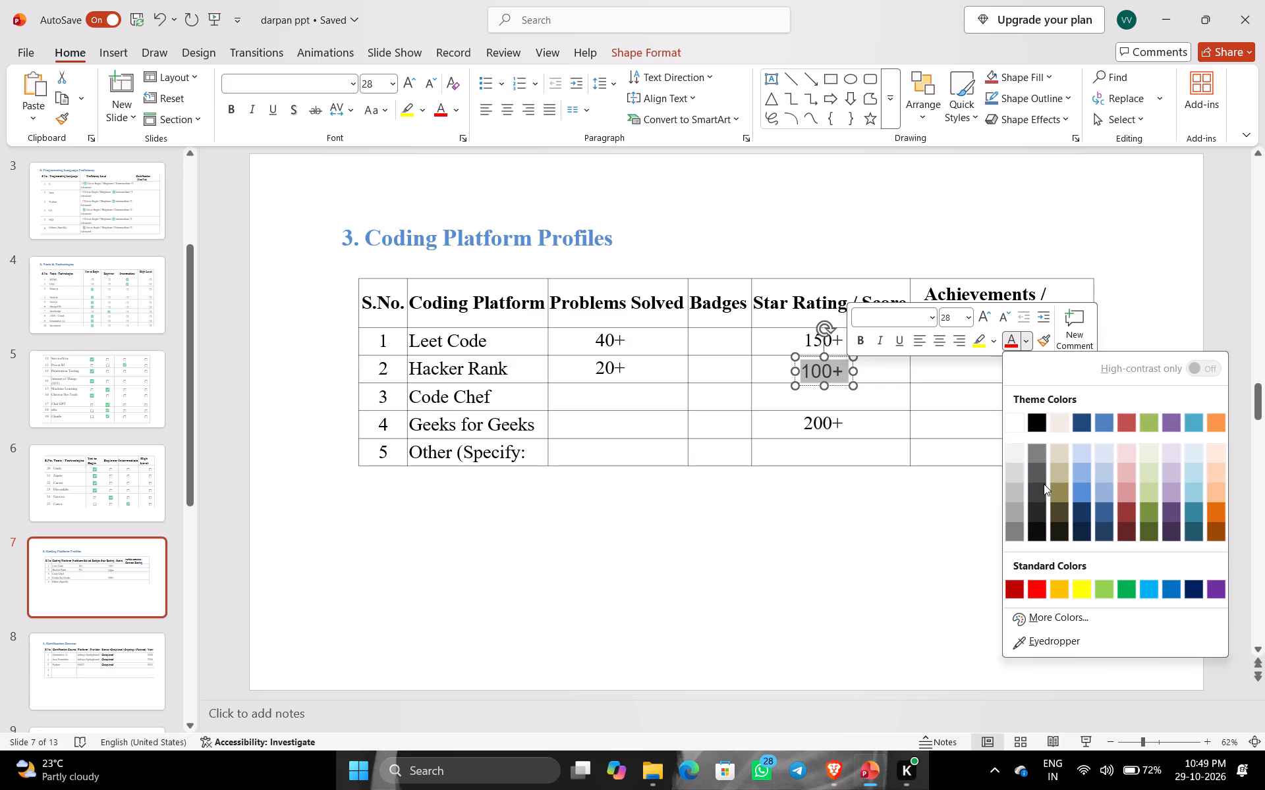
left_click(1042, 495)
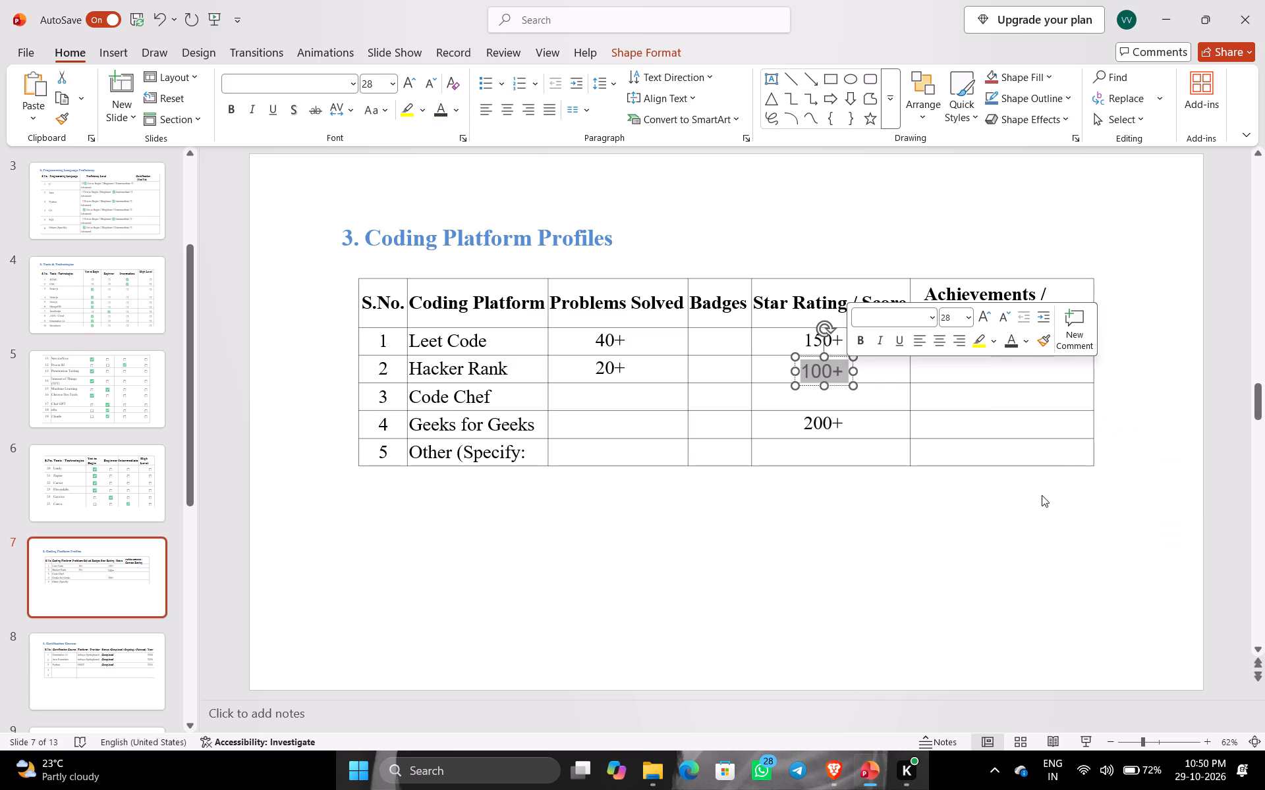
left_click(1225, 196)
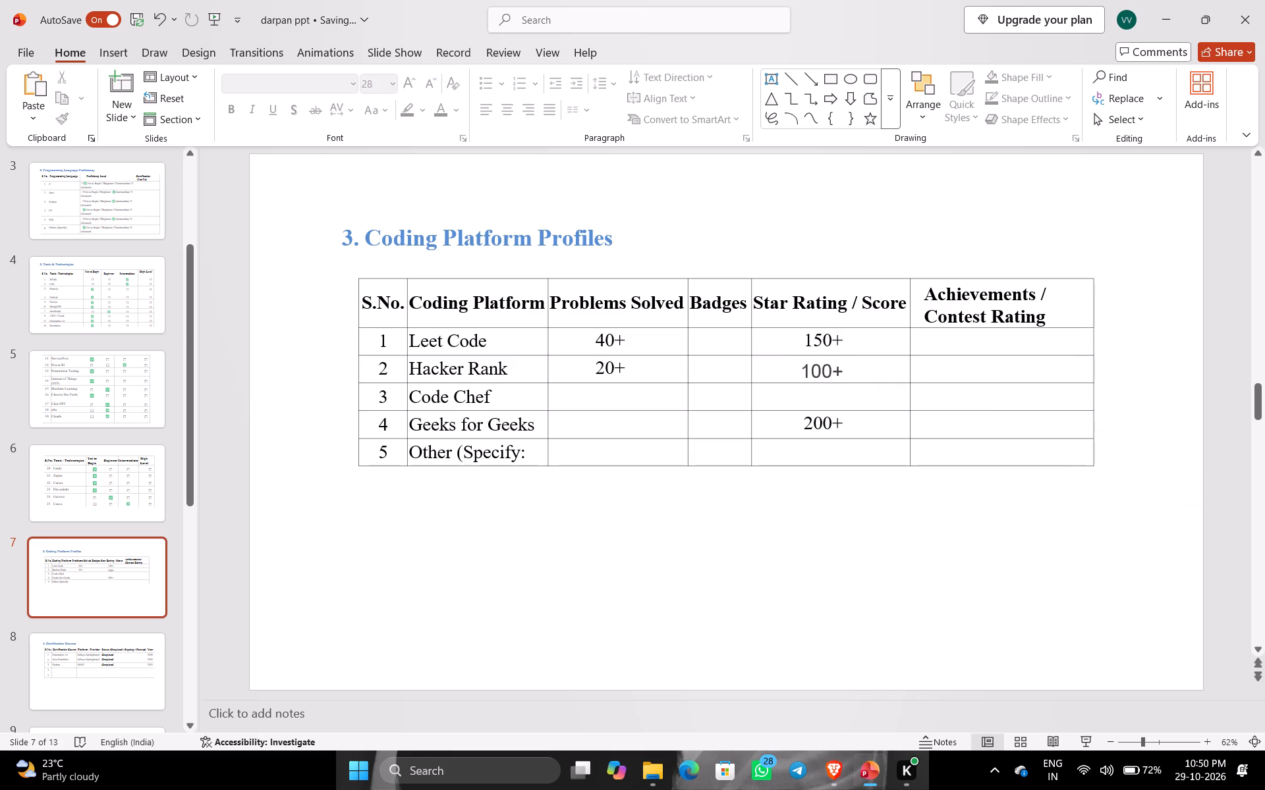
Set the font of the Hacker Rank 100+ score to Times New Roman, matching the Leet Code score.
left_click_drag(806, 369, 837, 367)
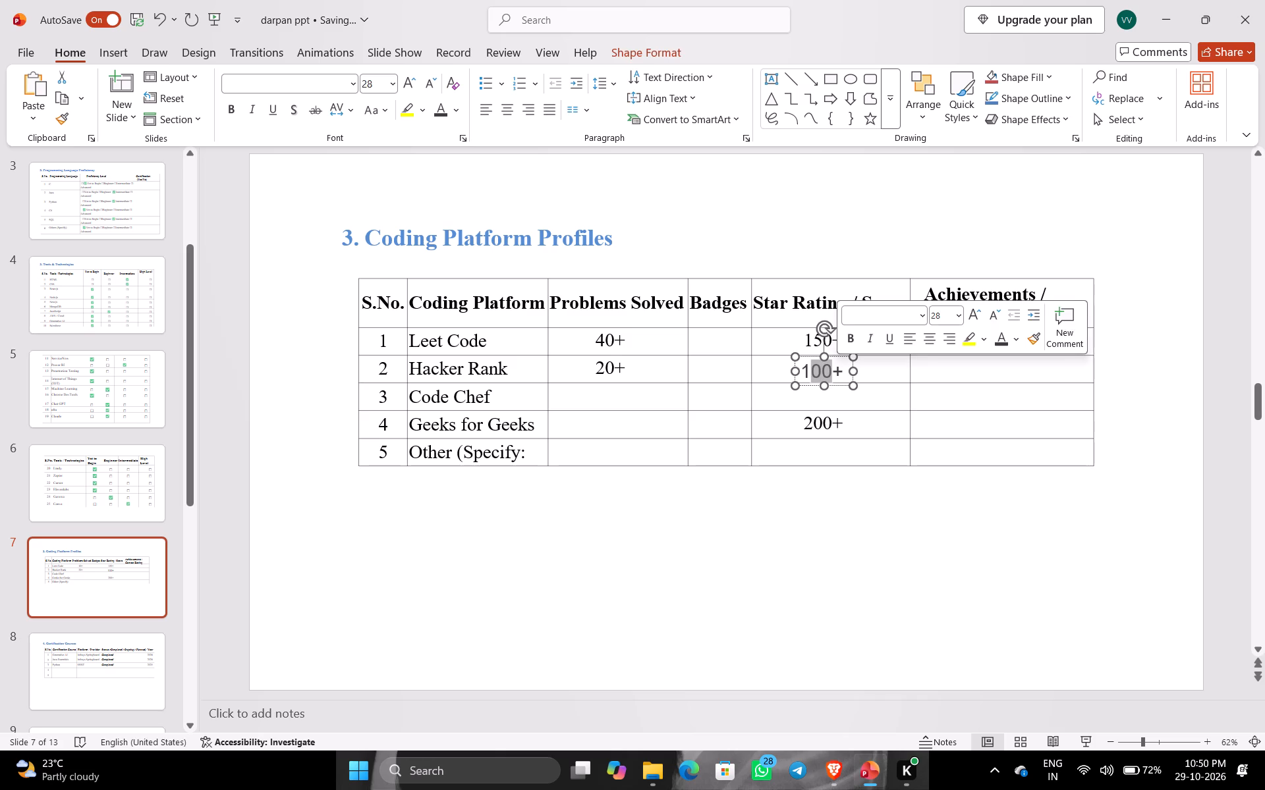
left_click(837, 367)
left_click(805, 338)
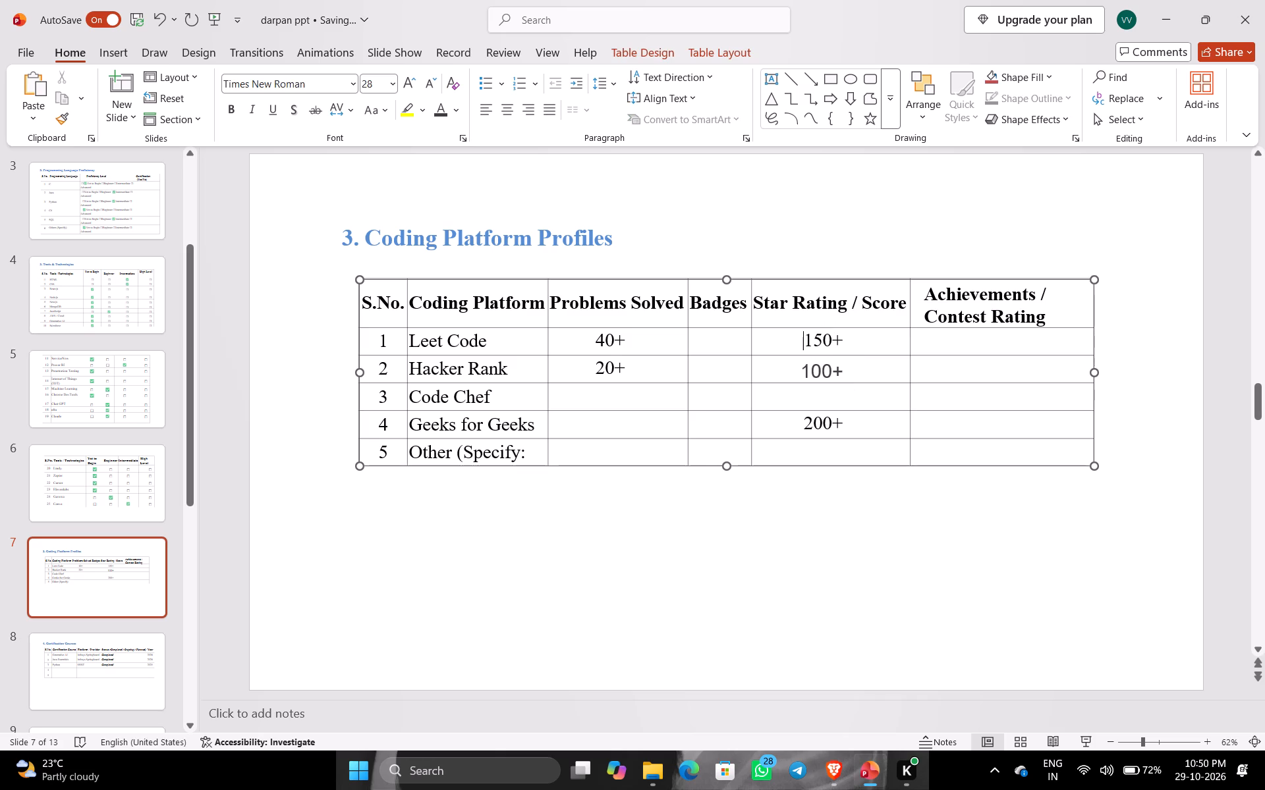
left_click_drag(805, 338, 835, 338)
left_click(835, 338)
left_click_drag(804, 371, 843, 367)
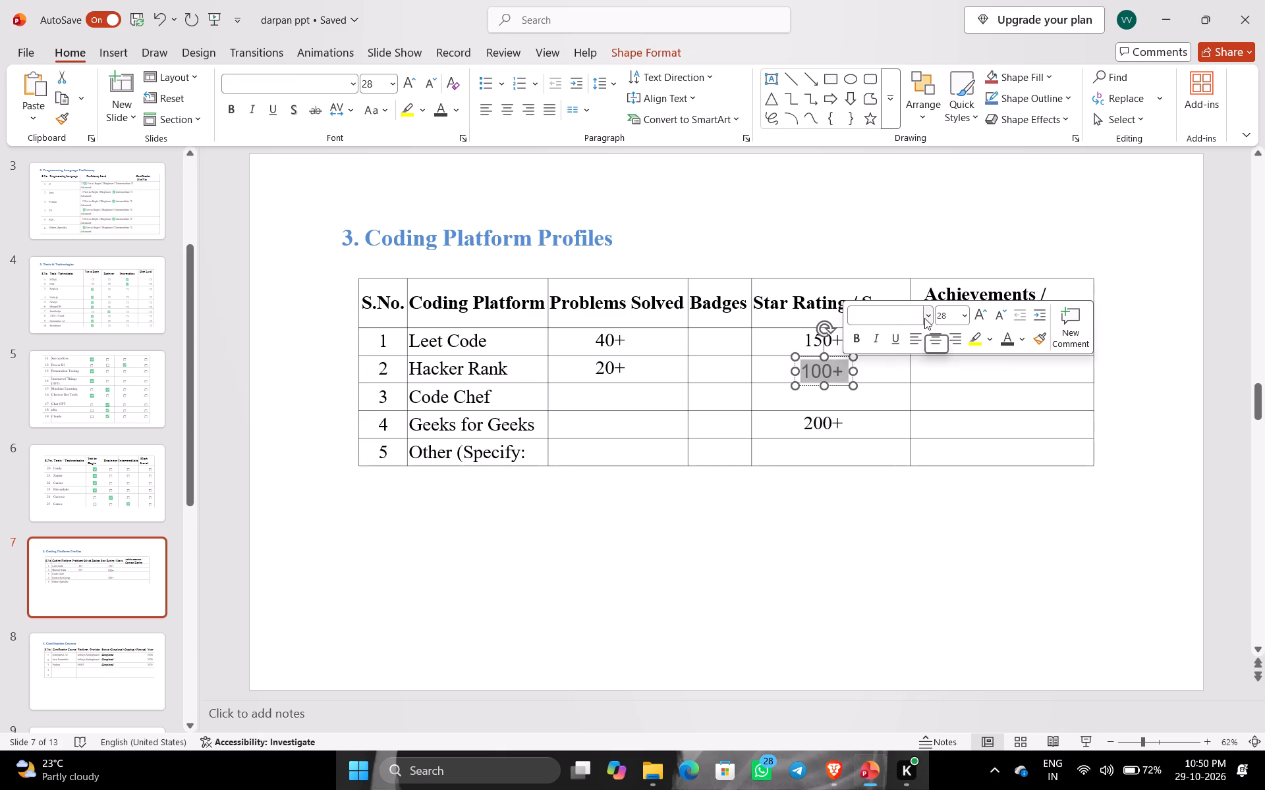
left_click(924, 318)
scroll(959, 527, "down", 3)
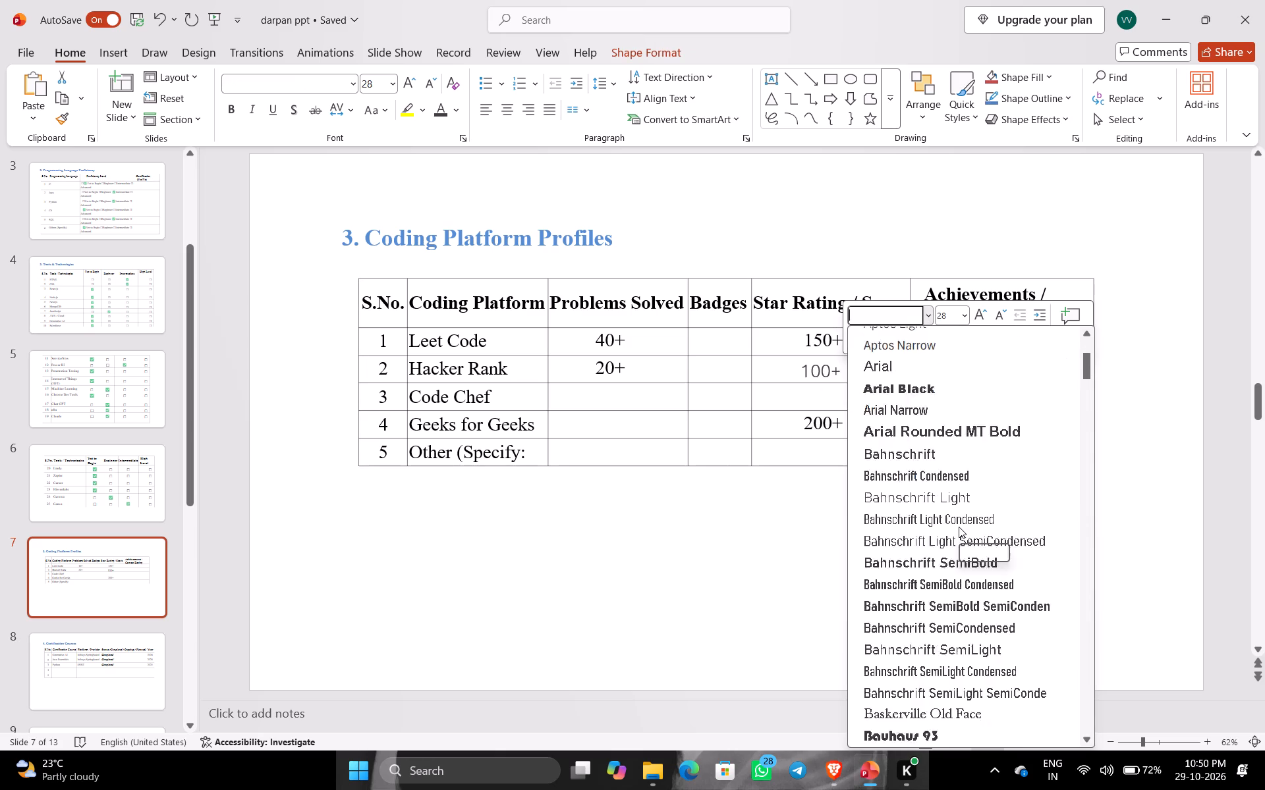
scroll(959, 527, "down", 2)
scroll(959, 527, "down", 20)
scroll(959, 527, "down", 2)
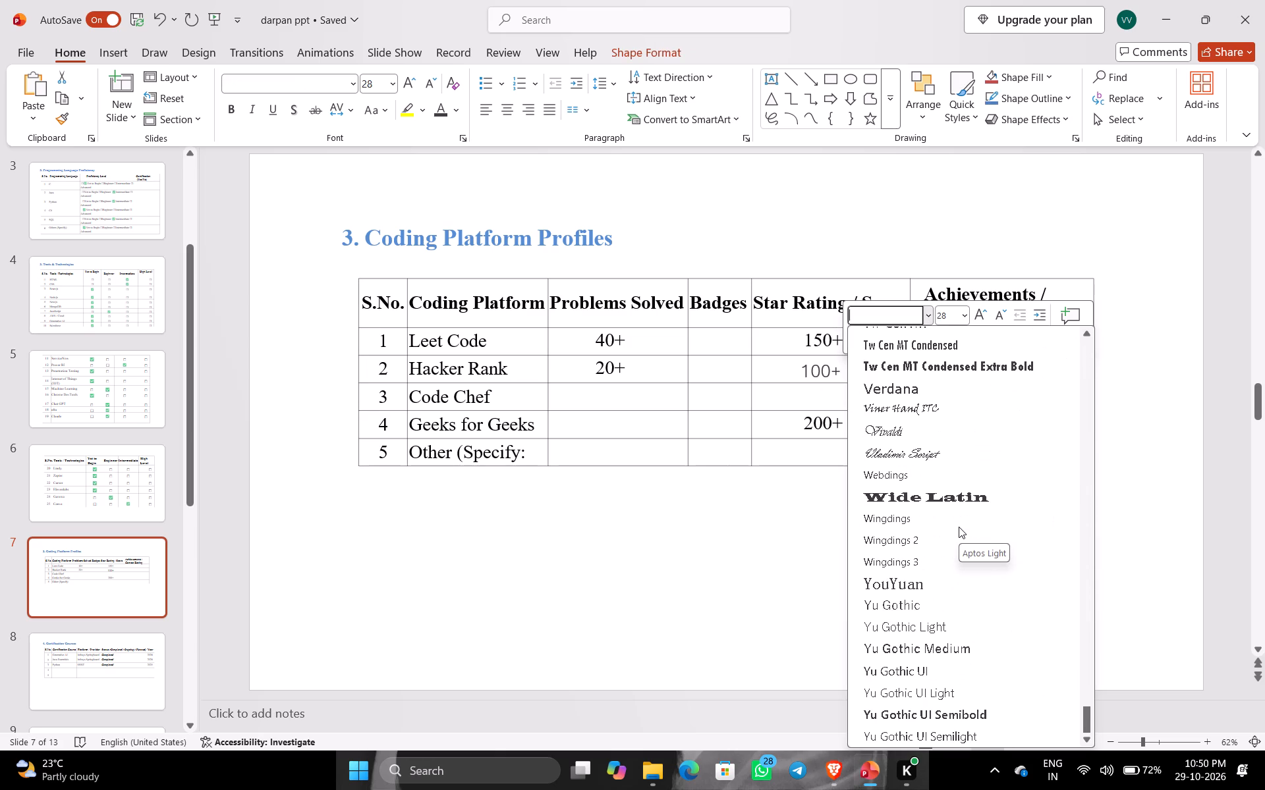
scroll(959, 527, "down", 2)
scroll(959, 527, "up", 1)
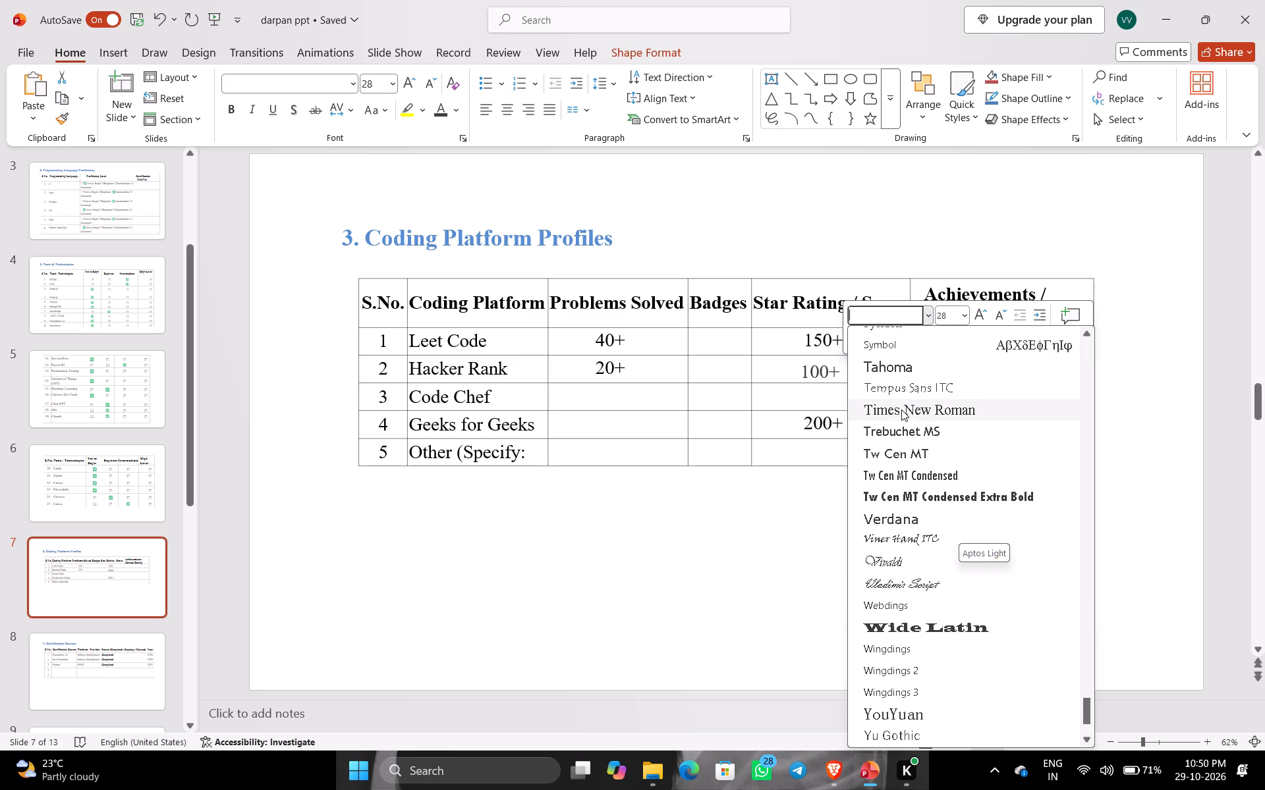
left_click(901, 409)
Insert a space before the Hacker Rank 100+ score to line it up with the Leet Code score.
left_click(839, 371)
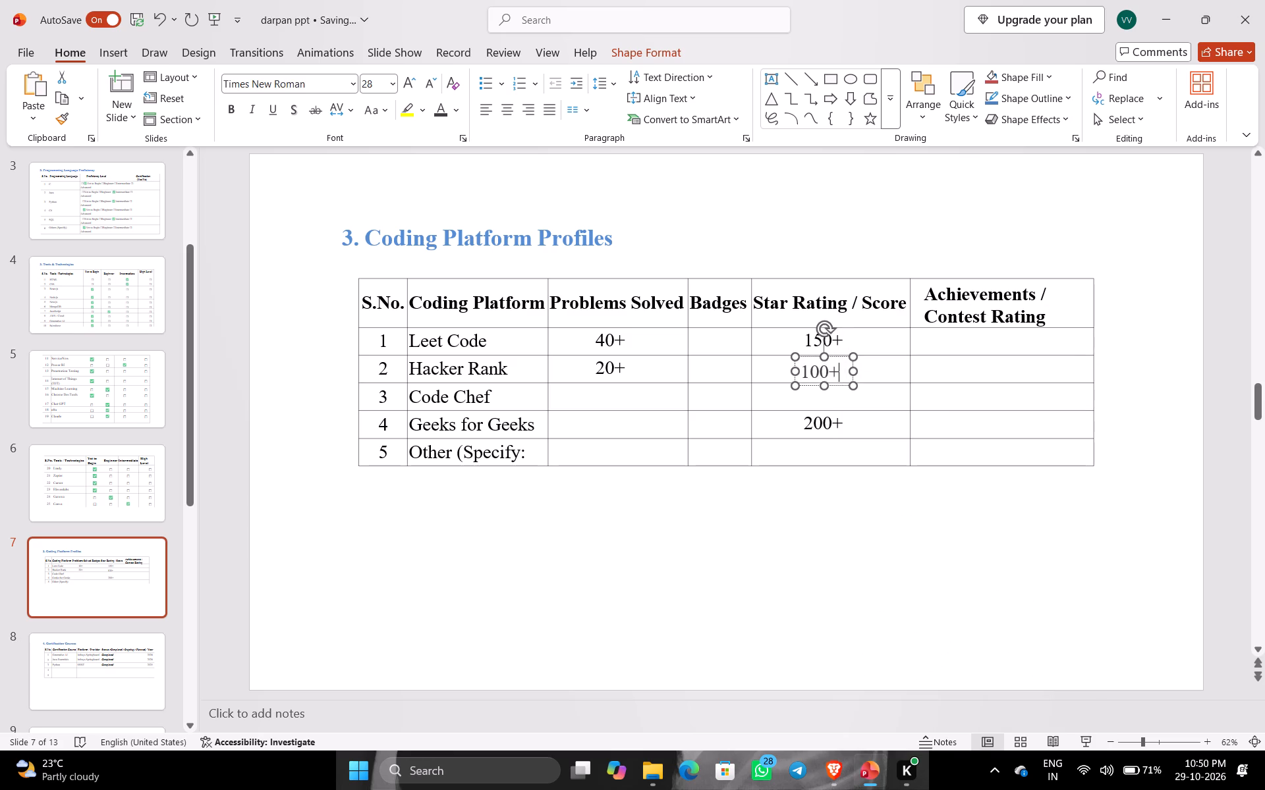
left_click(804, 373)
key("space")
left_click(1182, 226)
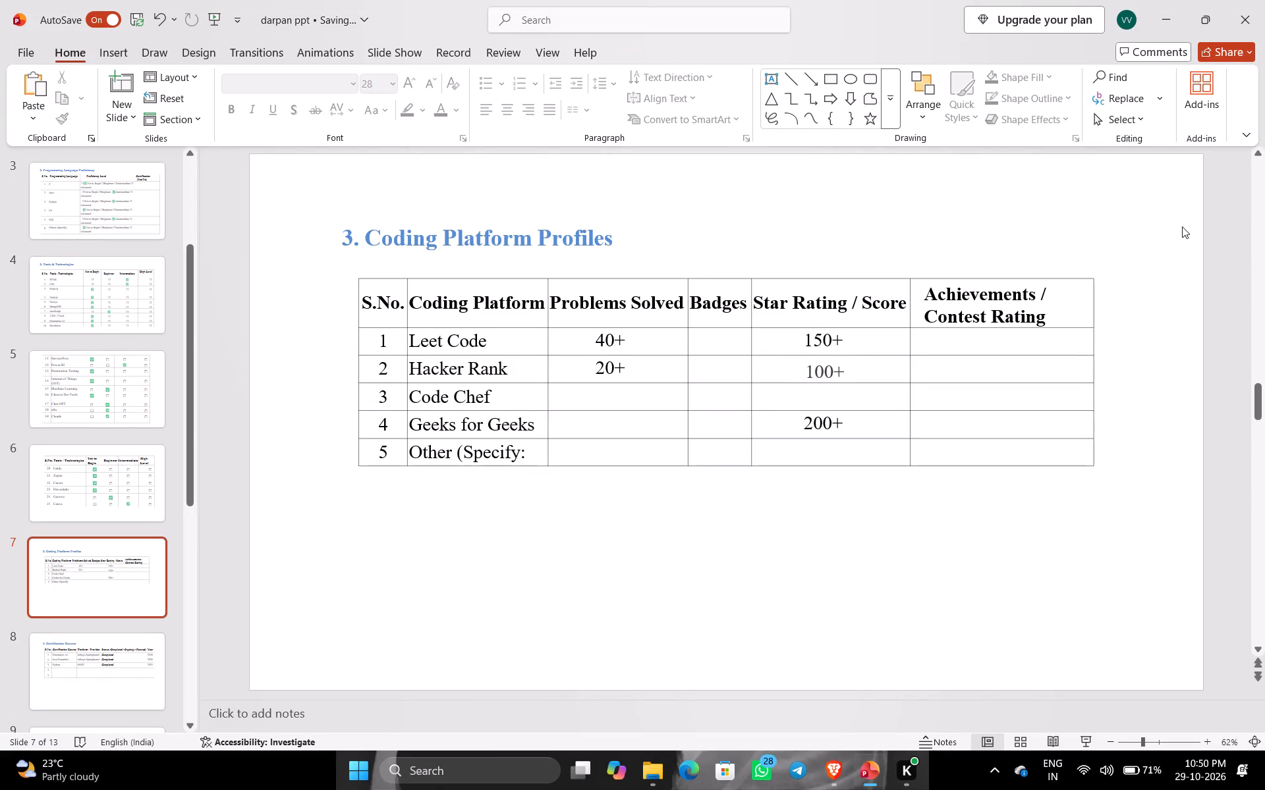
Clear the score from the Geeks for Geeks row's Star Rating / Score cell.
left_click(845, 425)
key("BackSpace")
key("BackSpace")
key("BackSpace")
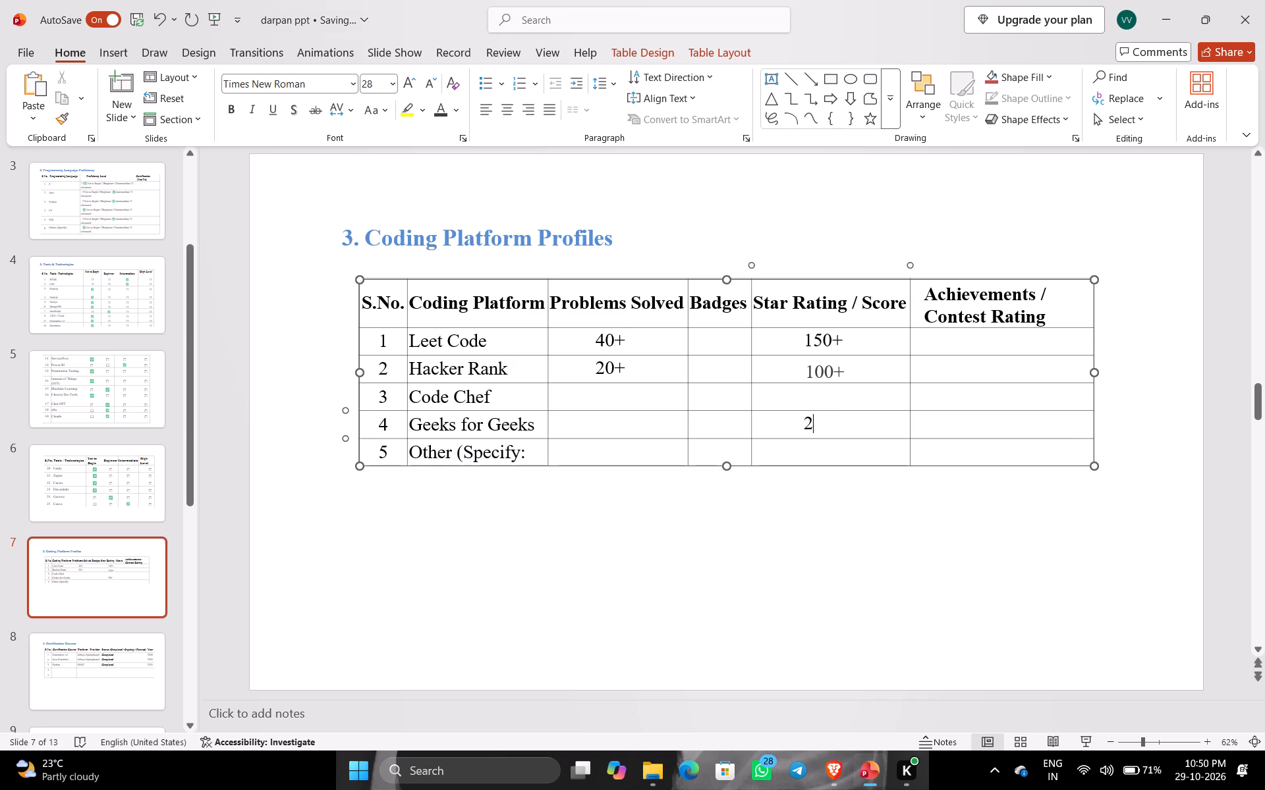
key("BackSpace")
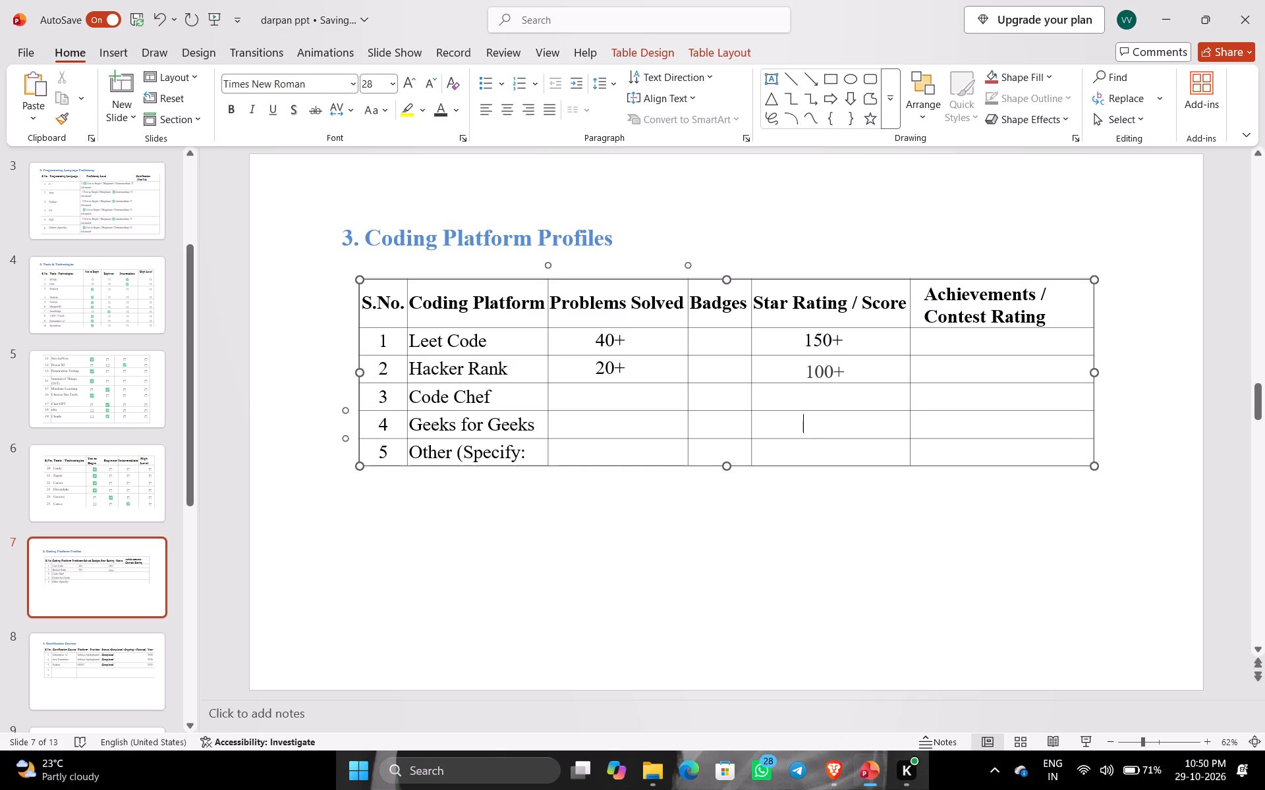
left_click(602, 418)
left_click(1185, 503)
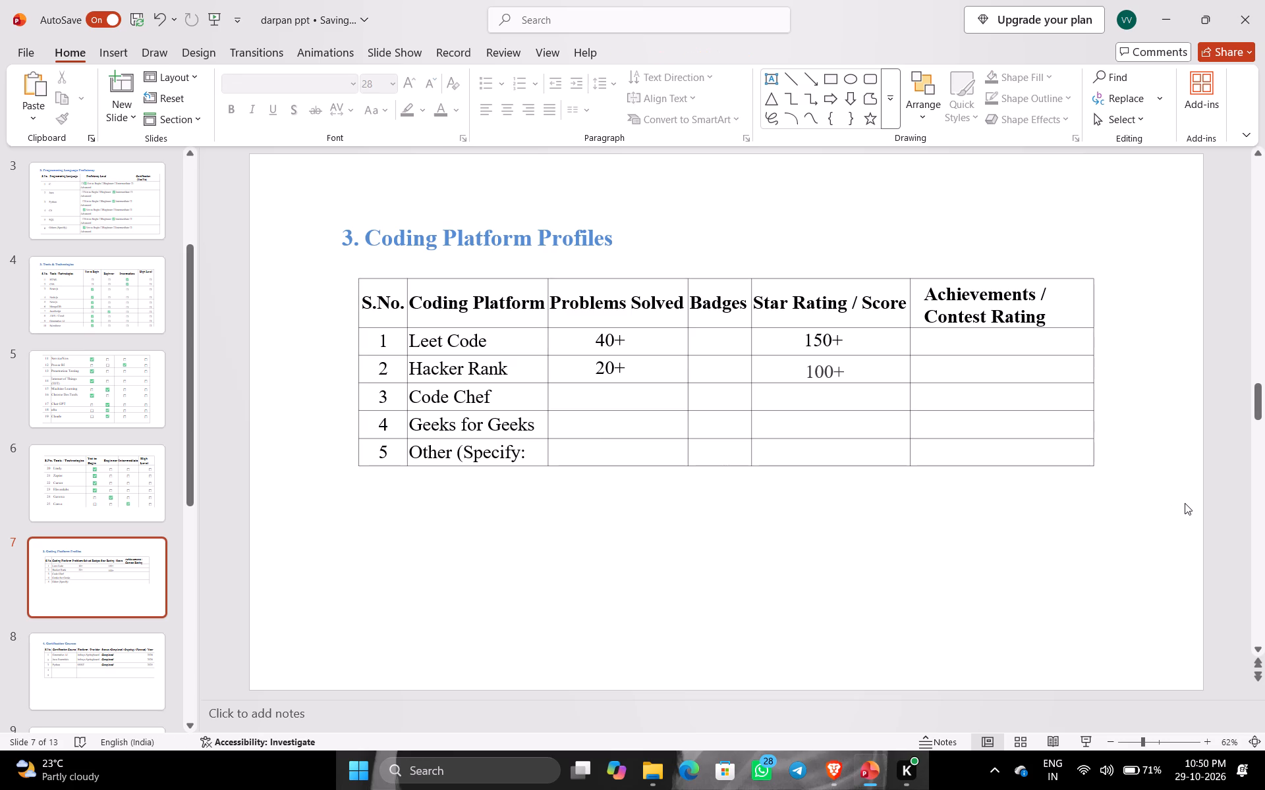
Review the Coding Platform Profiles, Certification Courses and SWOT Analysis slides.
key("Down")
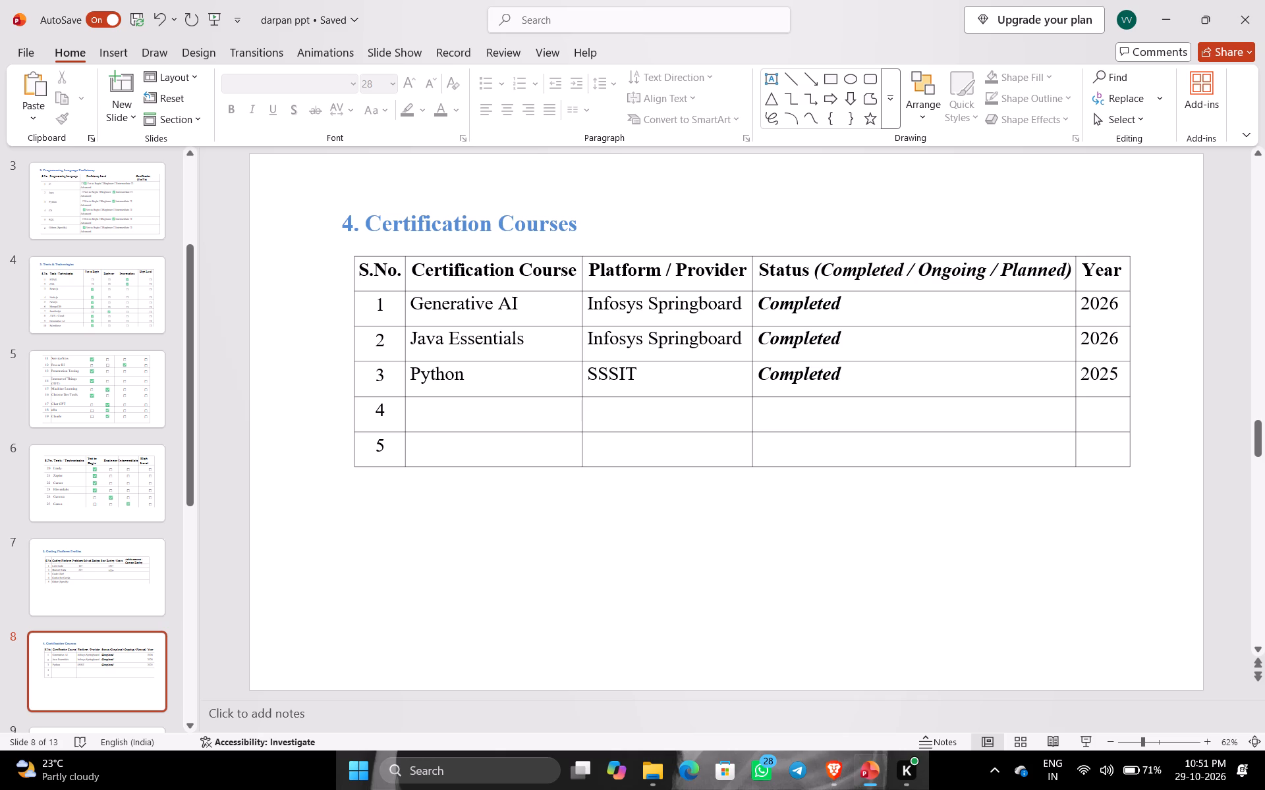
scroll(102, 549, "down", 1)
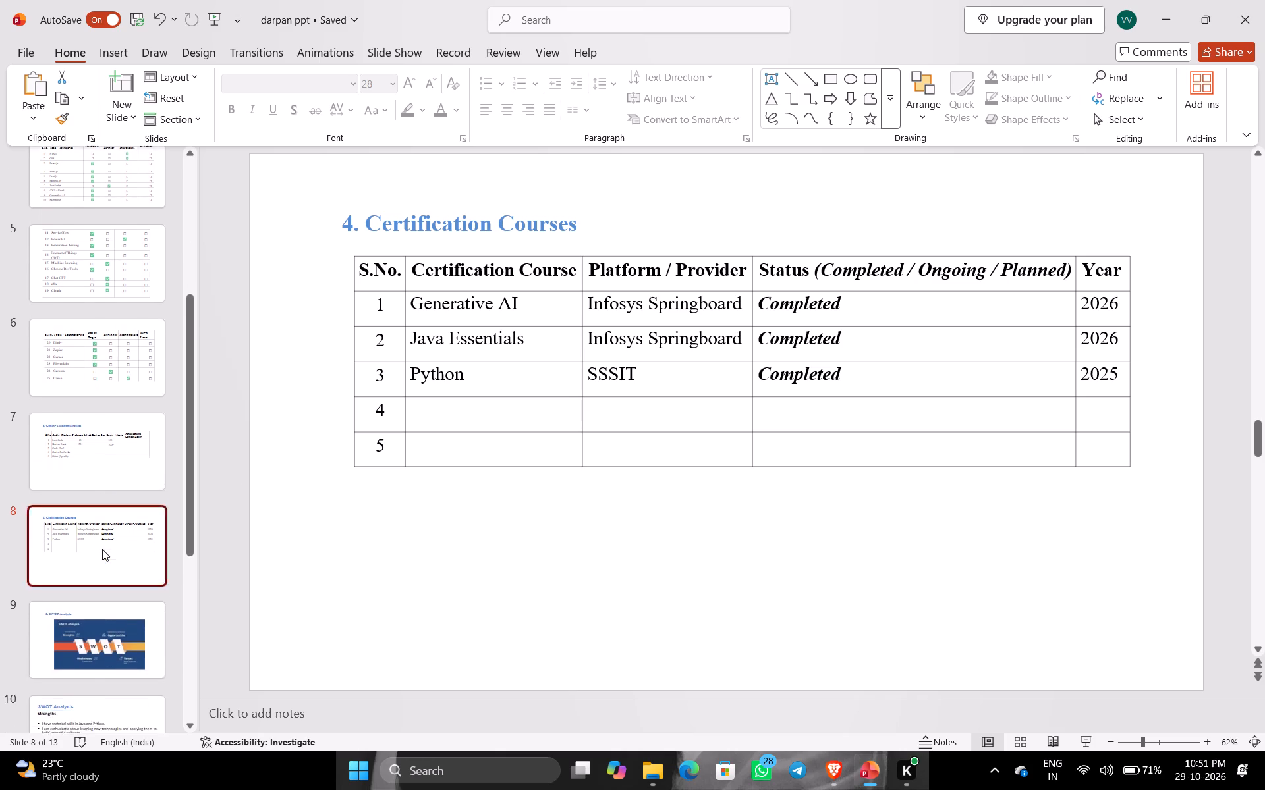
scroll(102, 549, "down", 1)
left_click(102, 549)
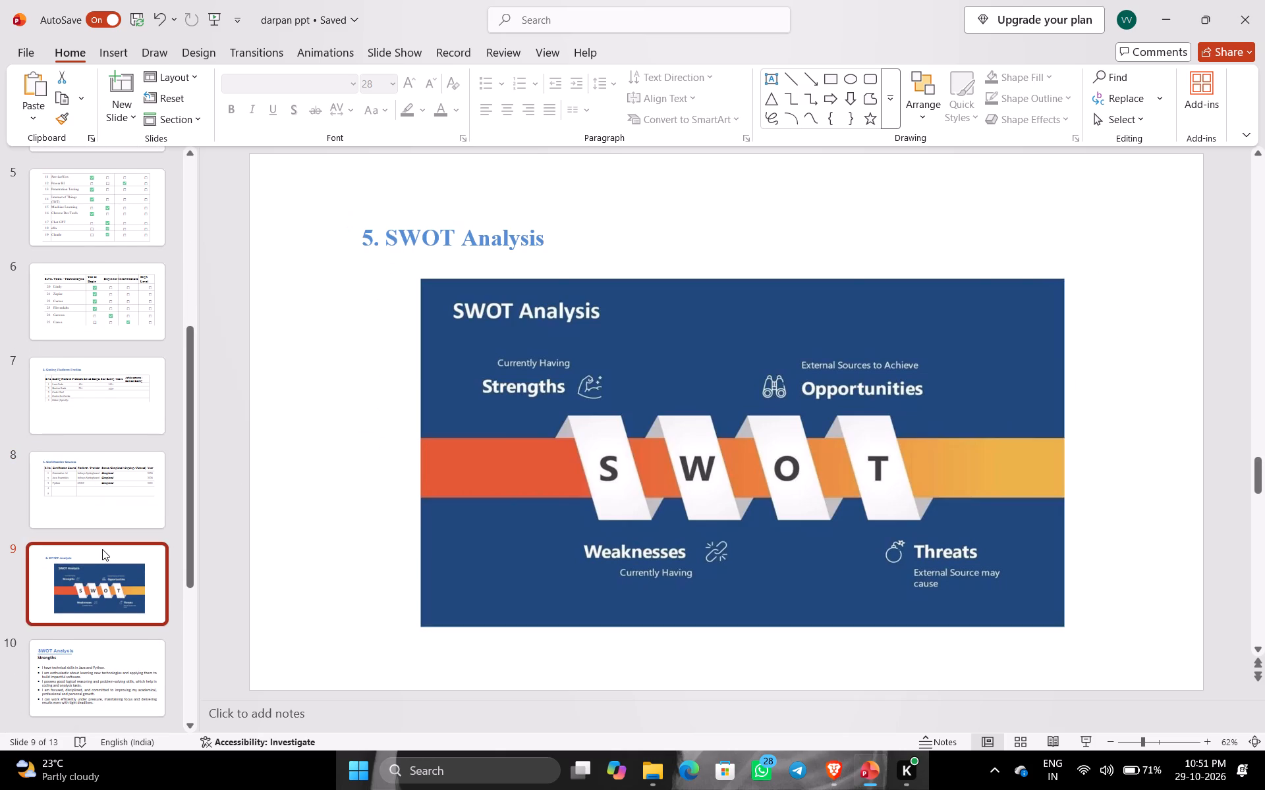
left_click(90, 492)
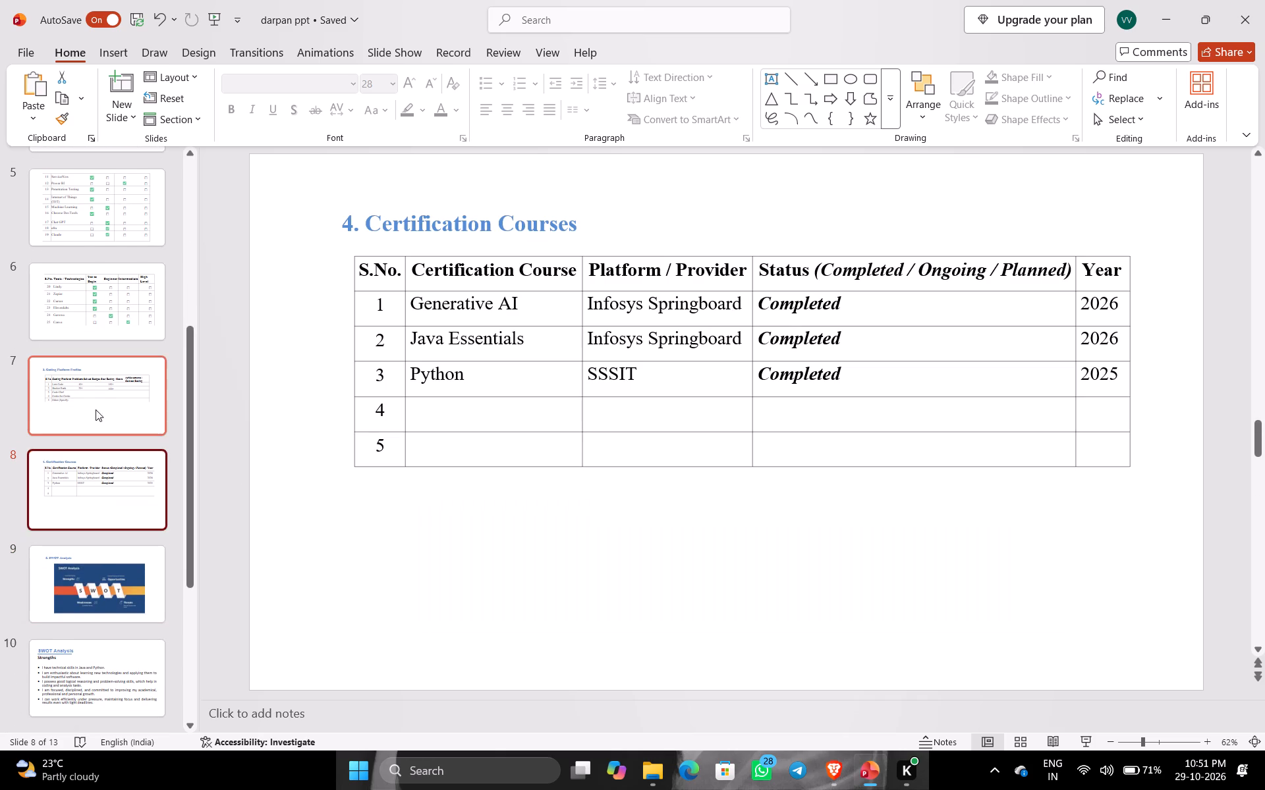
left_click(91, 373)
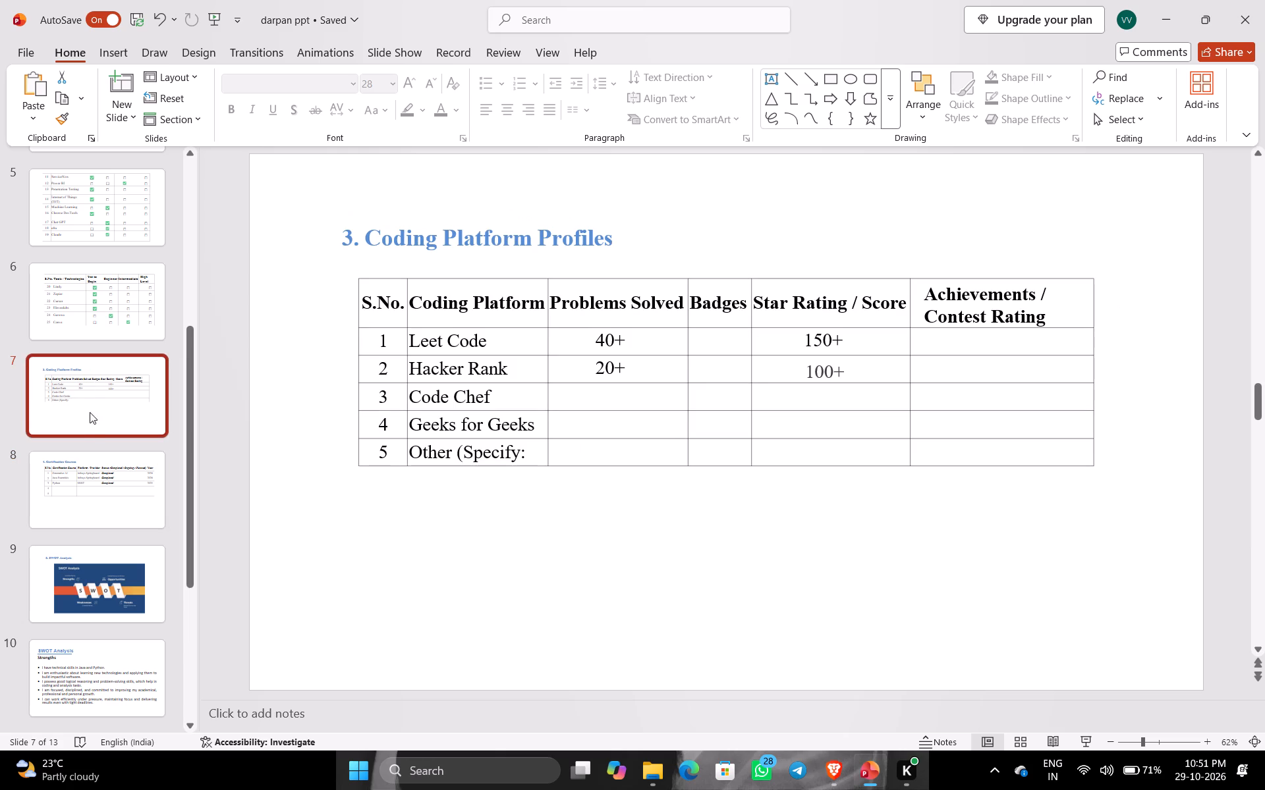
left_click(94, 498)
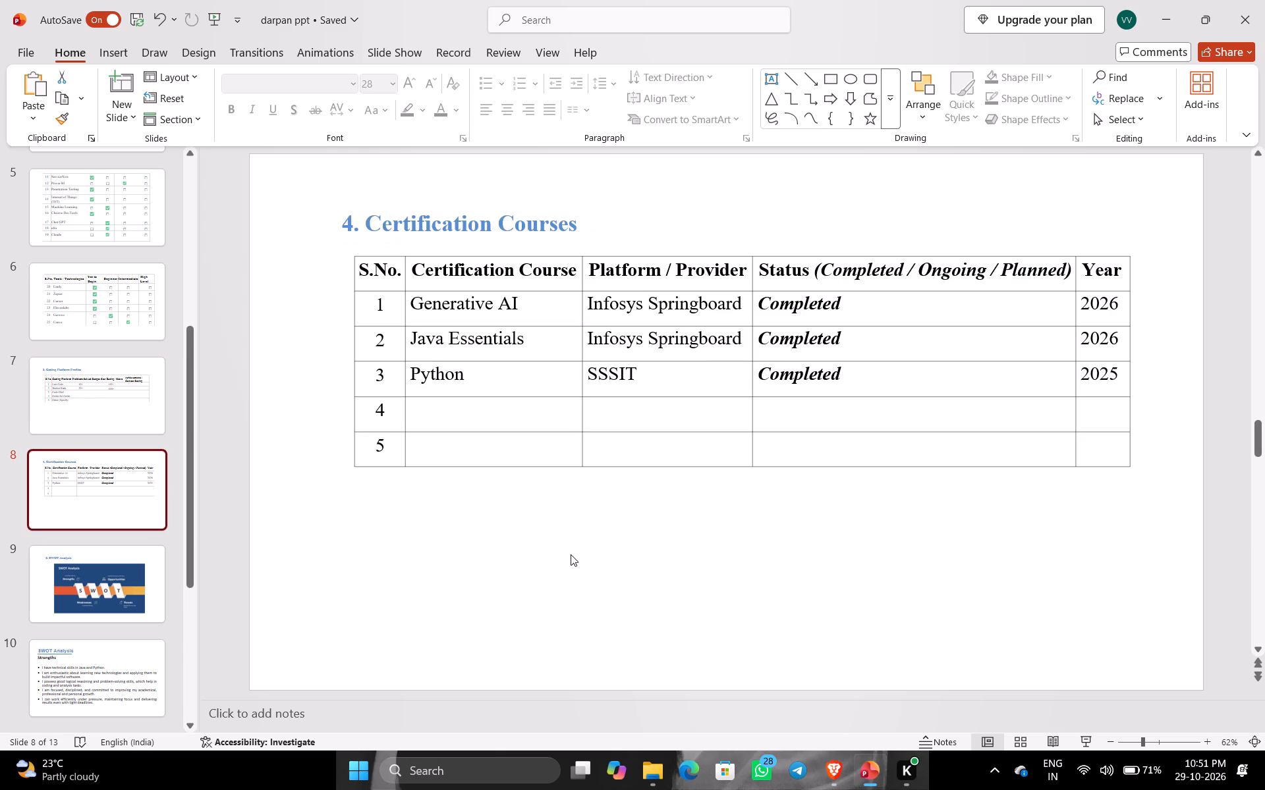
left_click(1226, 286)
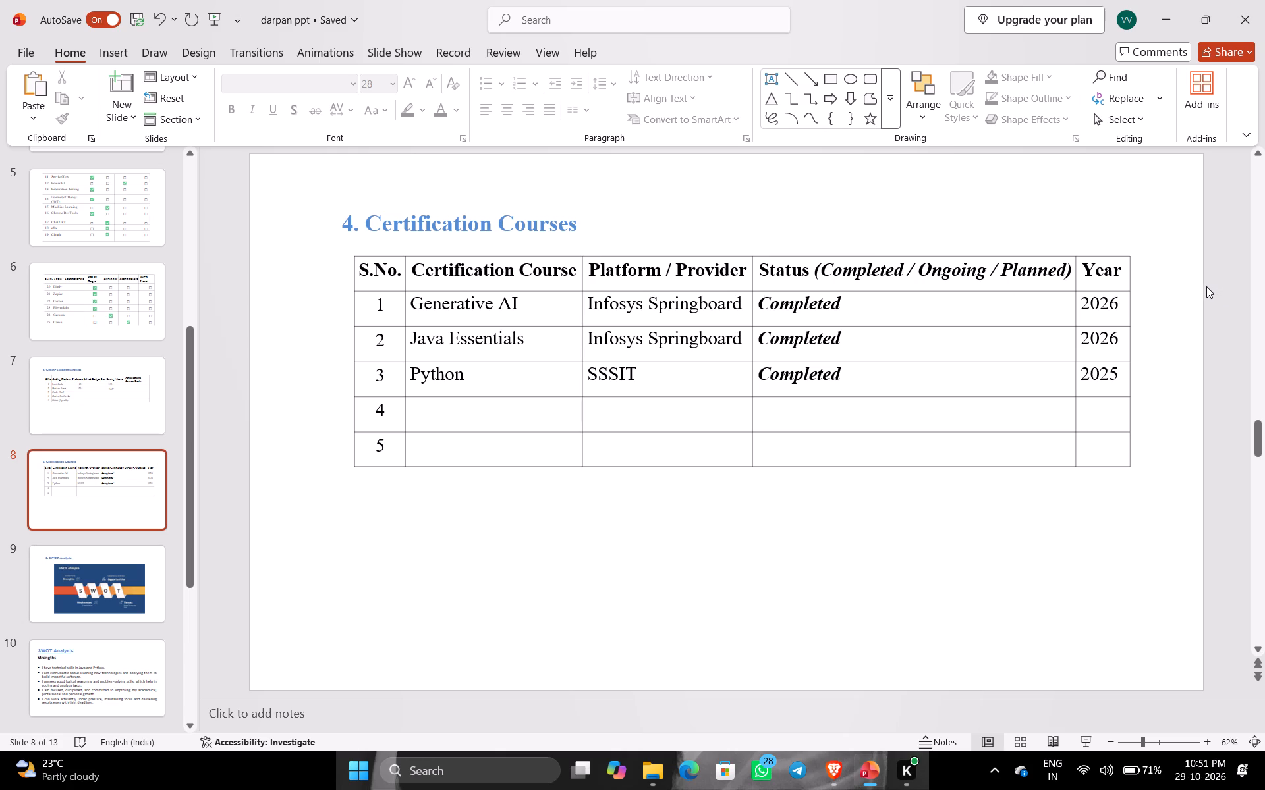
left_click(1179, 298)
left_click(106, 592)
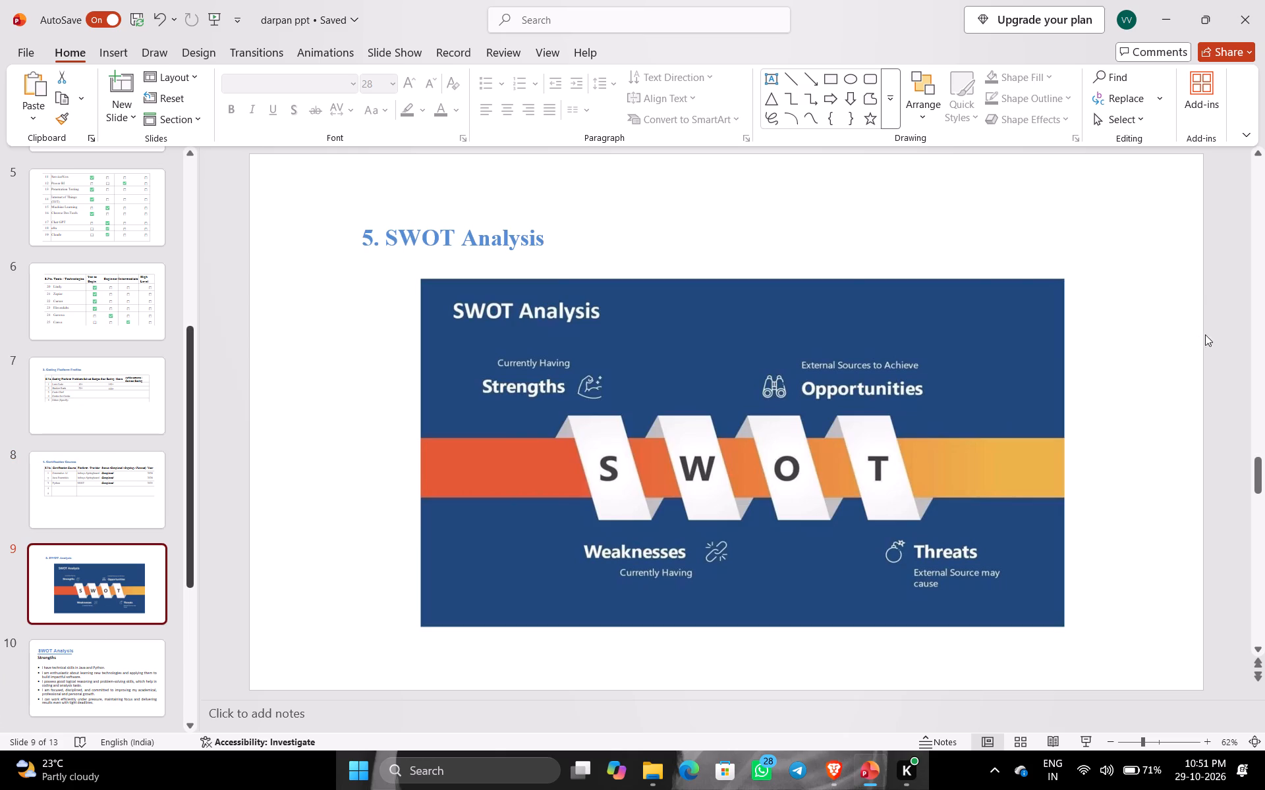
left_click(1224, 330)
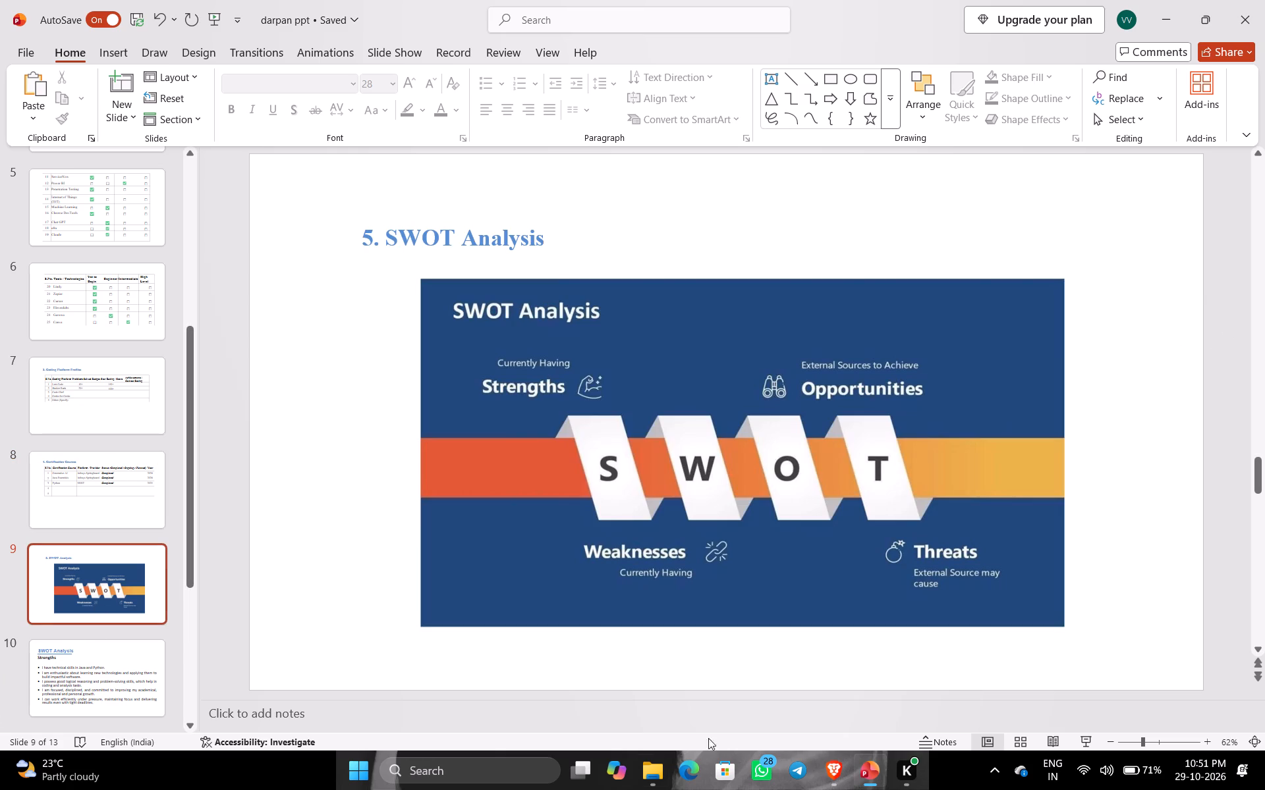
Switch to File Explorer and open the OneDrive copy of the darpan presentation from the recent files.
left_click(648, 761)
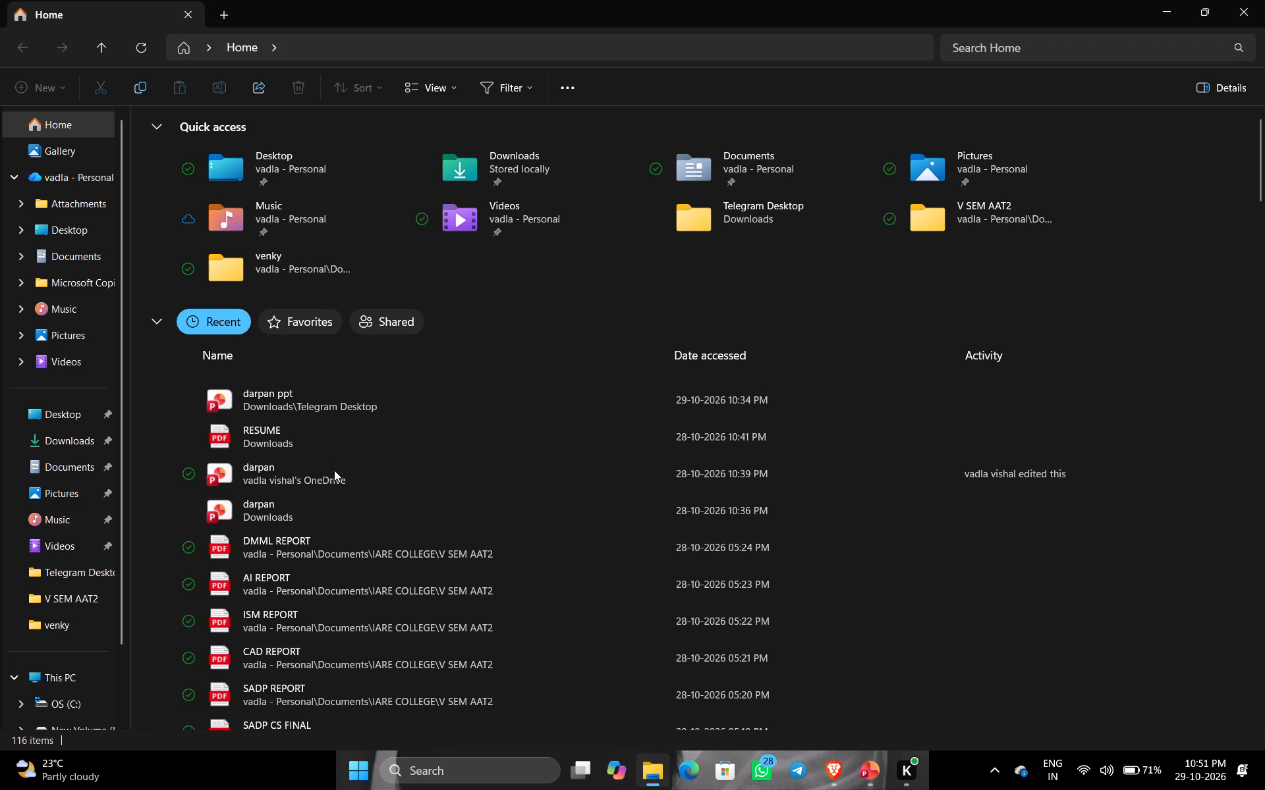
scroll(336, 486, "down", 1)
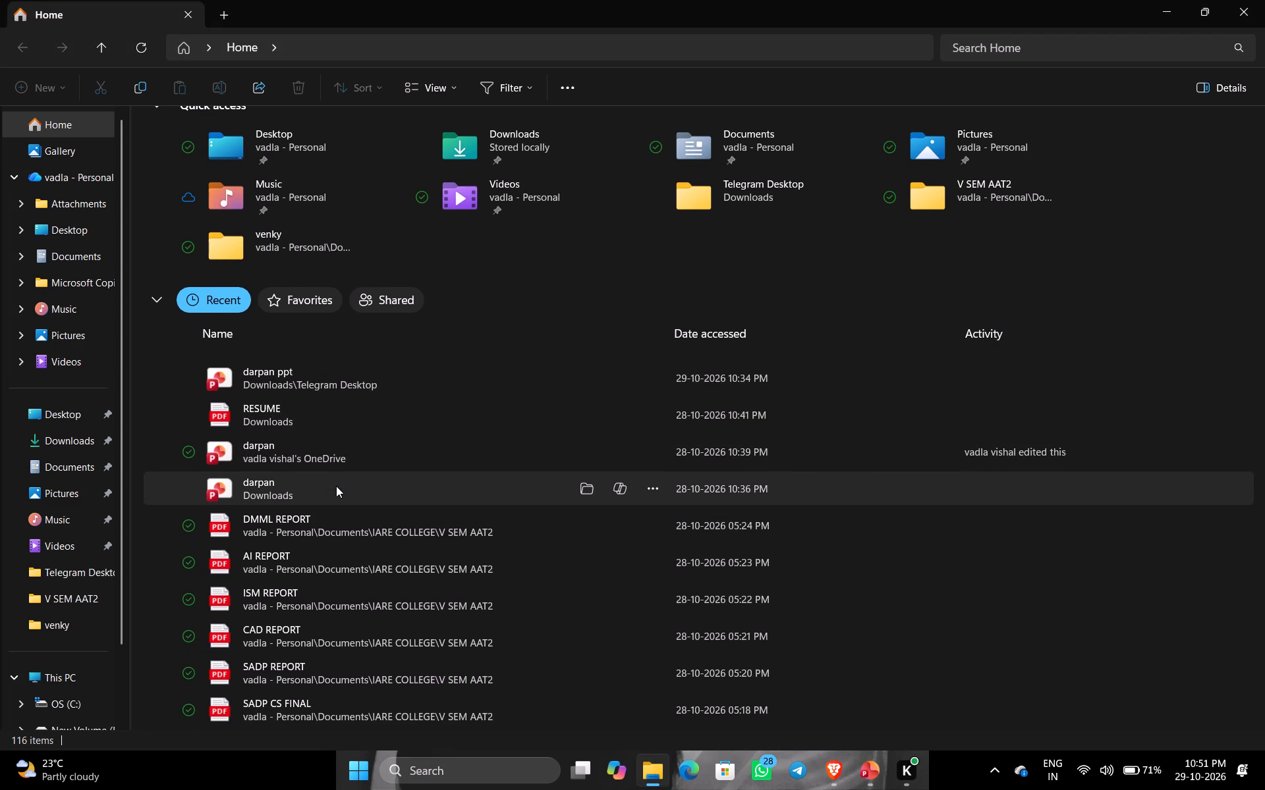
scroll(336, 486, "down", 1)
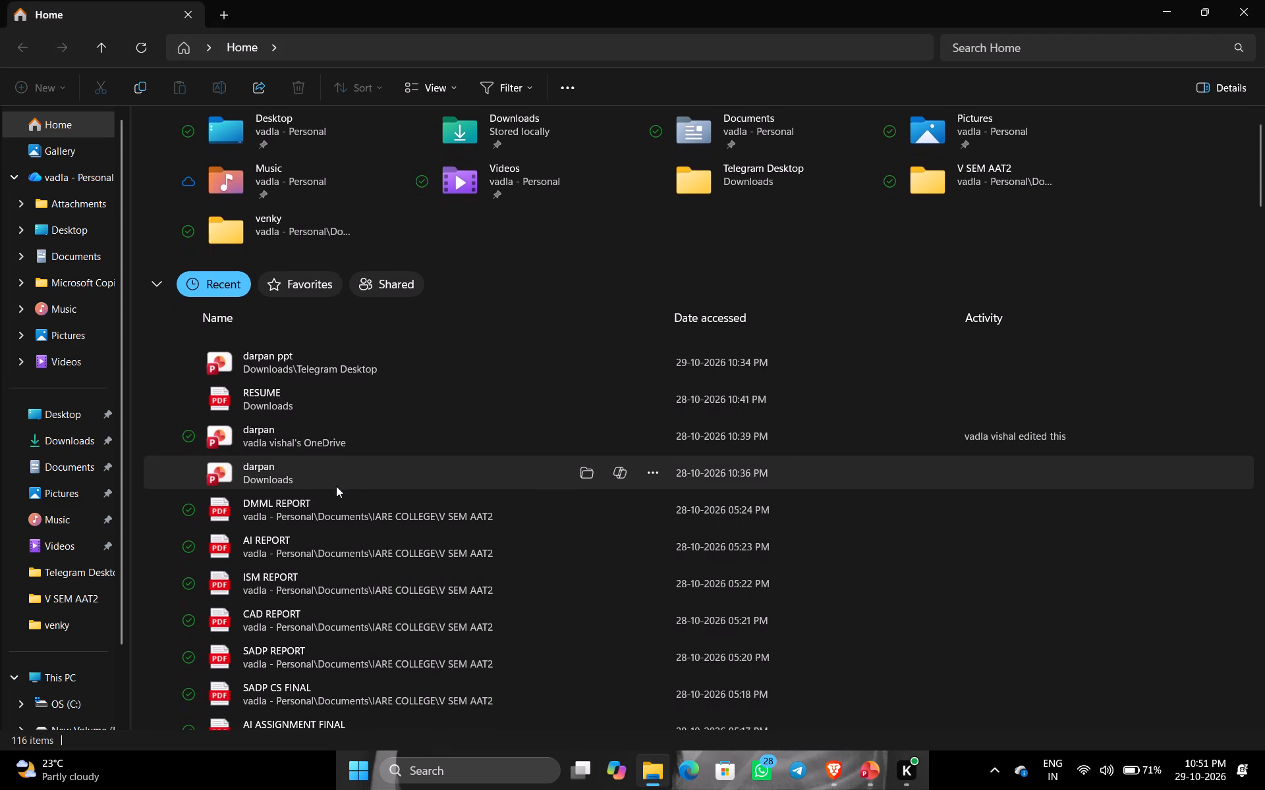
scroll(336, 486, "down", 1)
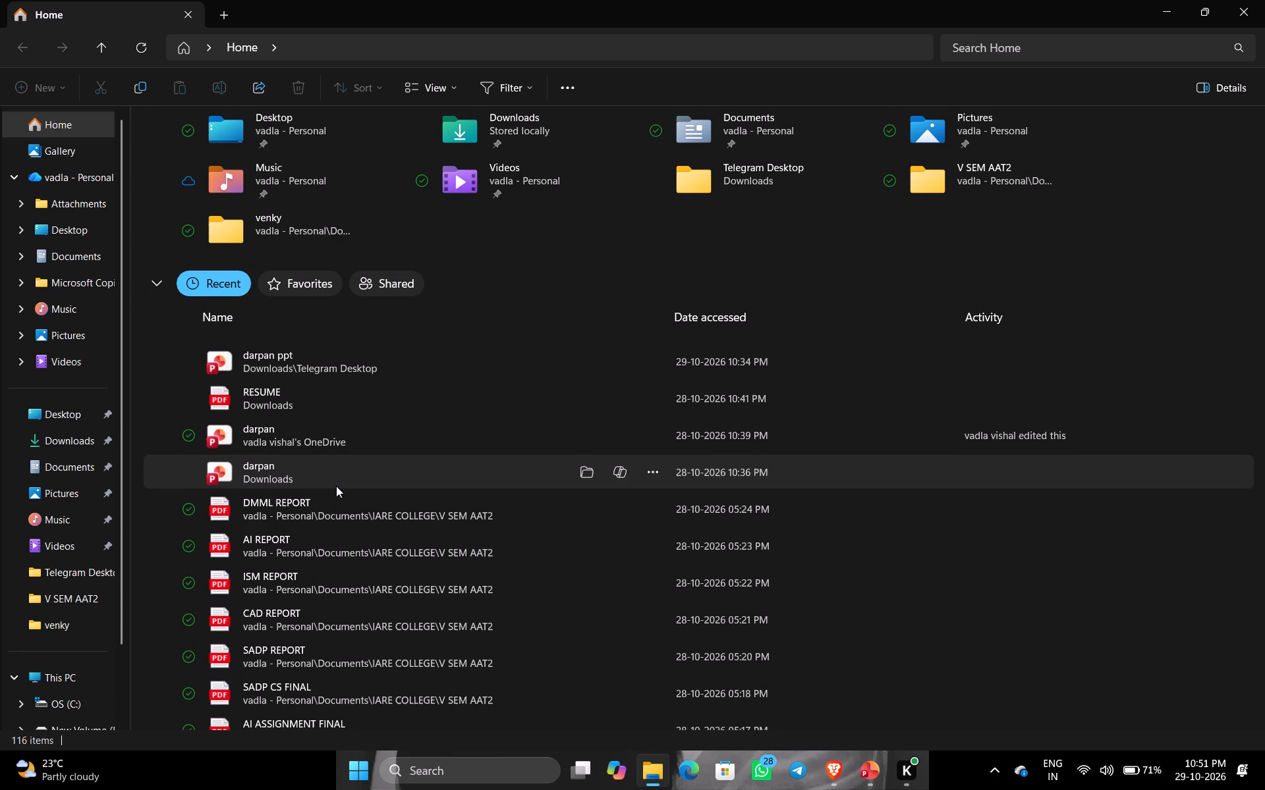
scroll(336, 486, "down", 1)
double_click(347, 441)
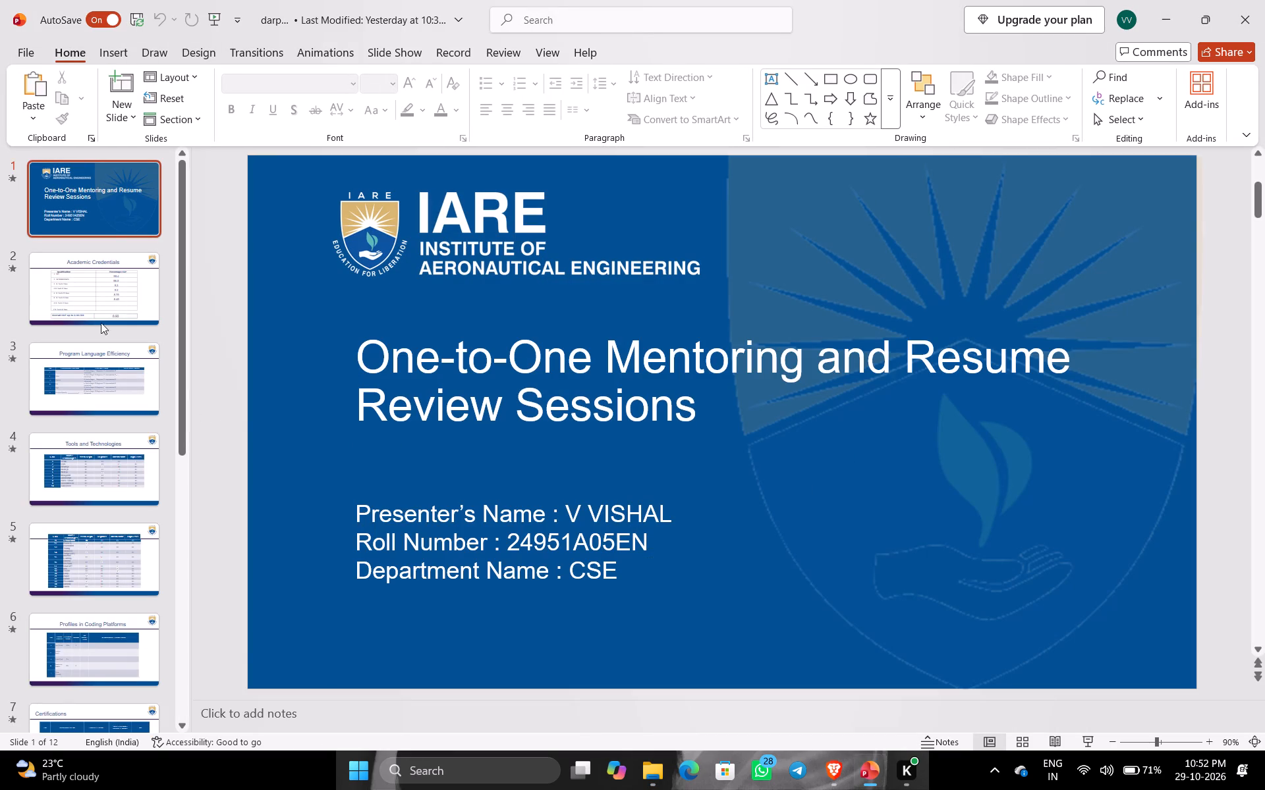
Clear the B. Tech I Sem grade on the Academic Credentials slide.
left_click(96, 294)
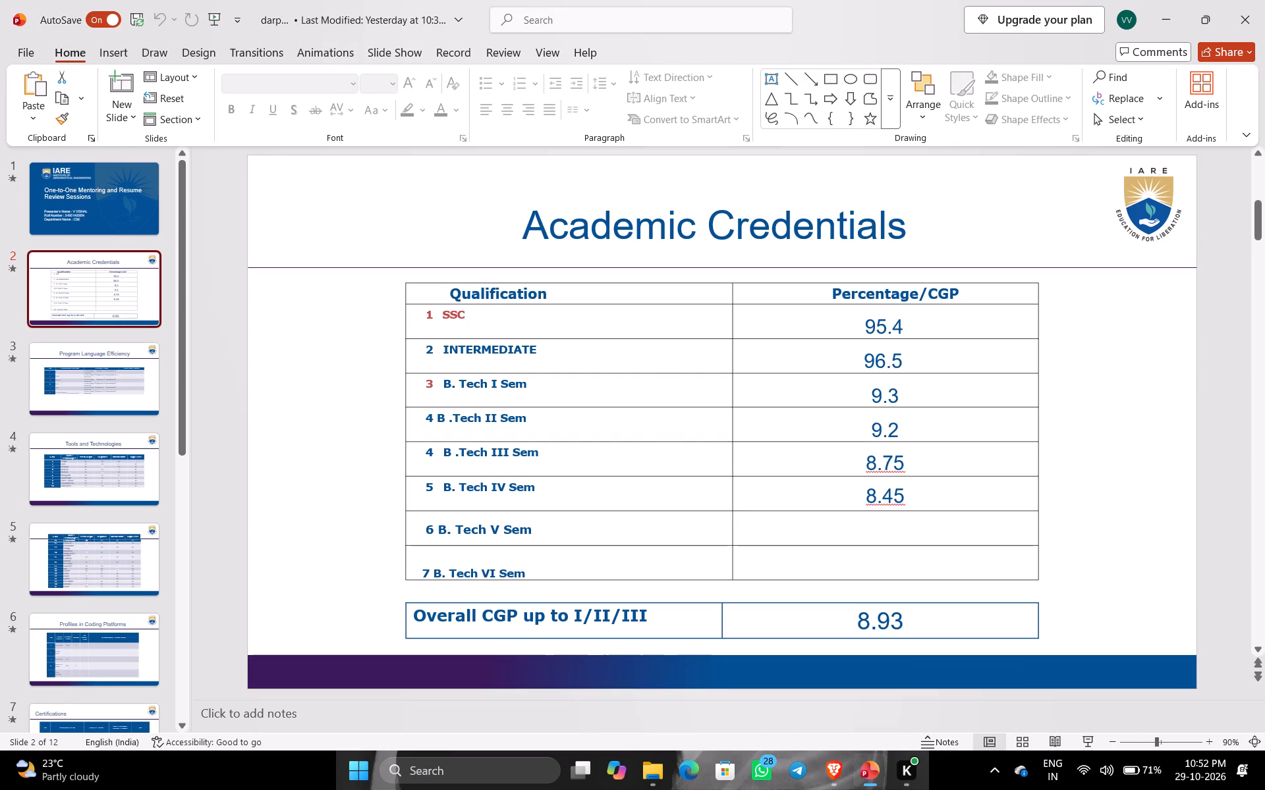
left_click(903, 394)
left_click(897, 394)
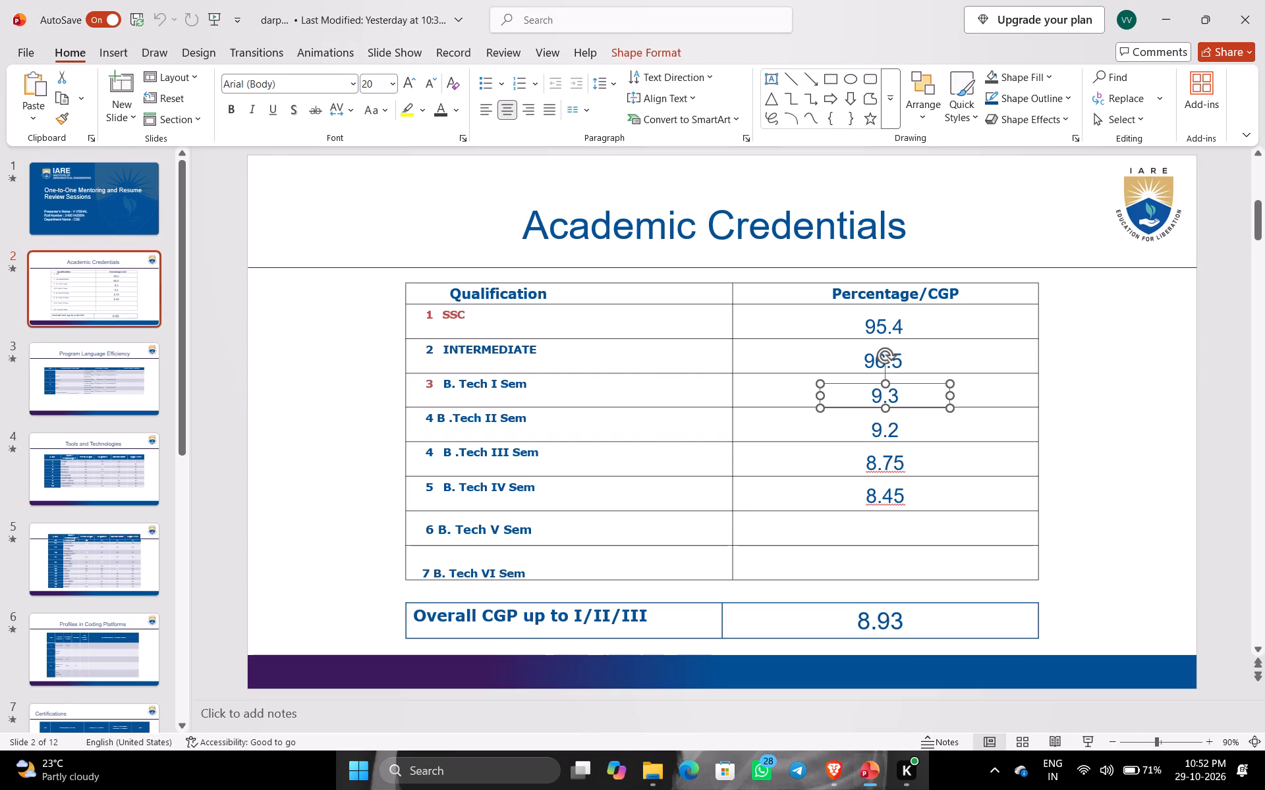
key("BackSpace")
key("BackSpace")
key("BackSpace")
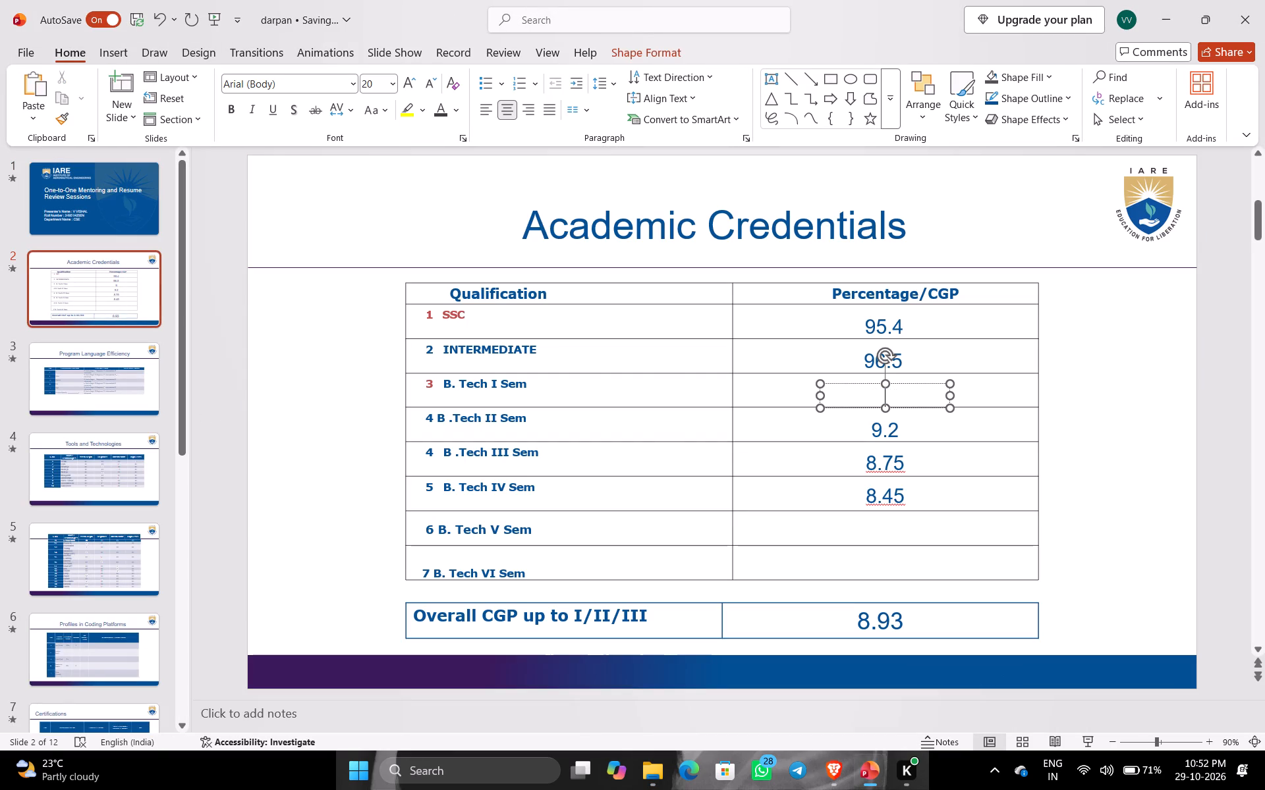
left_click(97, 185)
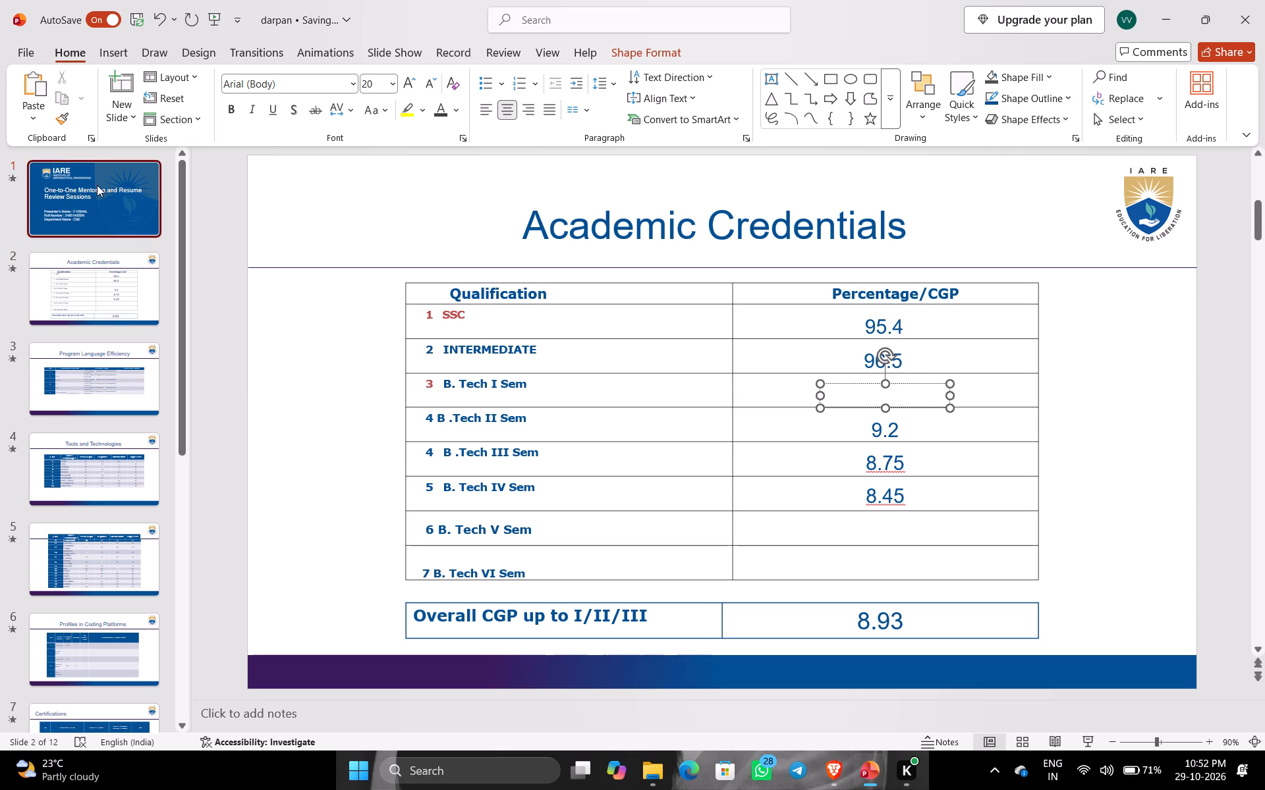
left_click(94, 292)
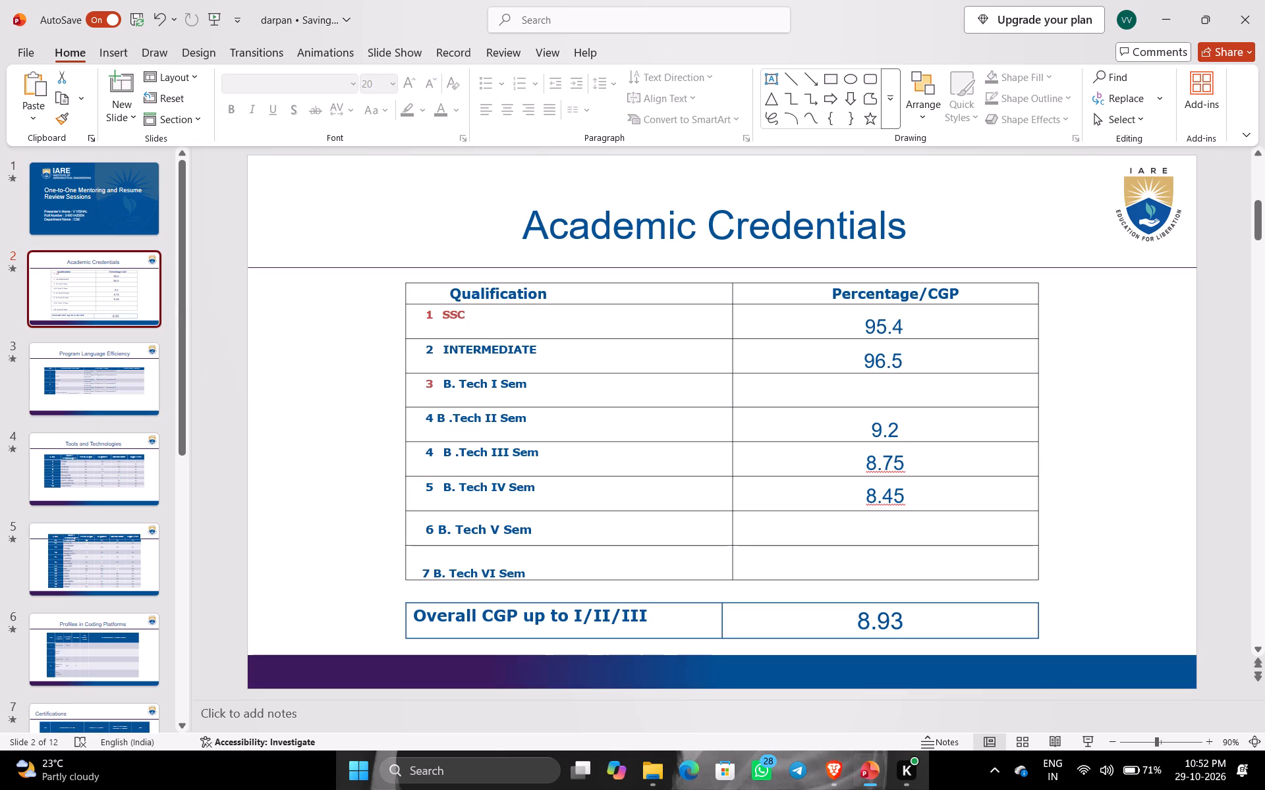
Clear the SSC percentage on the Academic Credentials slide.
left_click(909, 327)
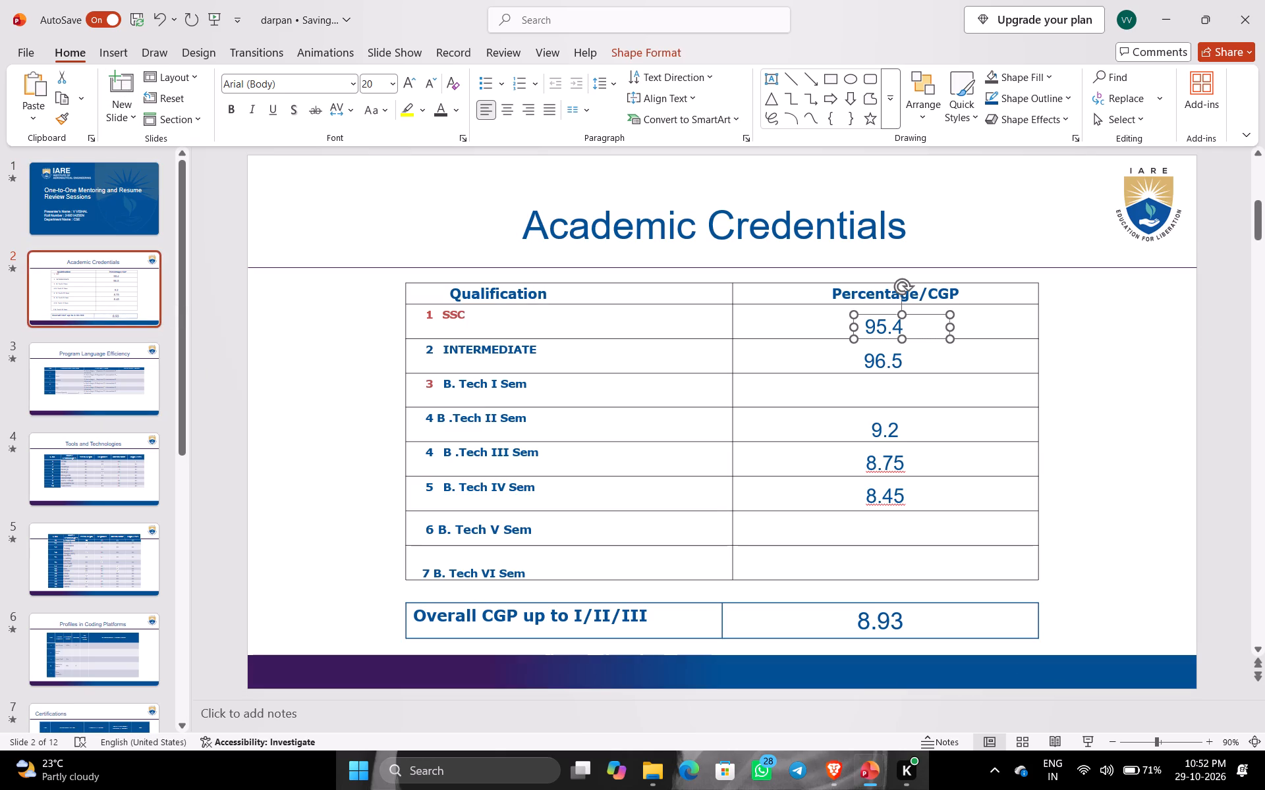
left_click(901, 325)
key("BackSpace")
key("BackSpace")
key("BackSpace")
key("BackSpace")
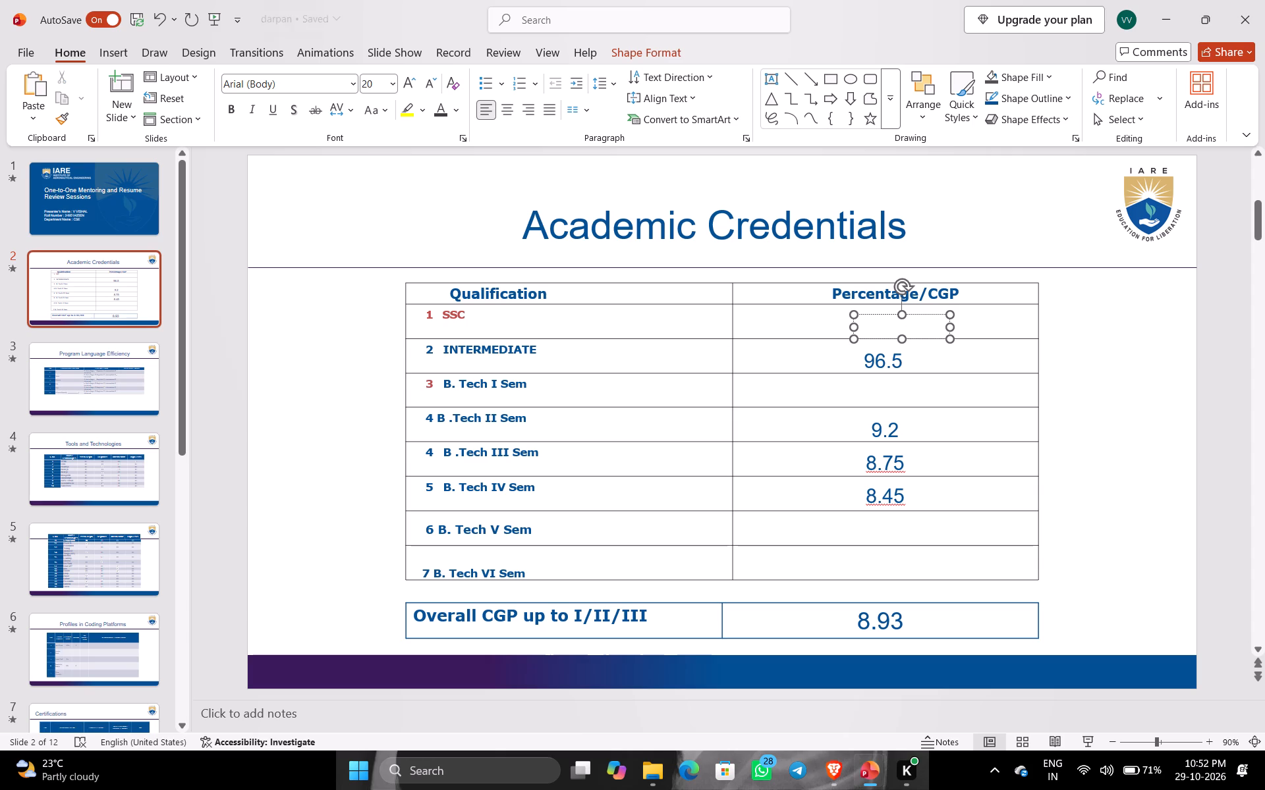
Recolour the SSC row label with the dark blue theme colour used by the INTERMEDIATE label.
left_click_drag(461, 315, 428, 307)
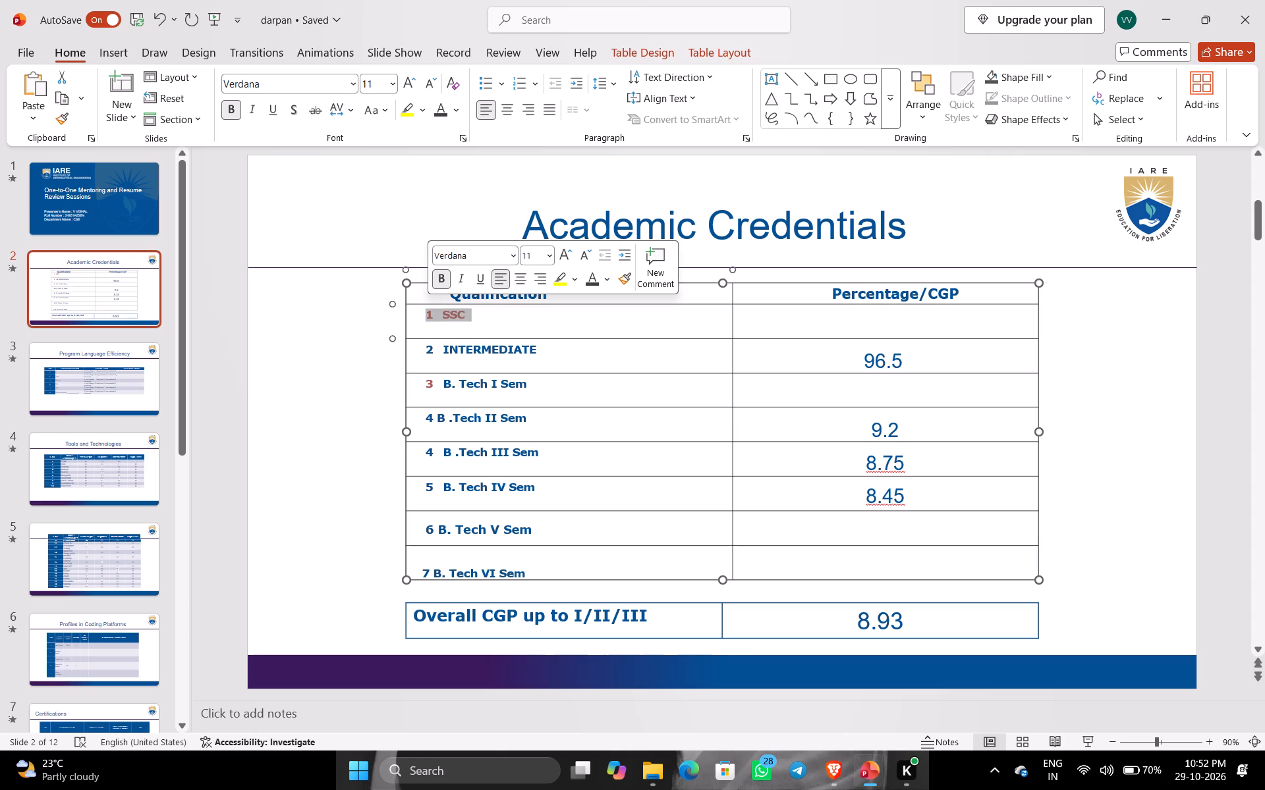
left_click(542, 353)
left_click_drag(542, 353, 446, 353)
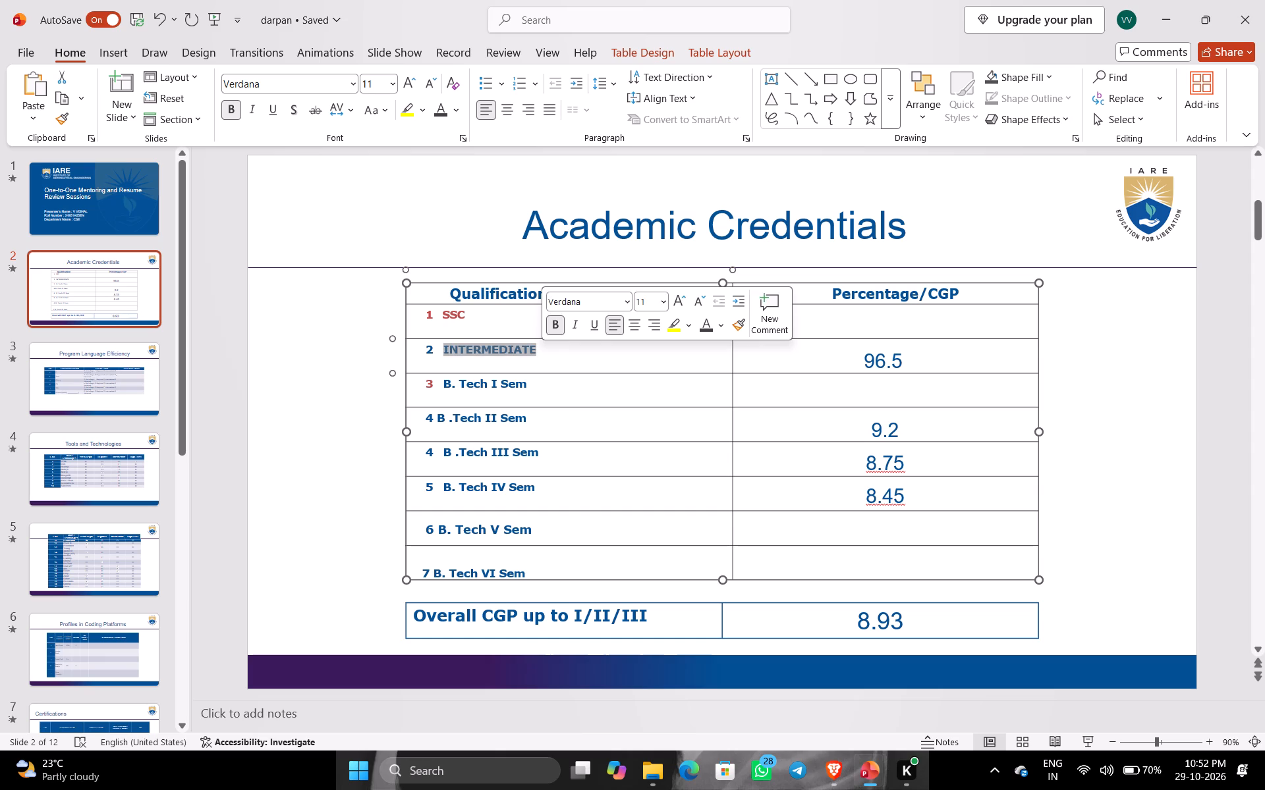
left_click_drag(446, 353, 432, 354)
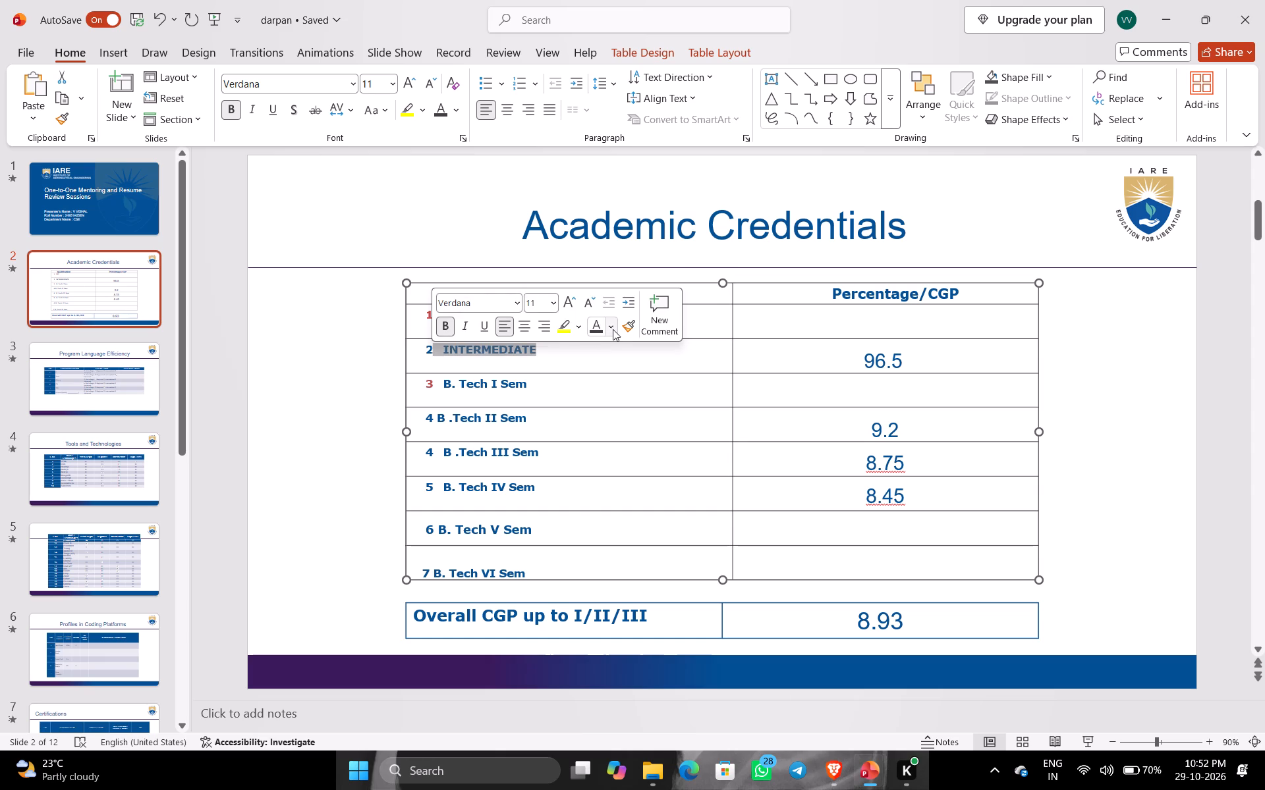
left_click(613, 329)
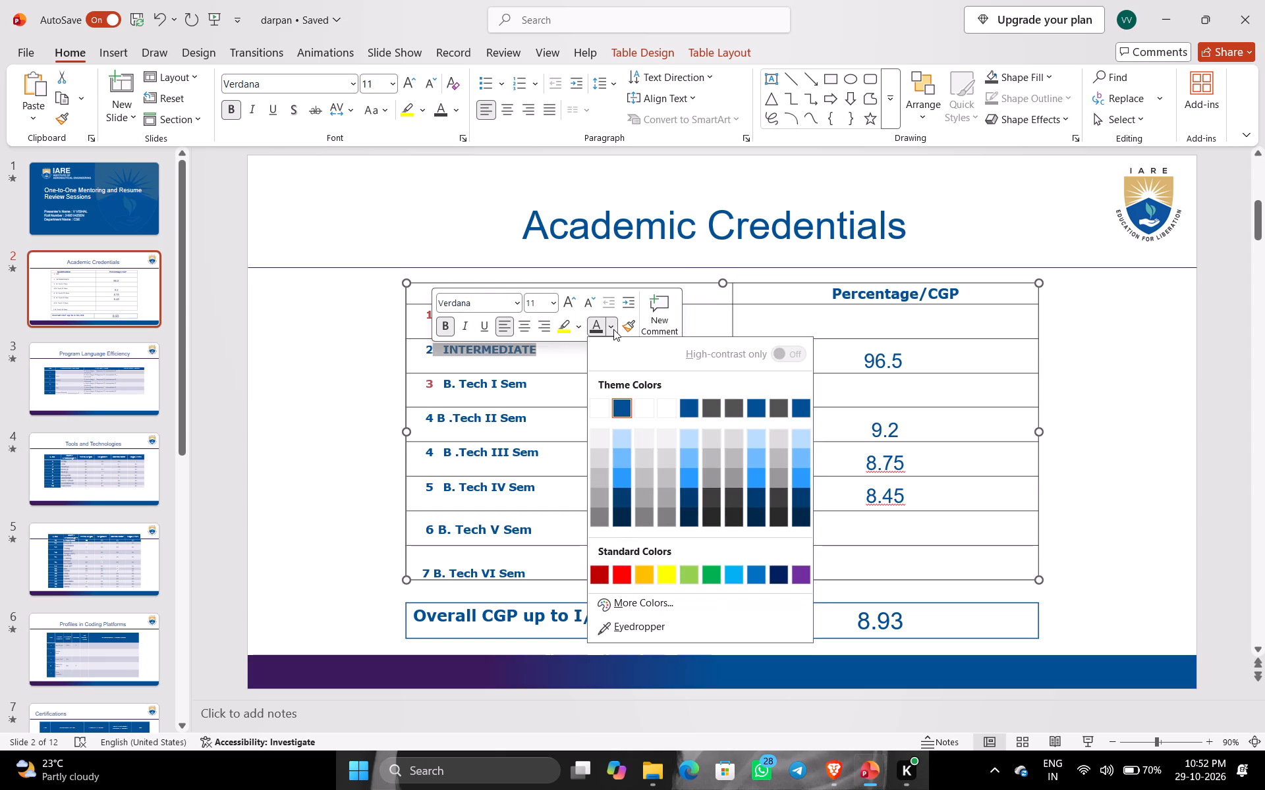
left_click(804, 169)
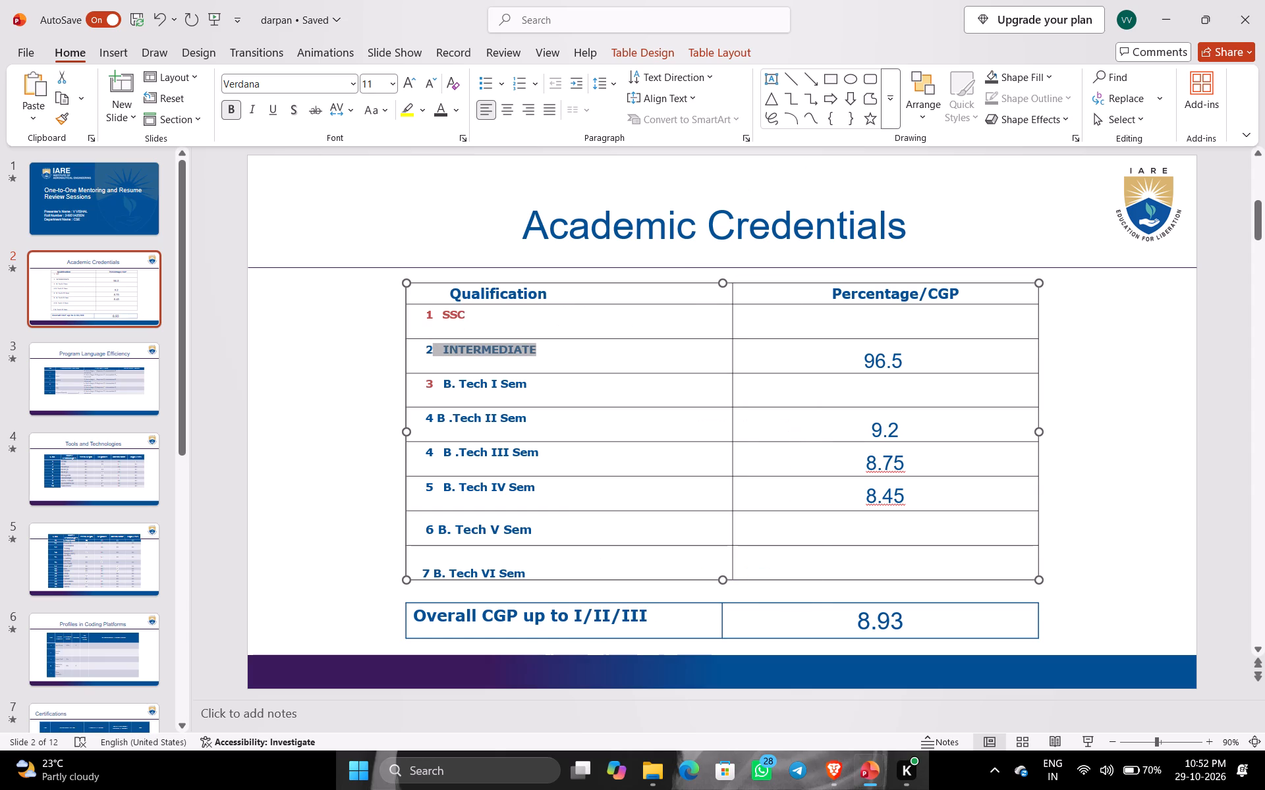
left_click_drag(470, 317, 418, 309)
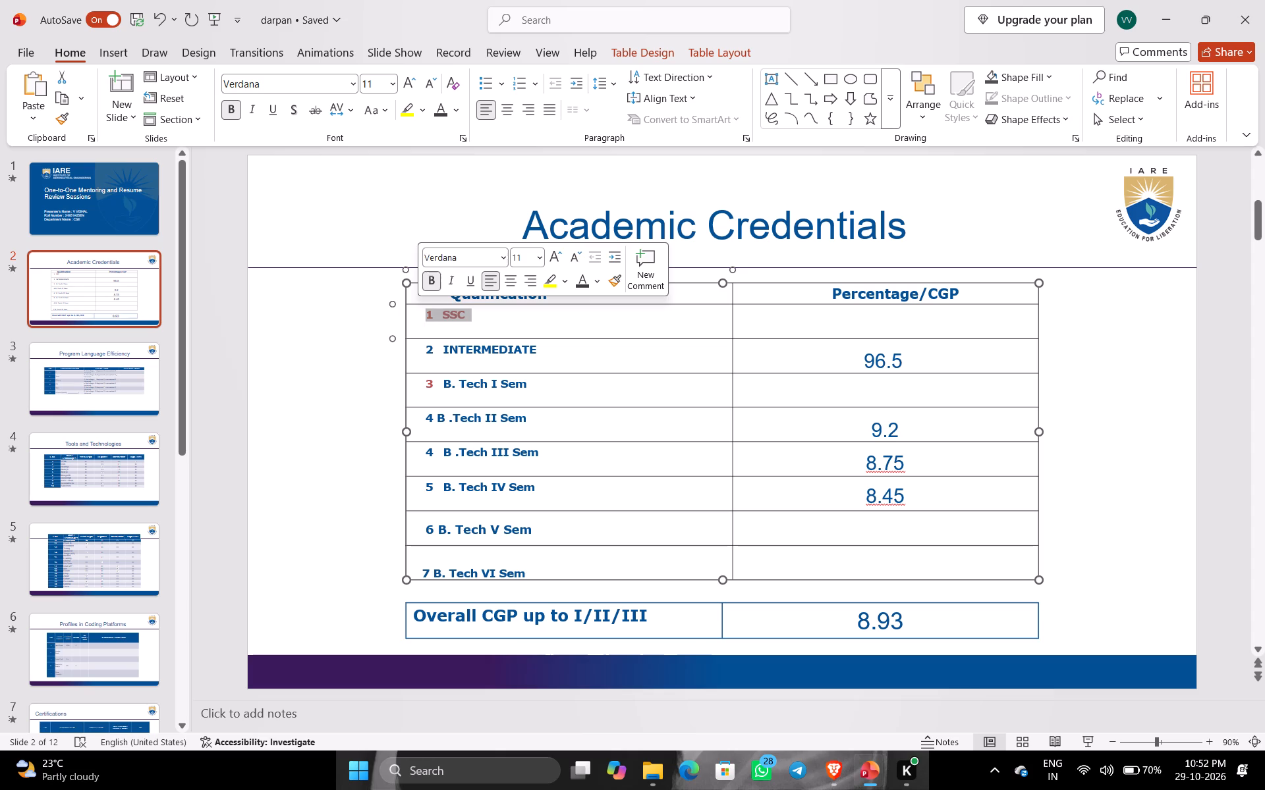
left_click(594, 276)
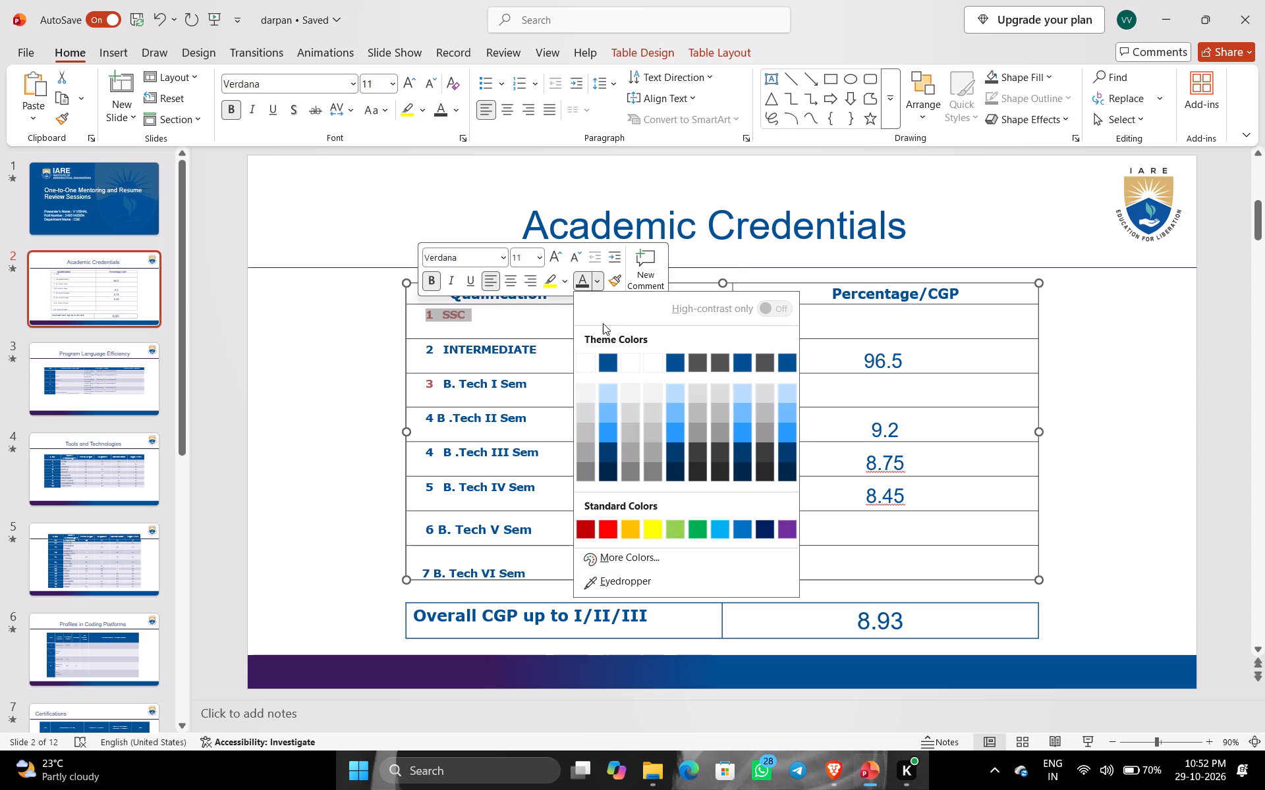
left_click(604, 360)
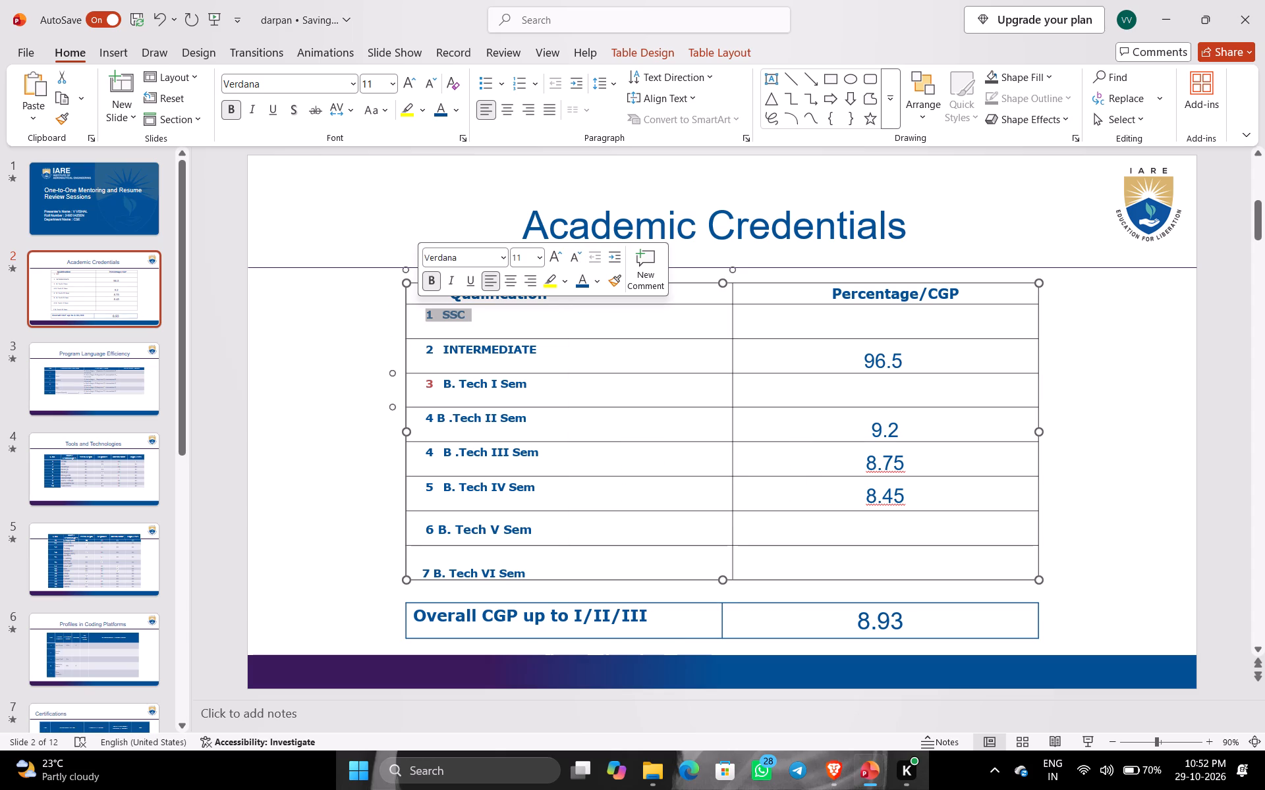
Apply the same dark blue font colour to the number 3 in the B. Tech I Sem row.
left_click_drag(436, 384, 416, 382)
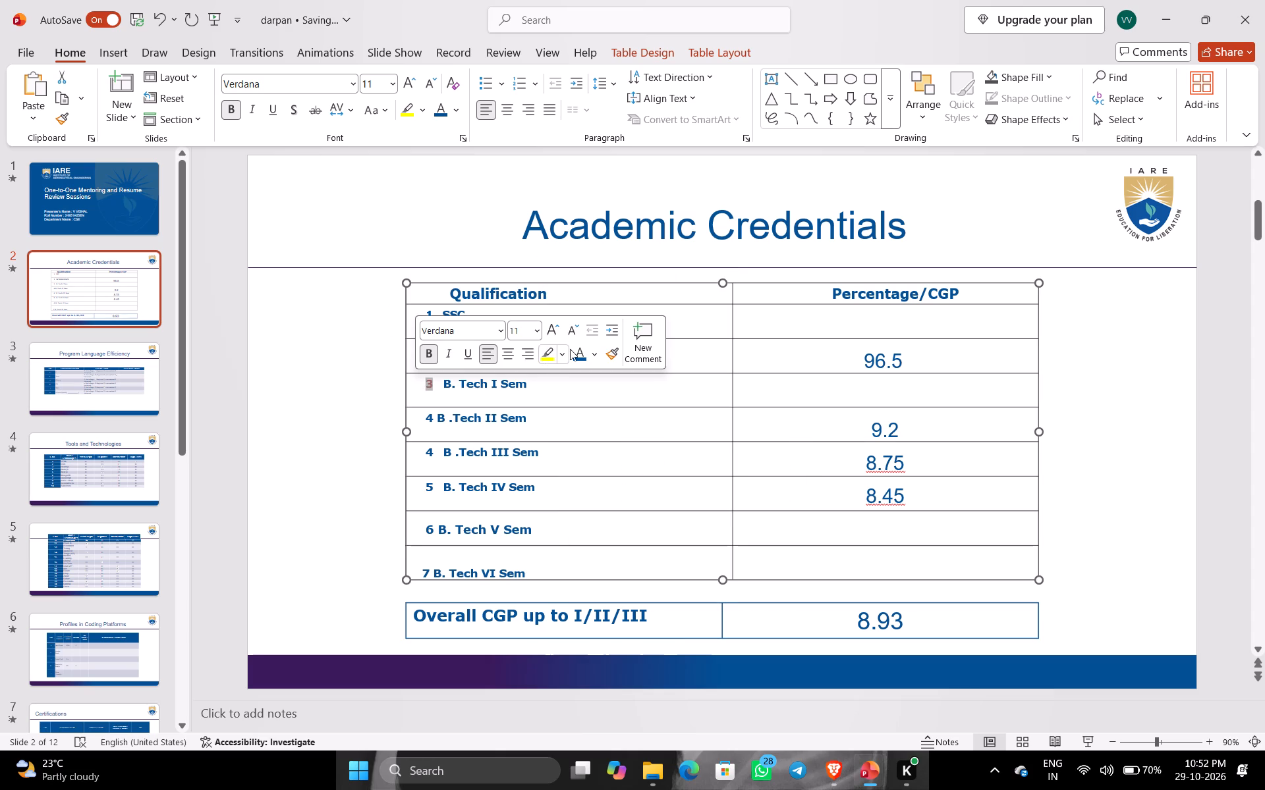
left_click(578, 350)
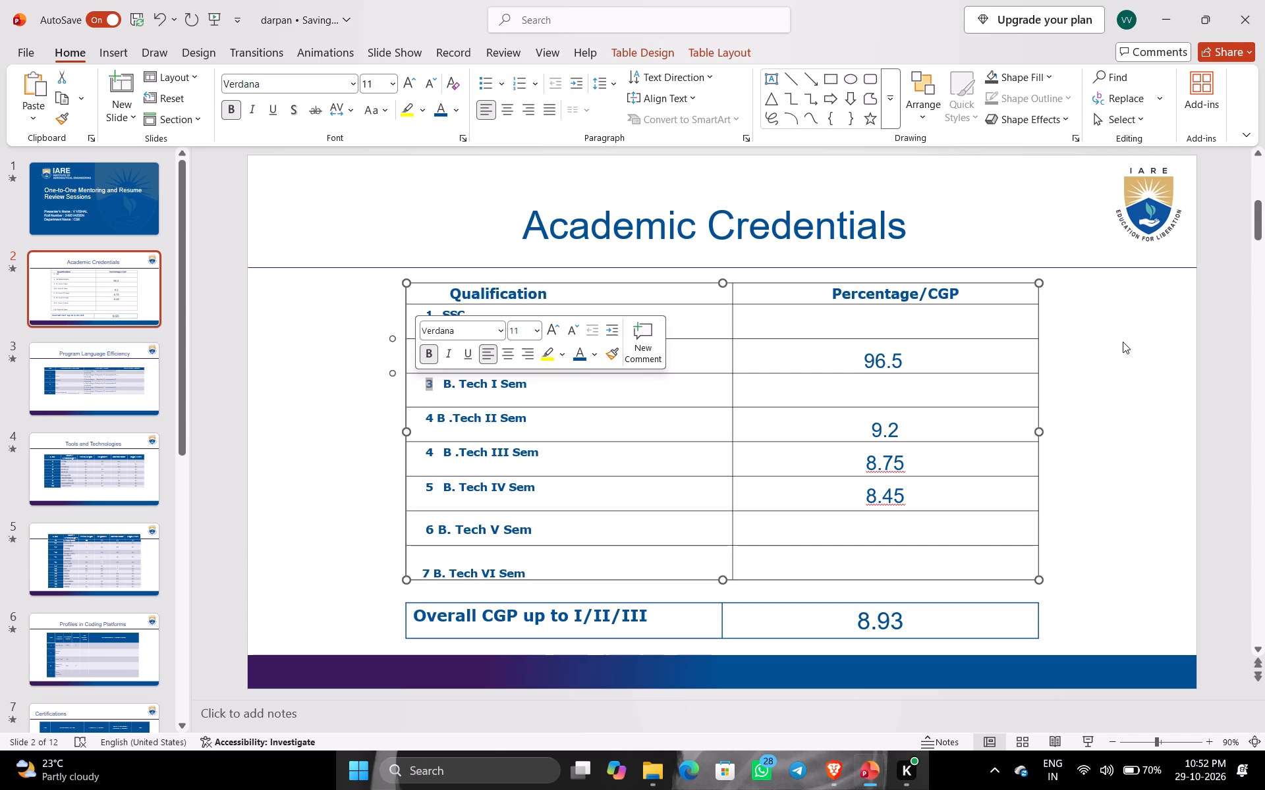
left_click(1123, 342)
Shift the empty SSC score text box slightly left and up within its cell and enter 9.8.
left_click(880, 324)
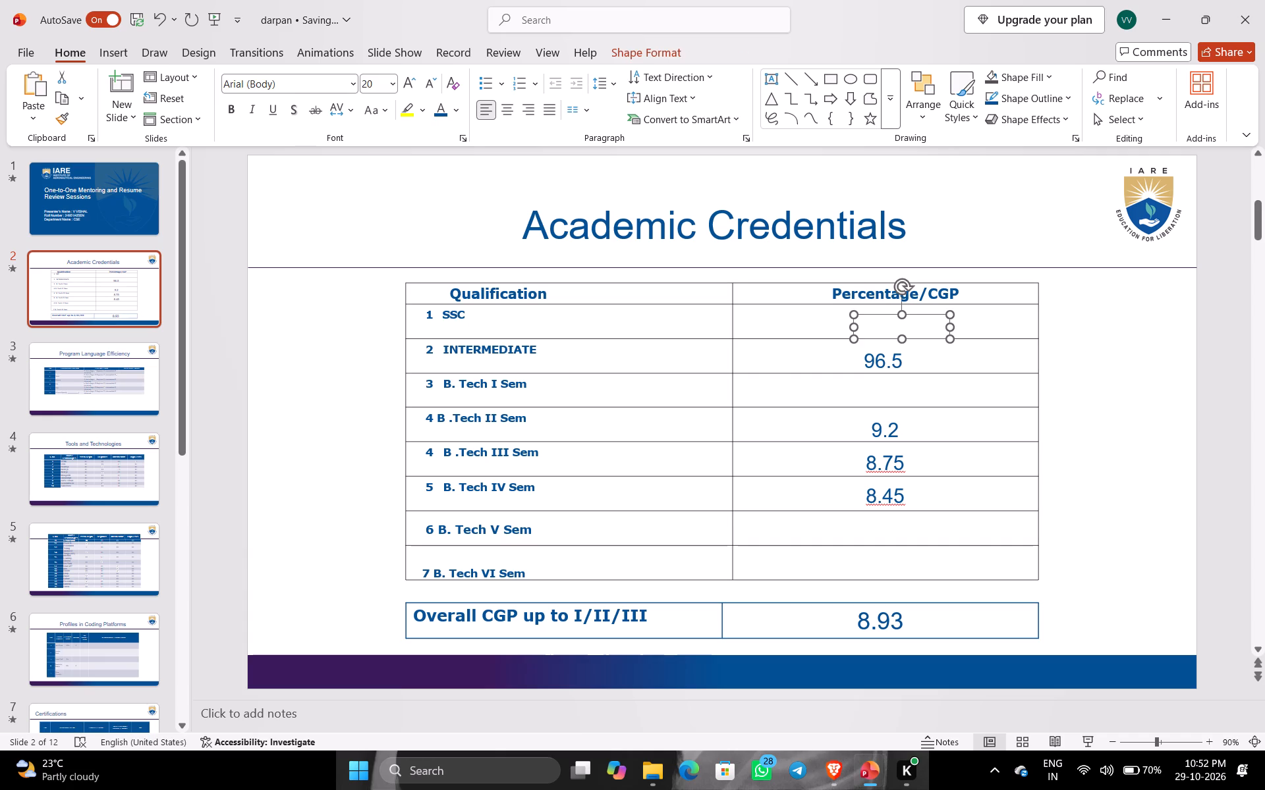
left_click(893, 325)
left_click_drag(889, 324, 879, 314)
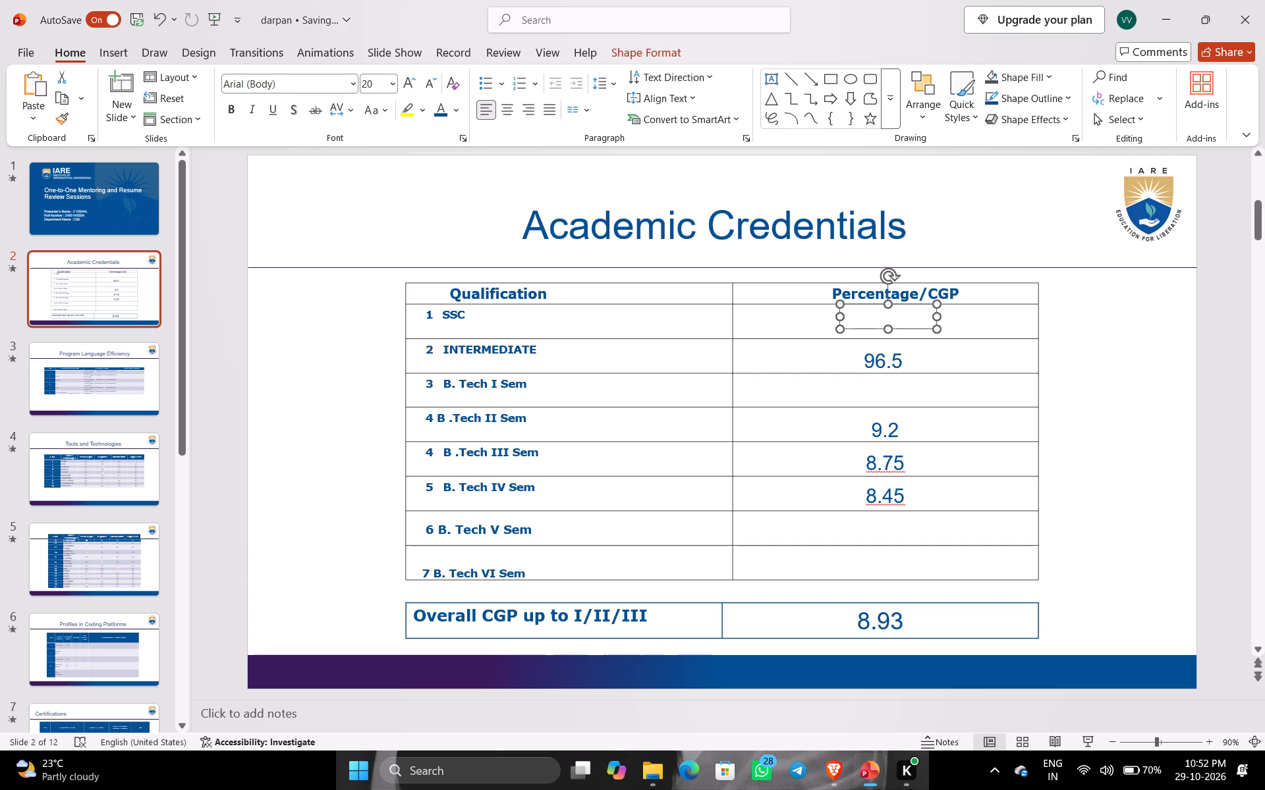
left_click_drag(879, 314, 879, 320)
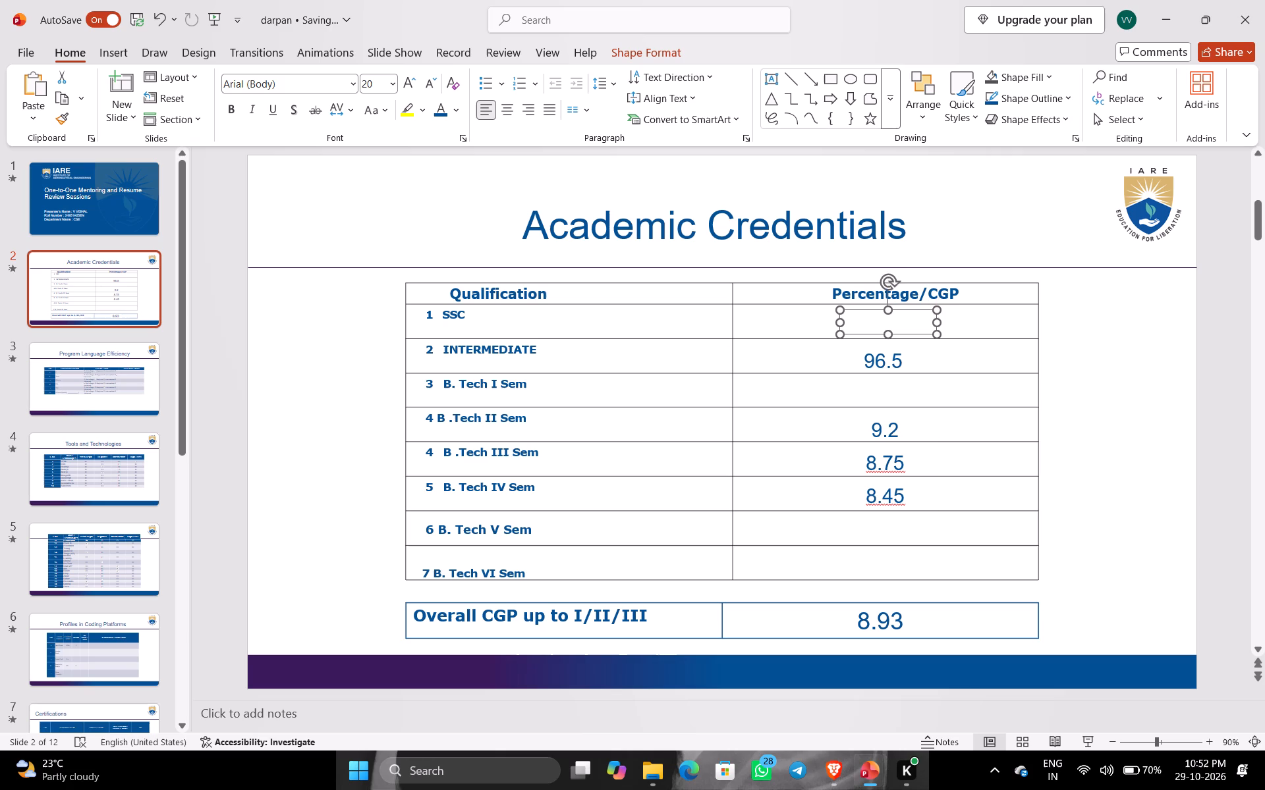
type("9.8")
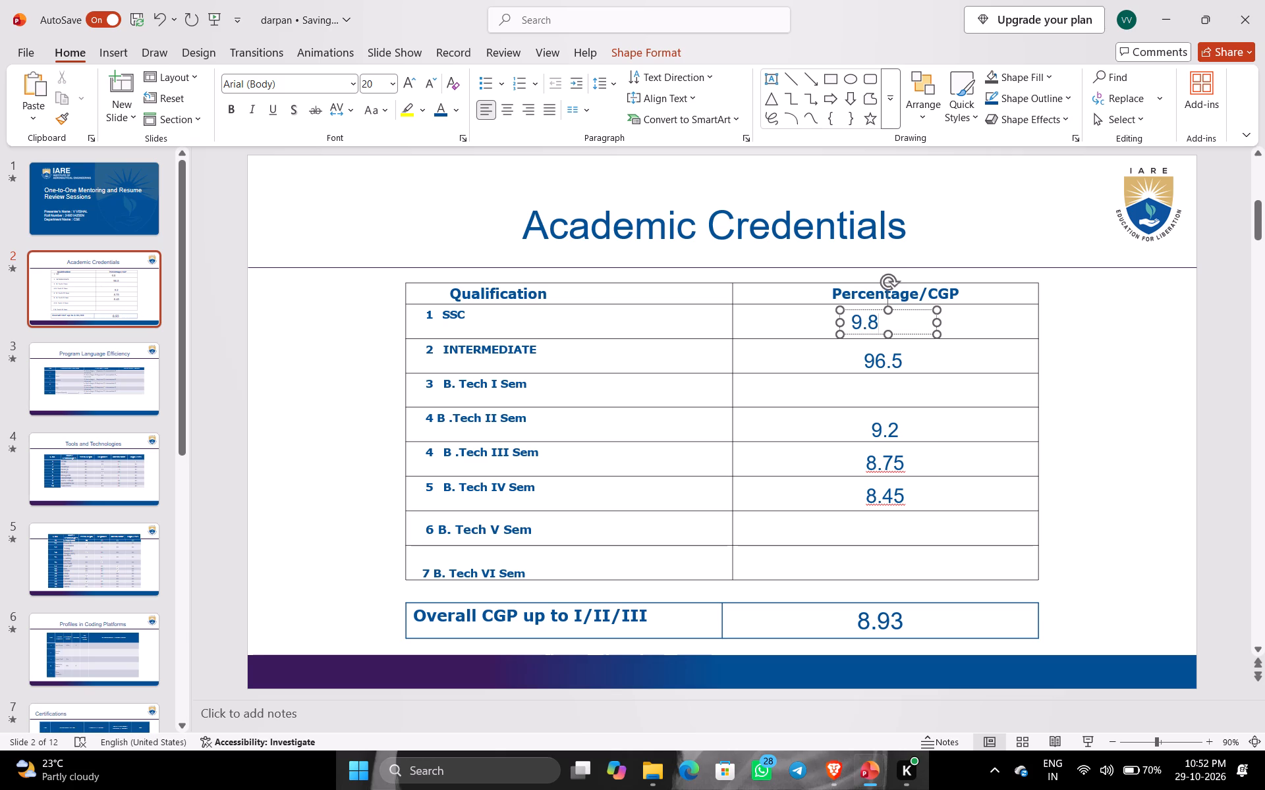
Move the INTERMEDIATE score text box slightly left and up within its cell, closer to the SSC score's alignment.
left_click(876, 358)
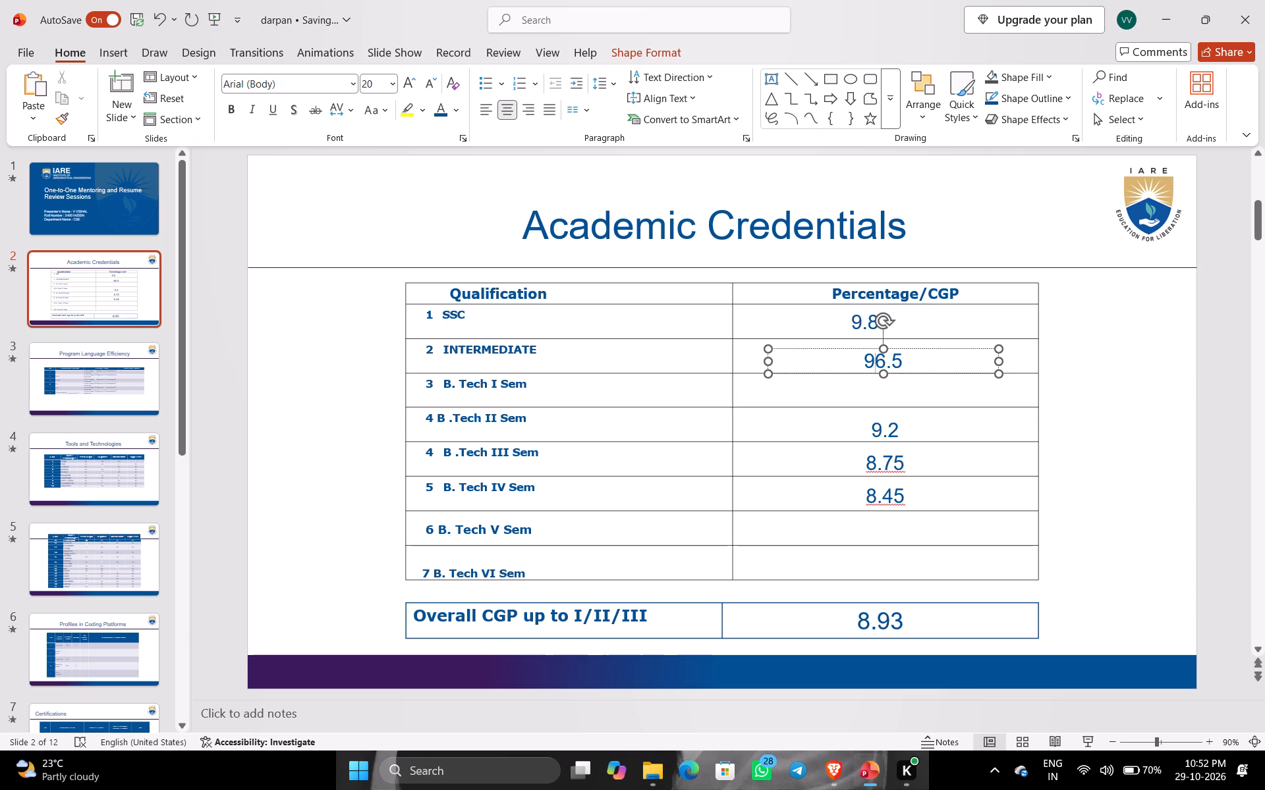
left_click_drag(876, 349, 866, 344)
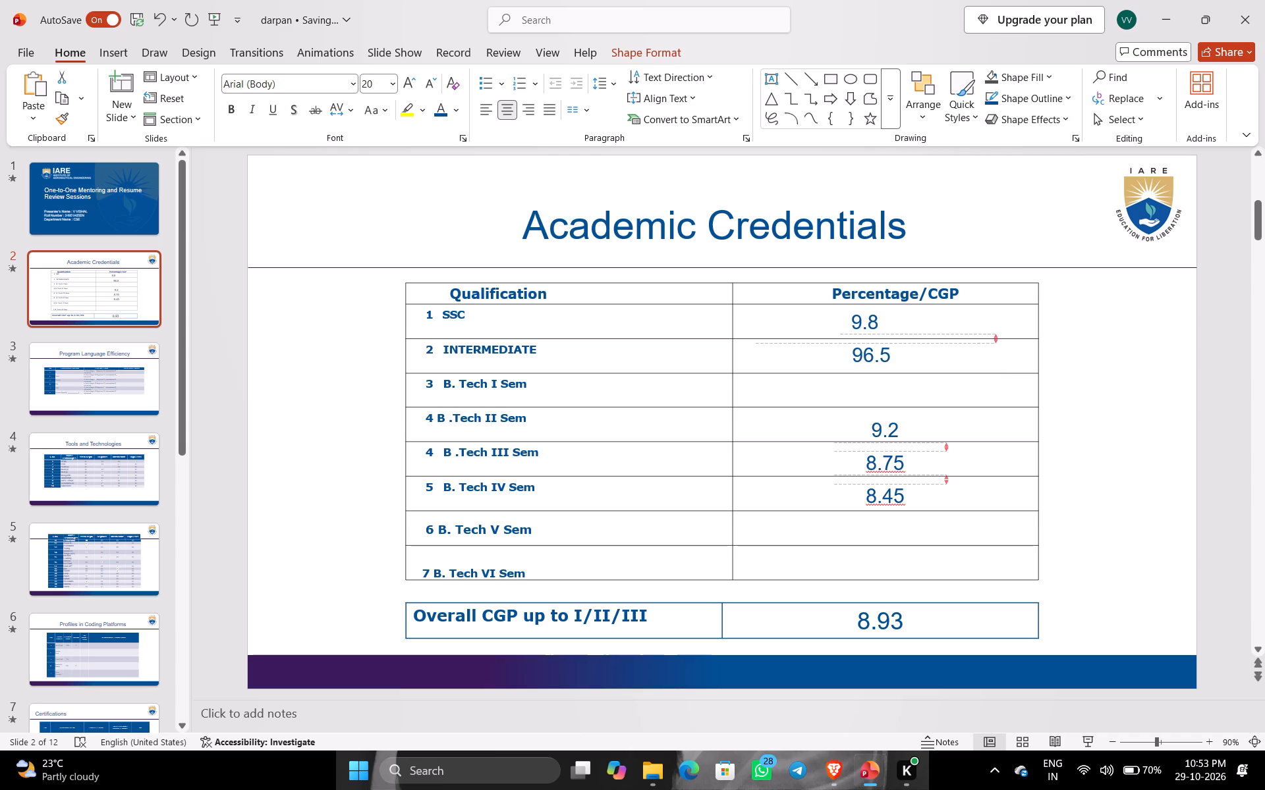
left_click_drag(866, 344, 865, 344)
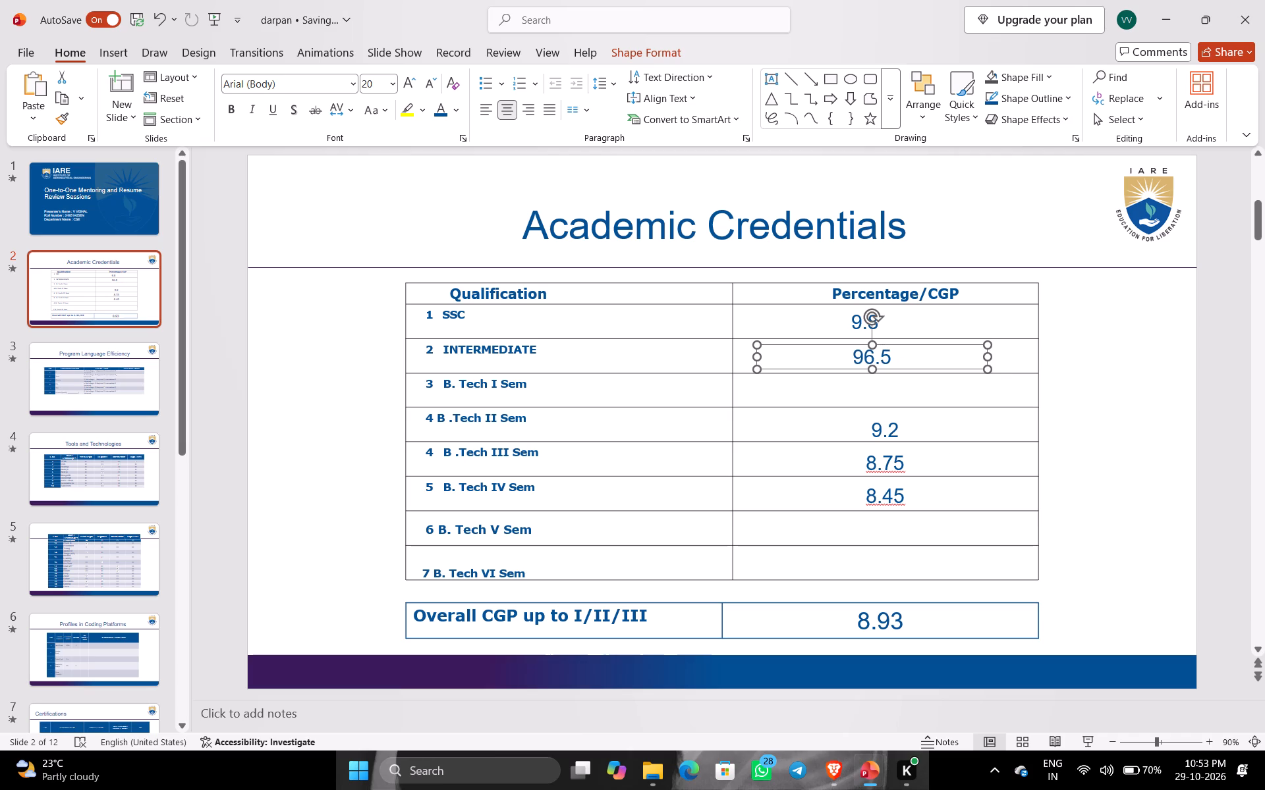
Set the INTERMEDIATE percentage to 98.4.
left_click(894, 357)
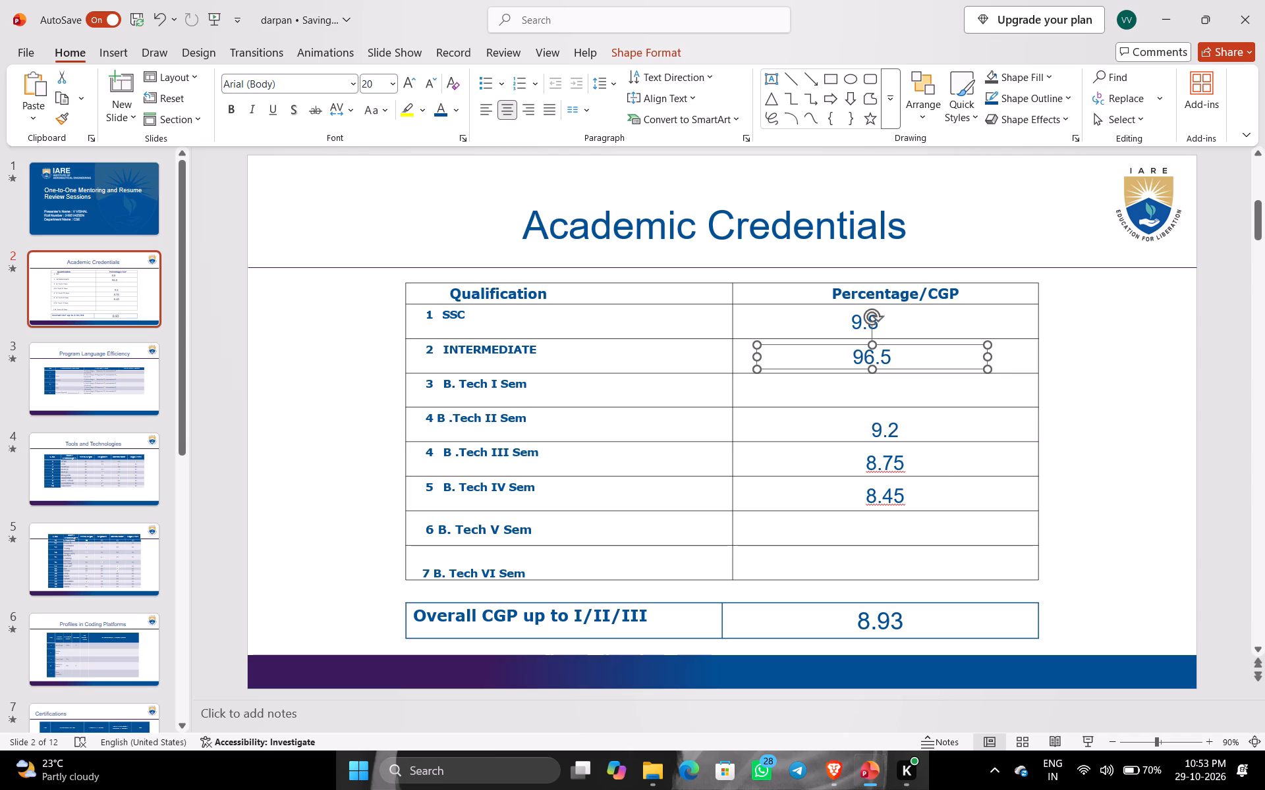
left_click(887, 357)
key("BackSpace")
key("BackSpace")
key("BackSpace")
key("BackSpace")
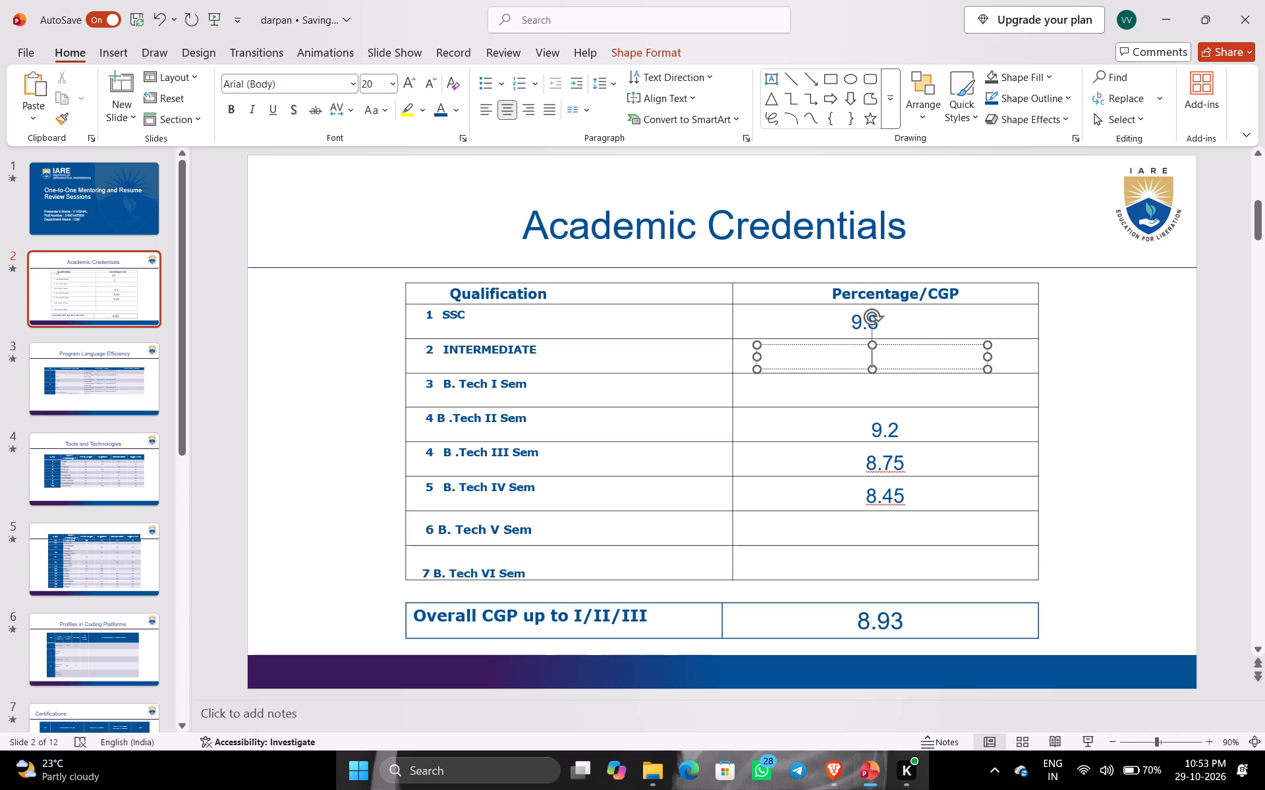
type("98.4")
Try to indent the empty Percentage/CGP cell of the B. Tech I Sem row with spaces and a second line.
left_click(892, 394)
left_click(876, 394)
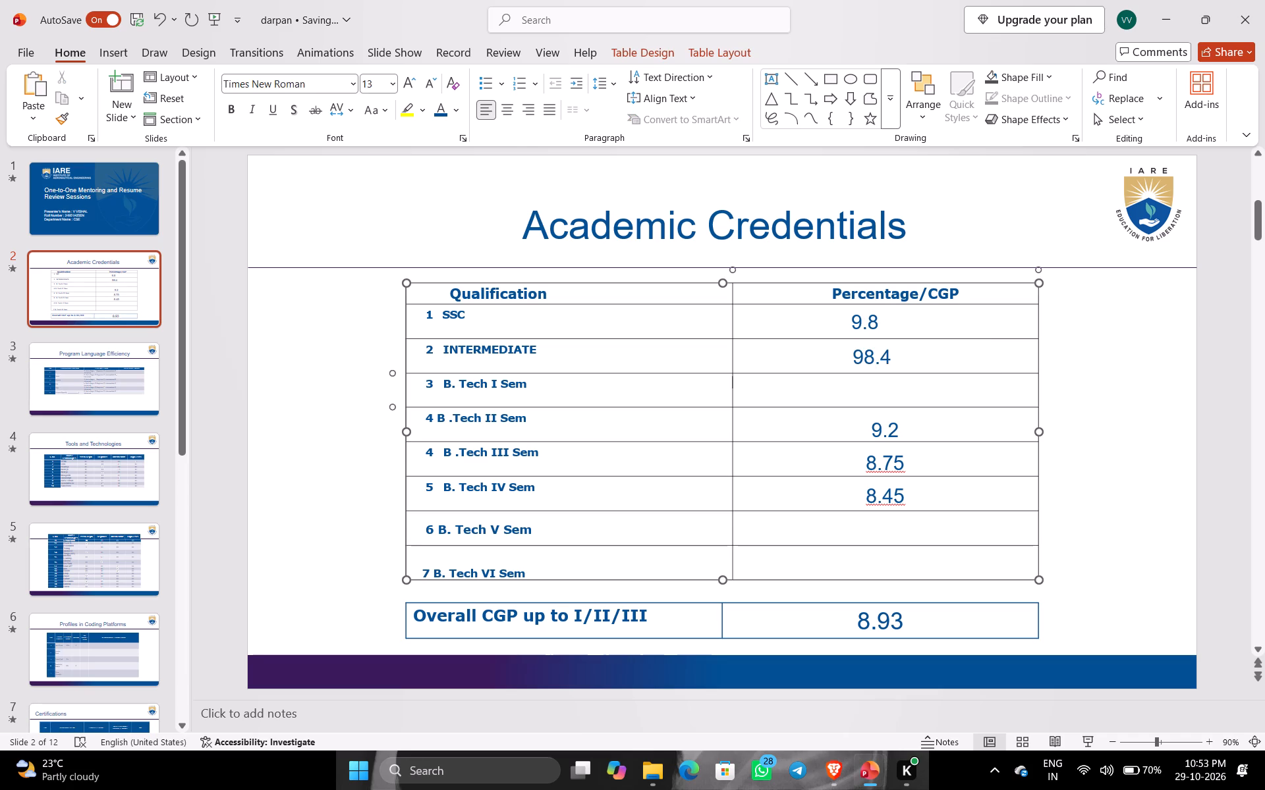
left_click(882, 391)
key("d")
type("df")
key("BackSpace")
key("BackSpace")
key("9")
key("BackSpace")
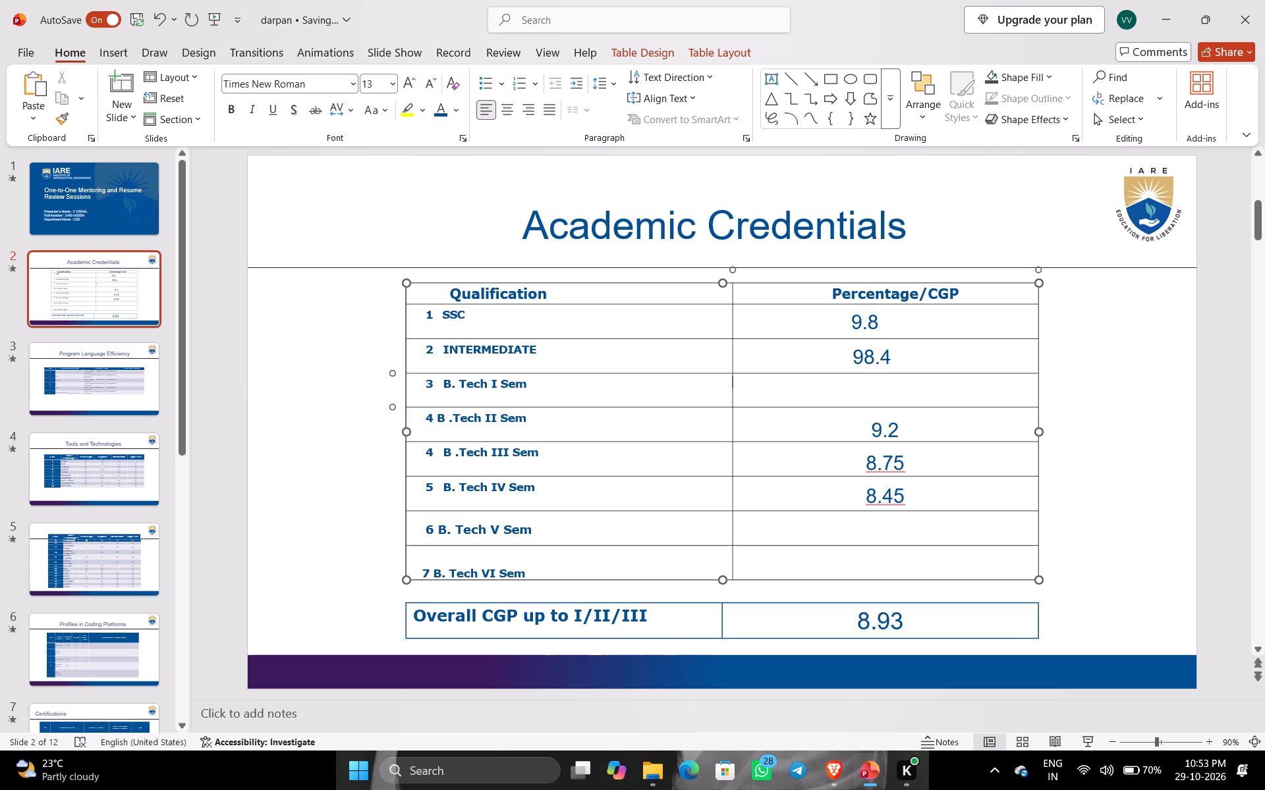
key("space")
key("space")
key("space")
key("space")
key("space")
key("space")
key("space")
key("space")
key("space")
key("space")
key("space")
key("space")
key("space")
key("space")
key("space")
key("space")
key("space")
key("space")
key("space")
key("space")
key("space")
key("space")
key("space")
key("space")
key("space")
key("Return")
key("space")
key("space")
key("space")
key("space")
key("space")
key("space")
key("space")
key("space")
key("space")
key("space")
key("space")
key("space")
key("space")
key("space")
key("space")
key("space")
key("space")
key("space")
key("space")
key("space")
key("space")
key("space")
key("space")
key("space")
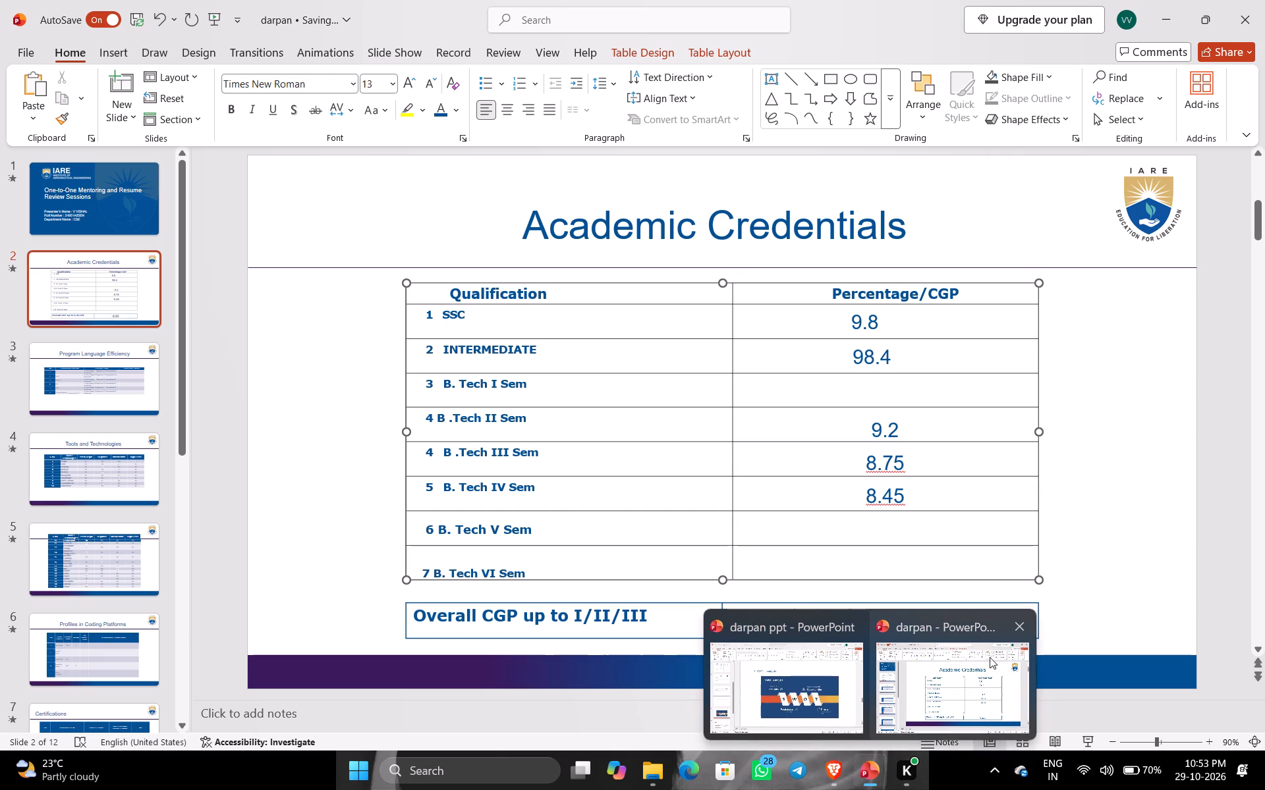
Check the academic credentials slide of the darpan ppt presentation for the semester grades, and return to the darpan presentation.
left_click(974, 675)
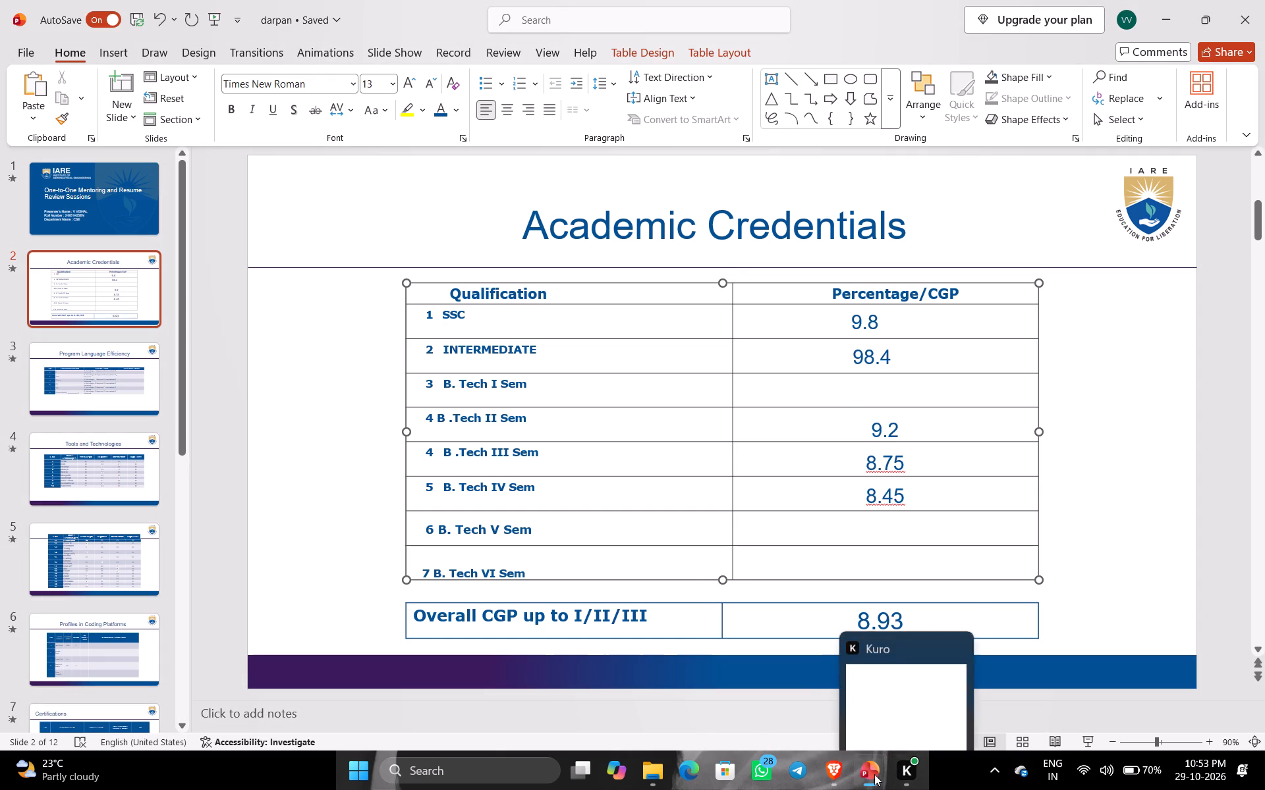
left_click(808, 721)
scroll(1032, 341, "up", 20)
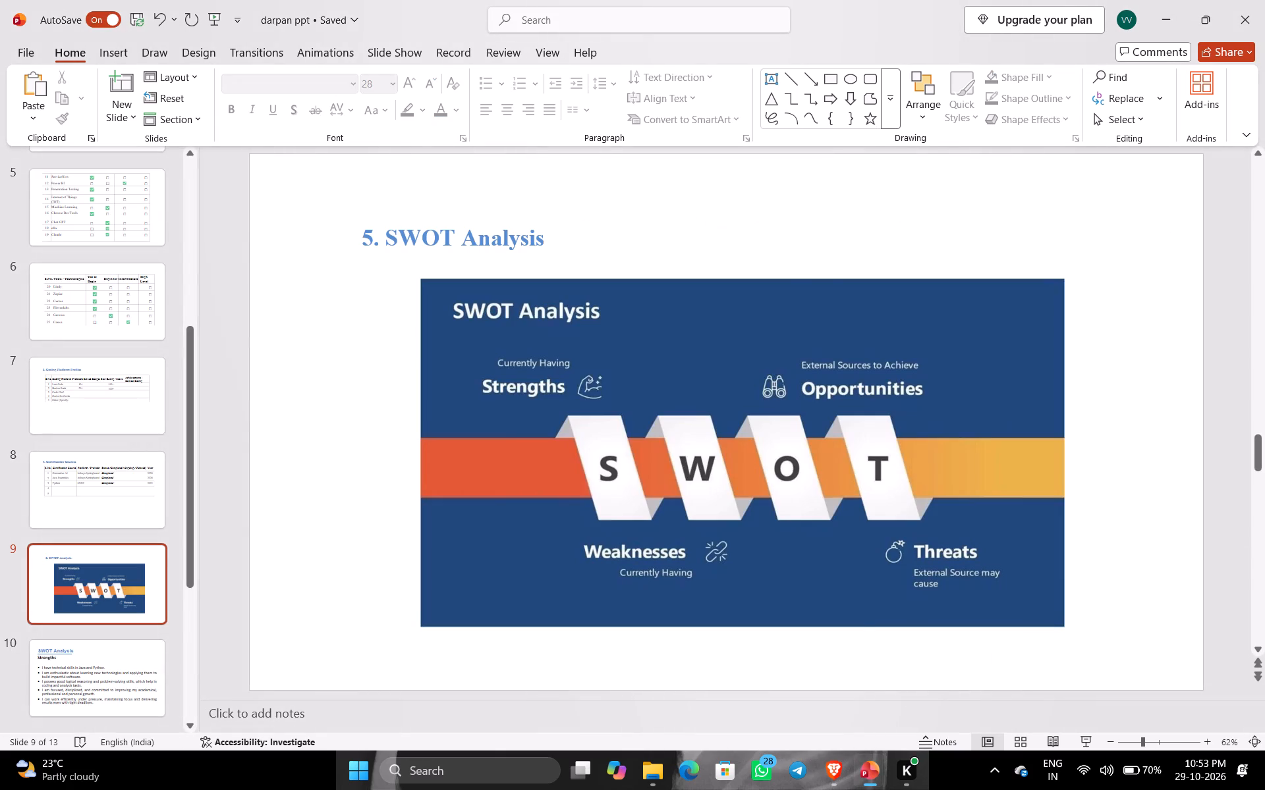
scroll(1032, 341, "up", 20)
scroll(1032, 341, "up", 20)
scroll(1032, 341, "up", 20)
scroll(1026, 423, "down", 1)
scroll(1026, 423, "up", 2)
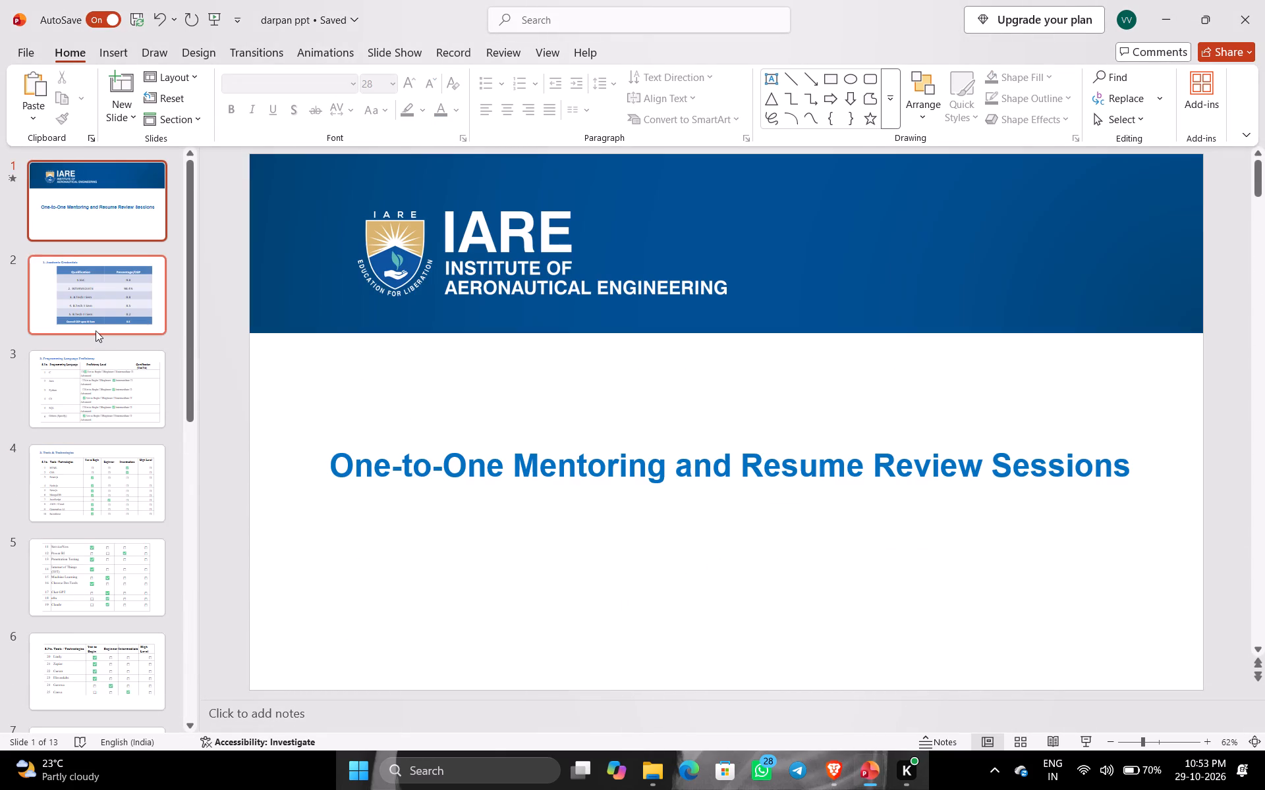
left_click(96, 330)
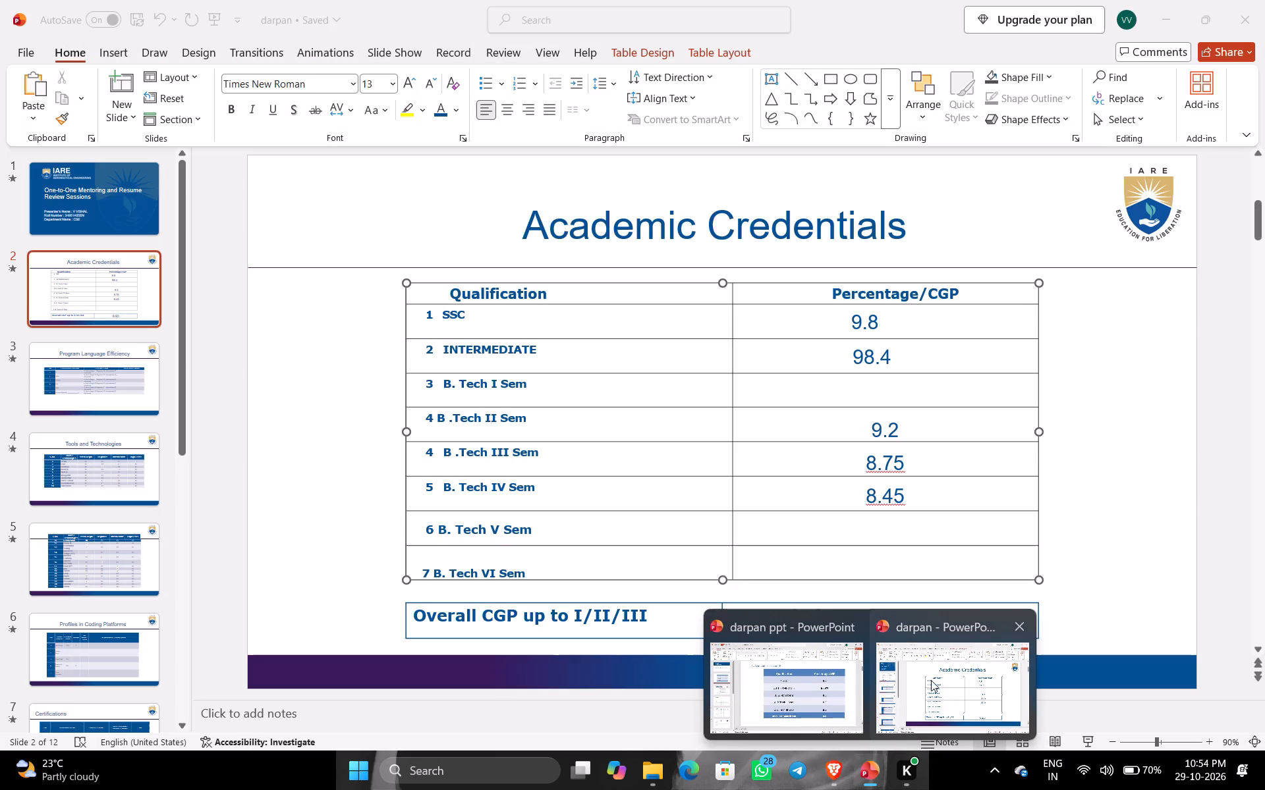
left_click(944, 679)
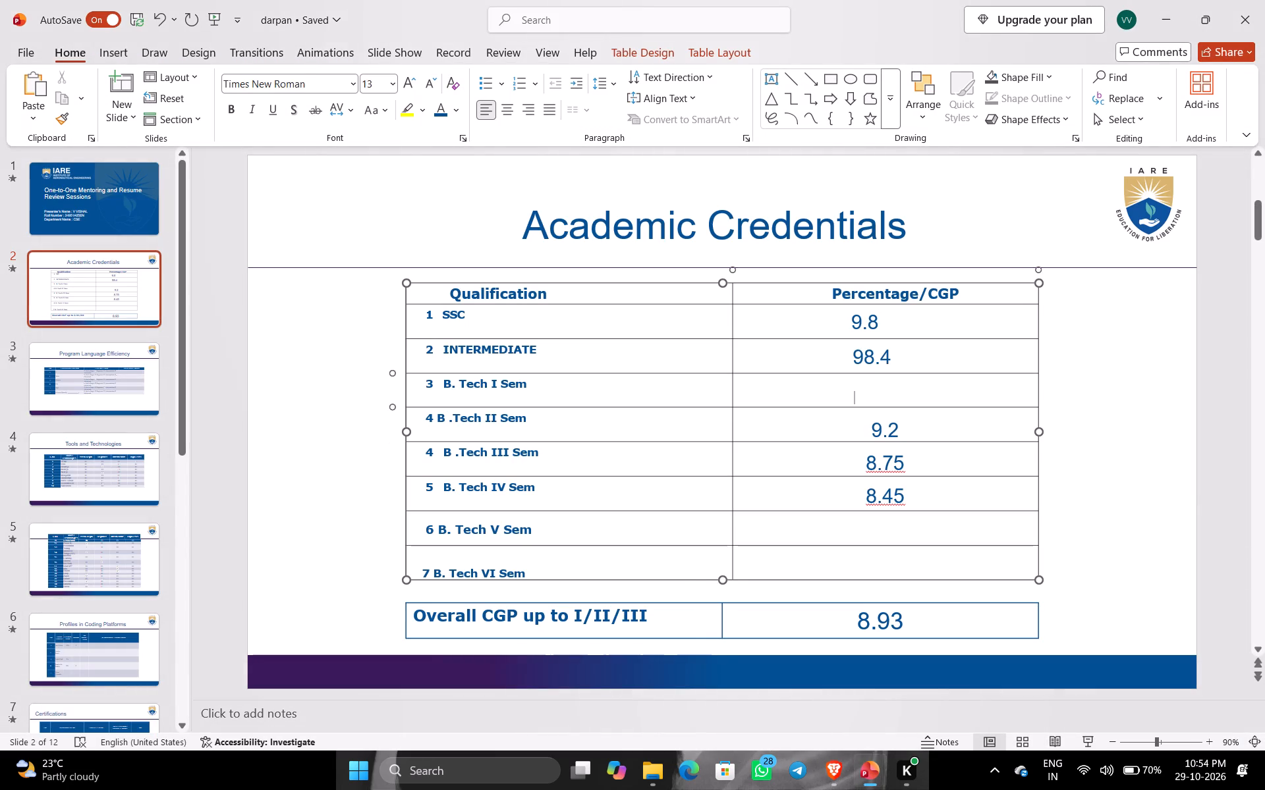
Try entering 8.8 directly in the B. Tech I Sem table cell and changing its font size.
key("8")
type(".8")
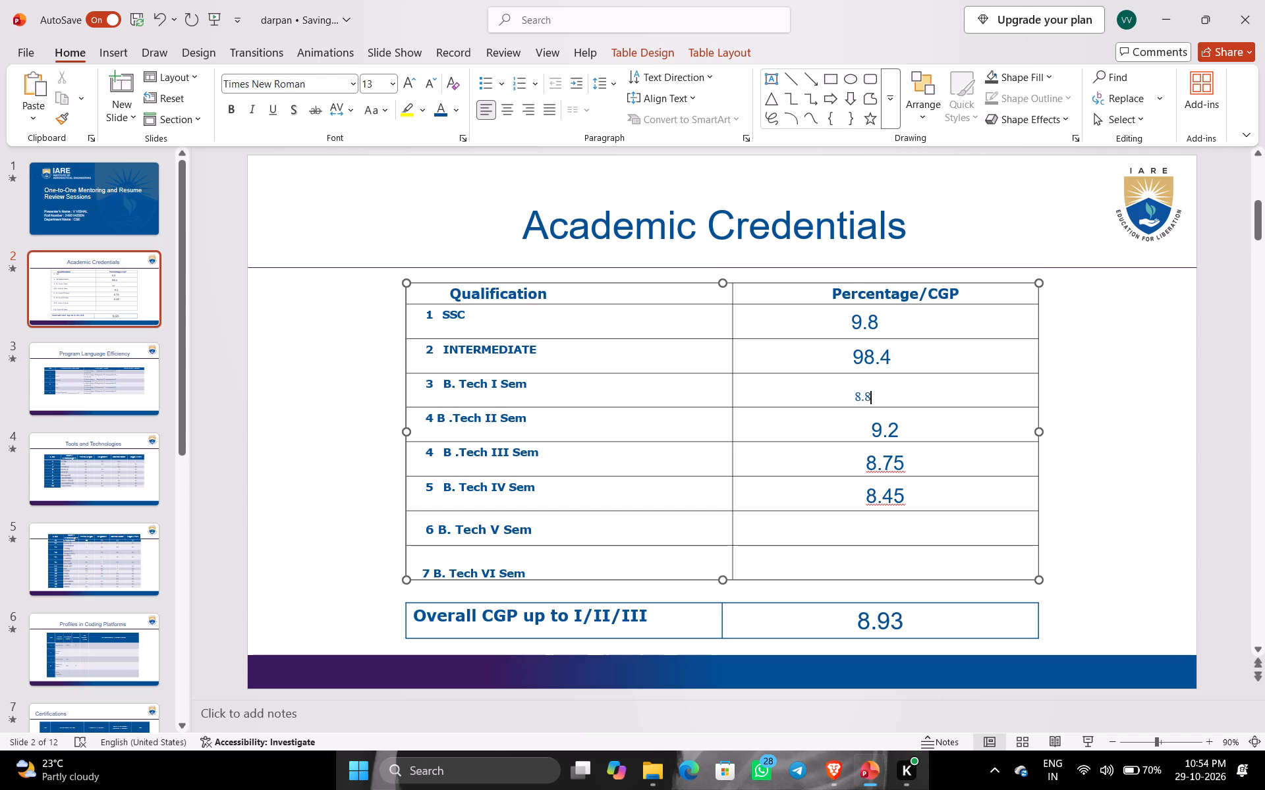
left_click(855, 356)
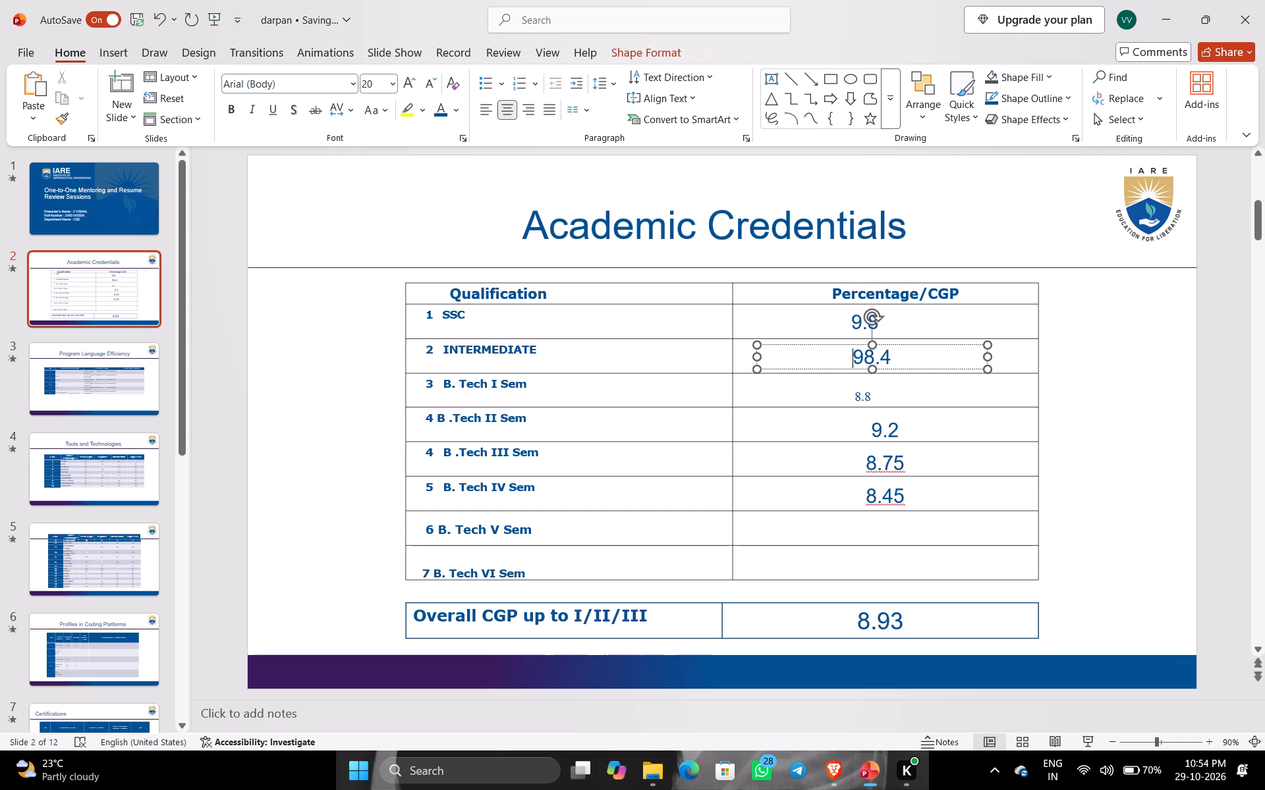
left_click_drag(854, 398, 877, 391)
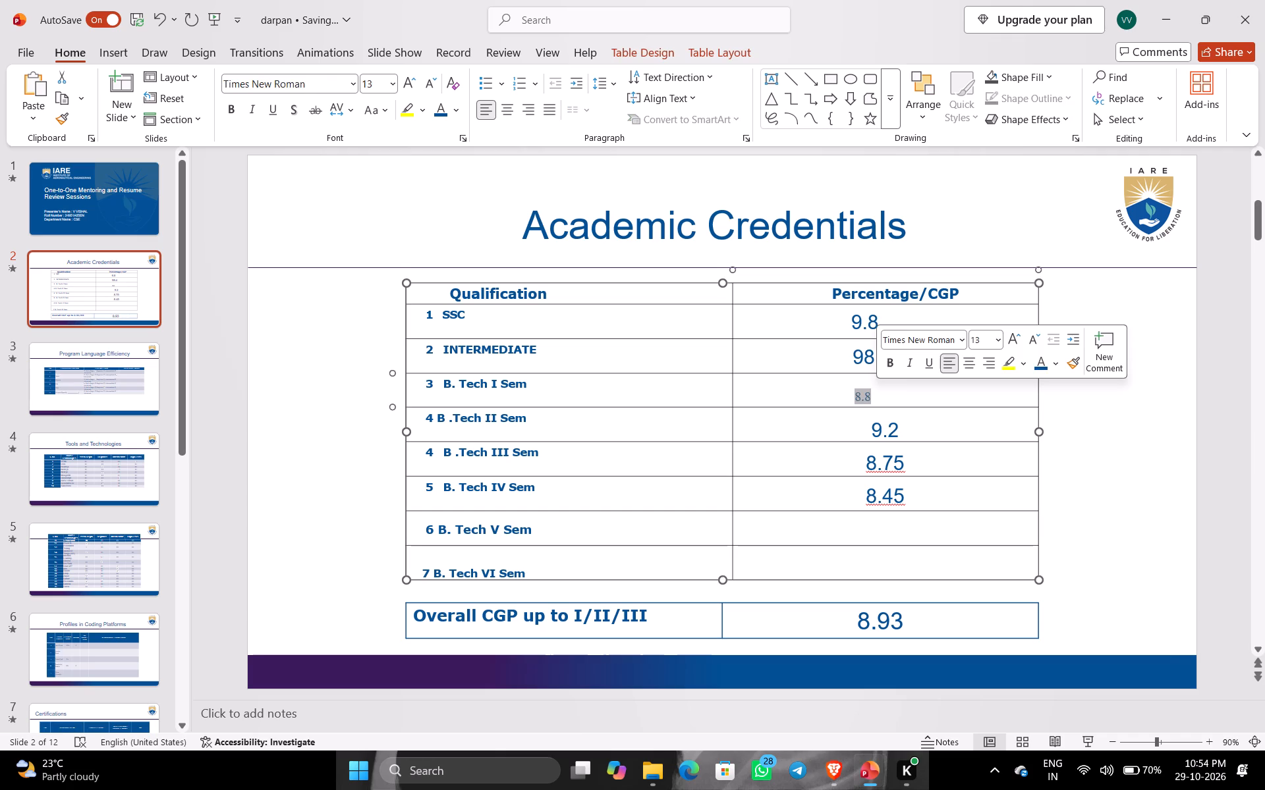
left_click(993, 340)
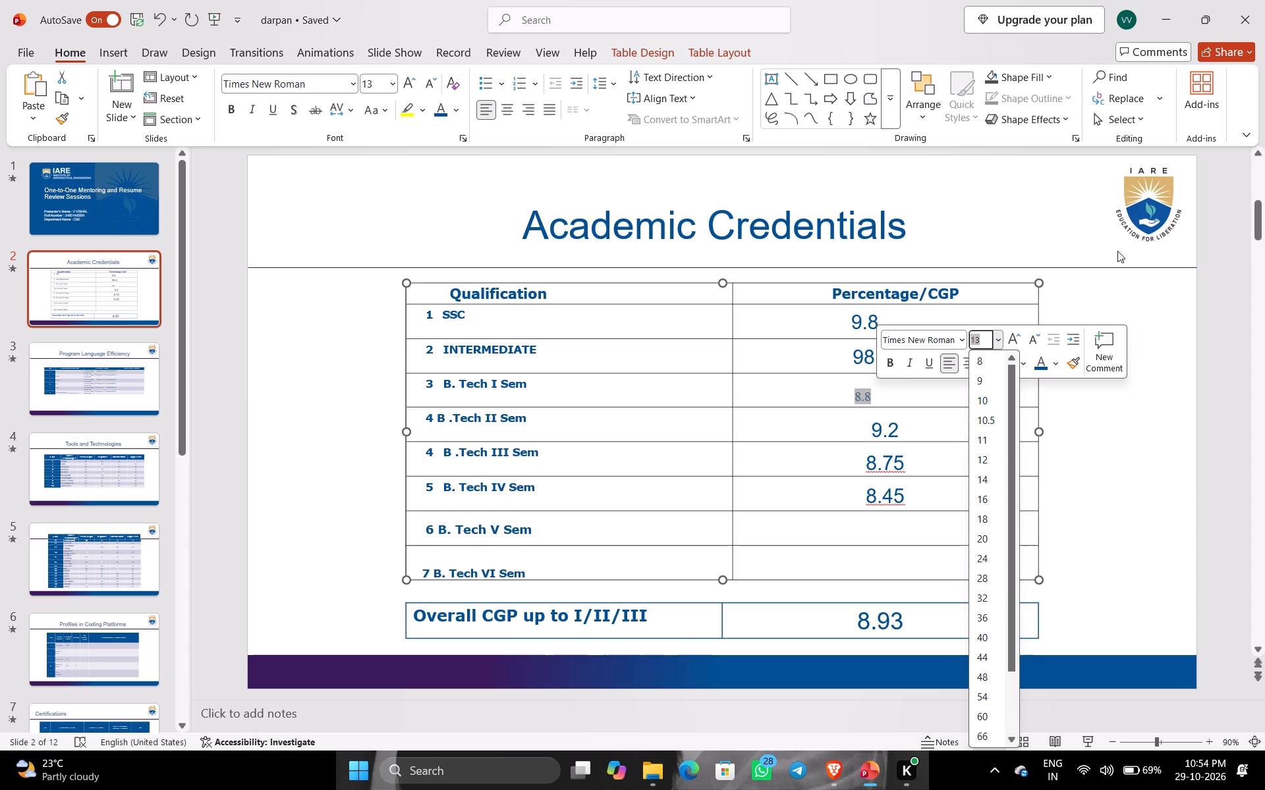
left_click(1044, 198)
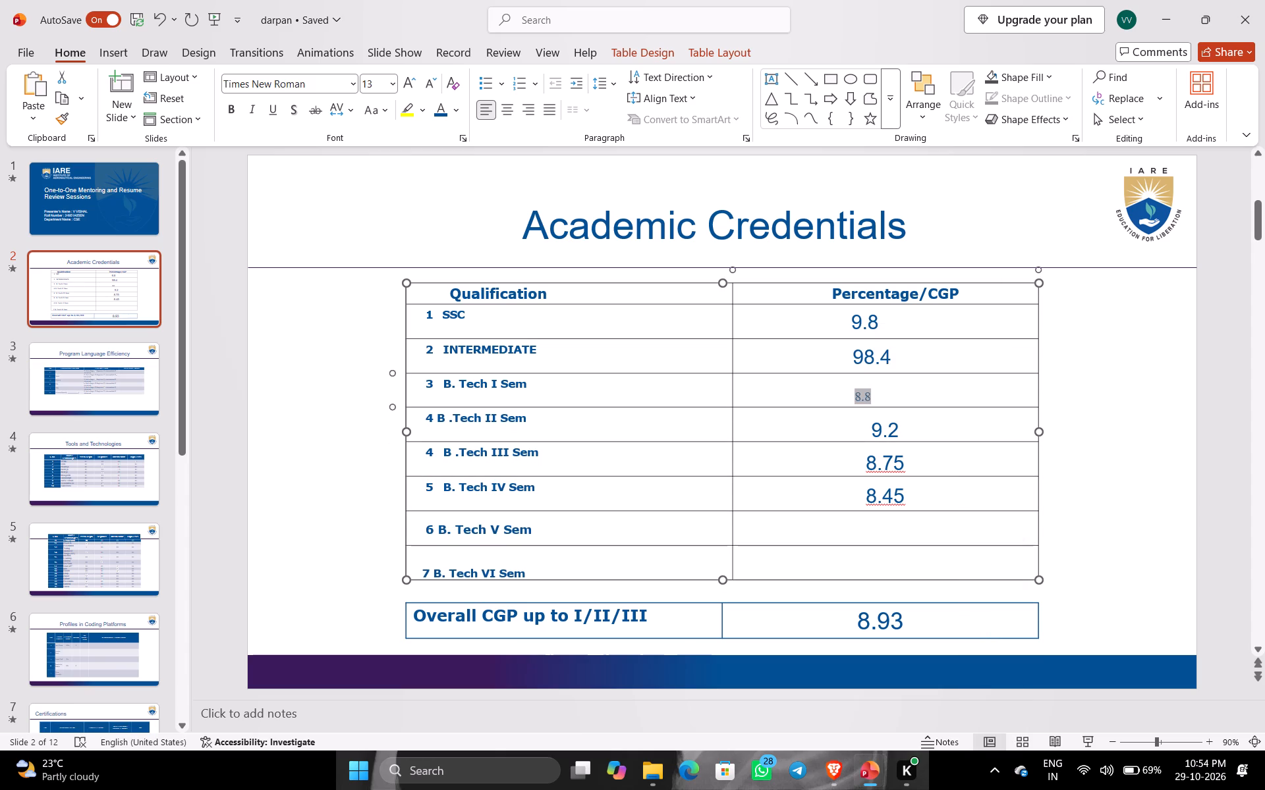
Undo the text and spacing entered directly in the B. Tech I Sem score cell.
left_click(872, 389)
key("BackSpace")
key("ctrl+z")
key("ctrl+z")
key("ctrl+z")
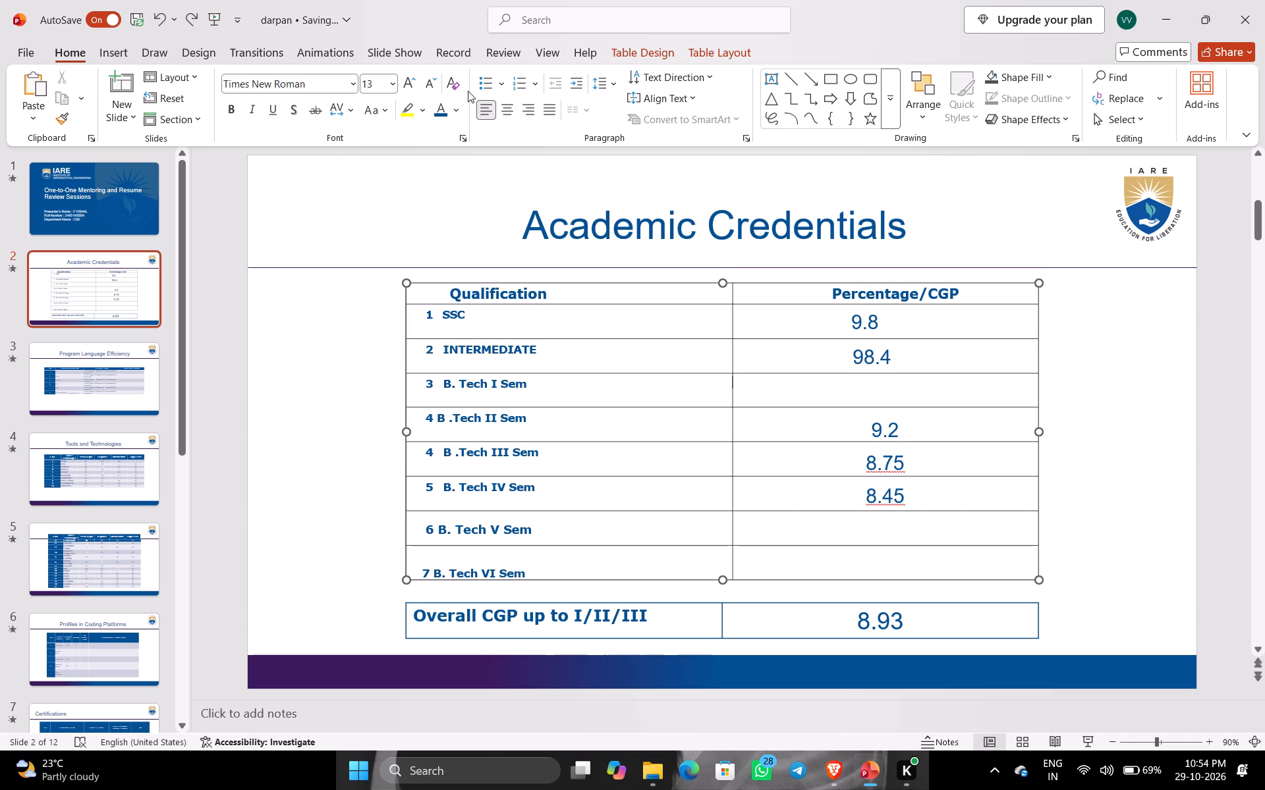
Insert a small text box in the B. Tech I Sem row's Percentage/CGP cell, below the INTERMEDIATE score, and enter 8.8.
left_click(111, 56)
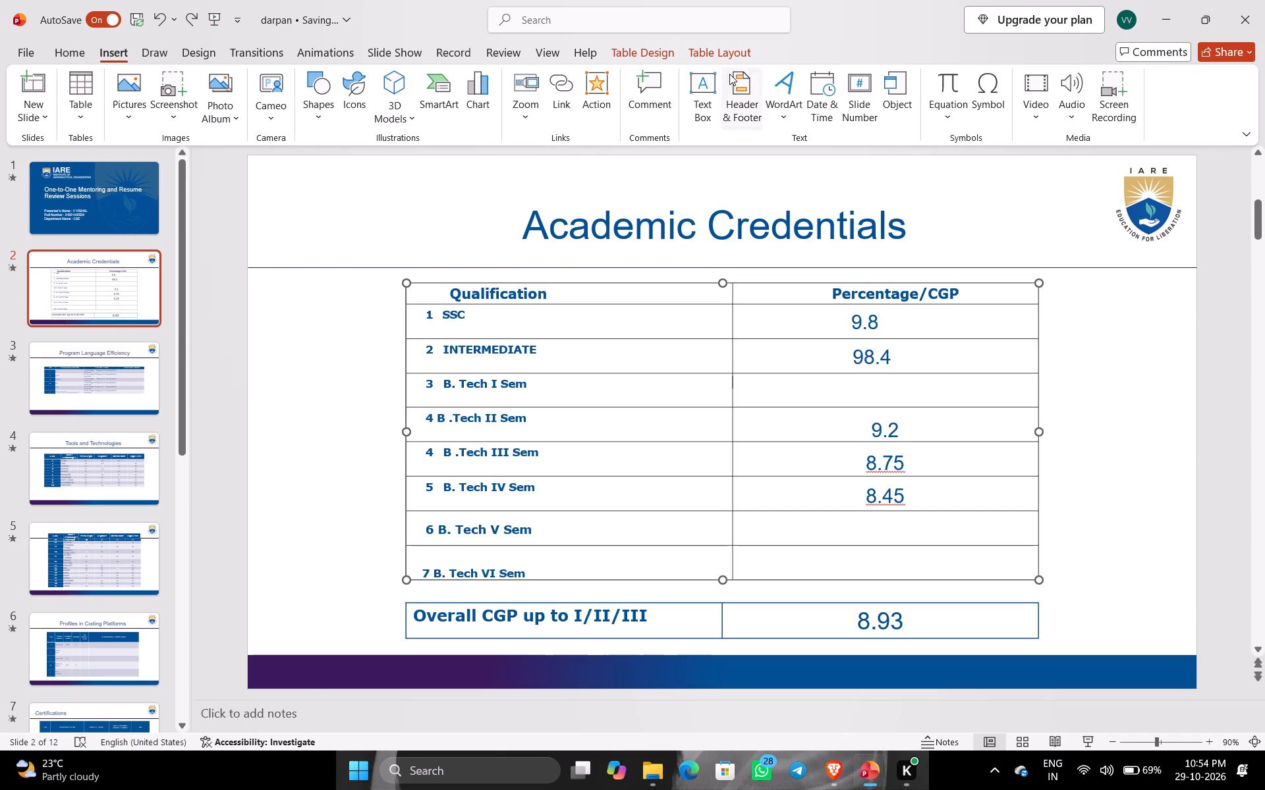
left_click(702, 83)
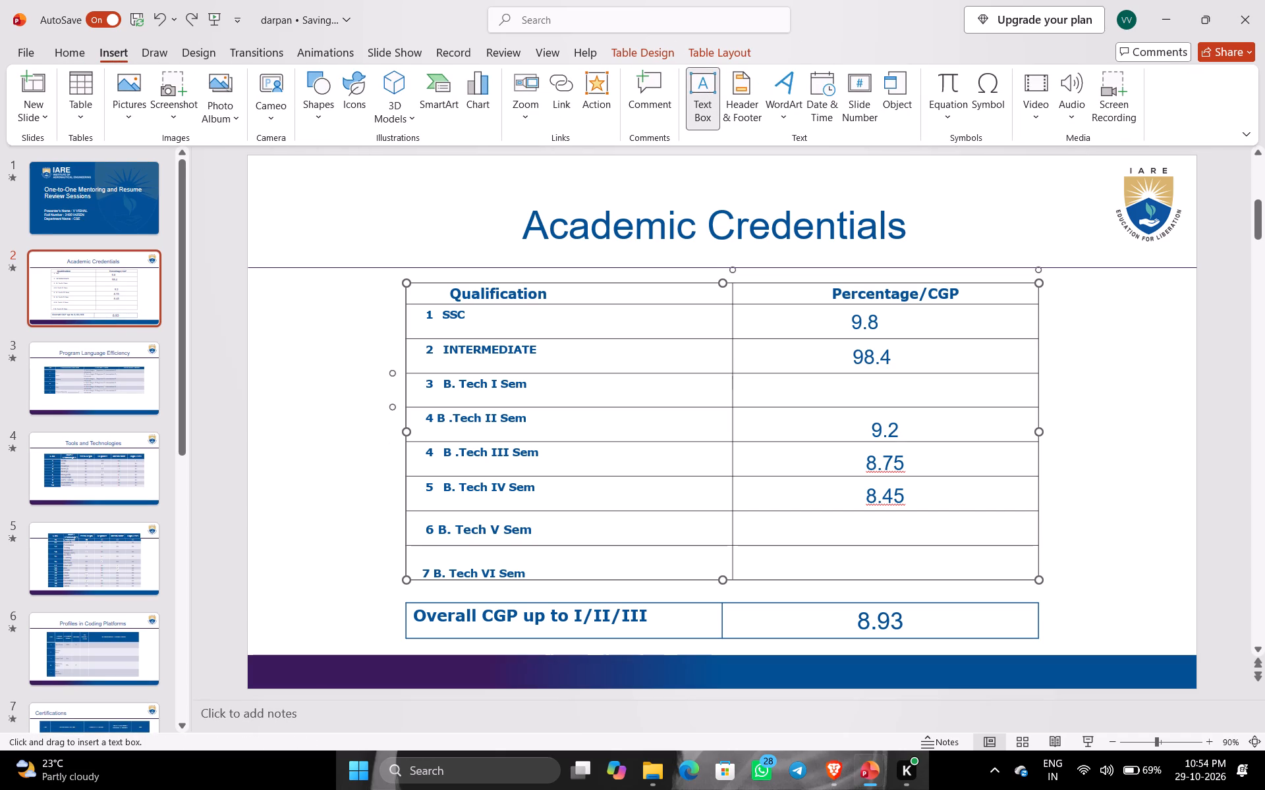
left_click(857, 388)
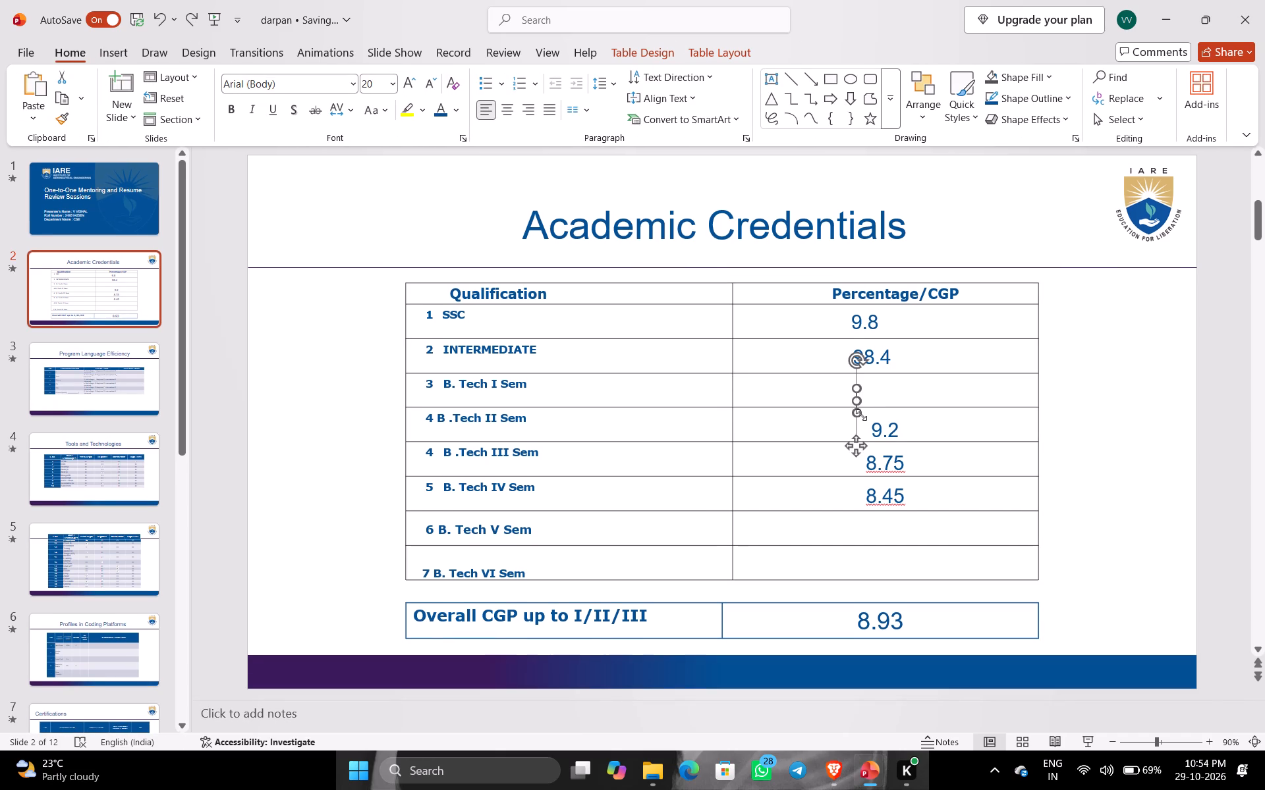
left_click_drag(858, 401, 903, 396)
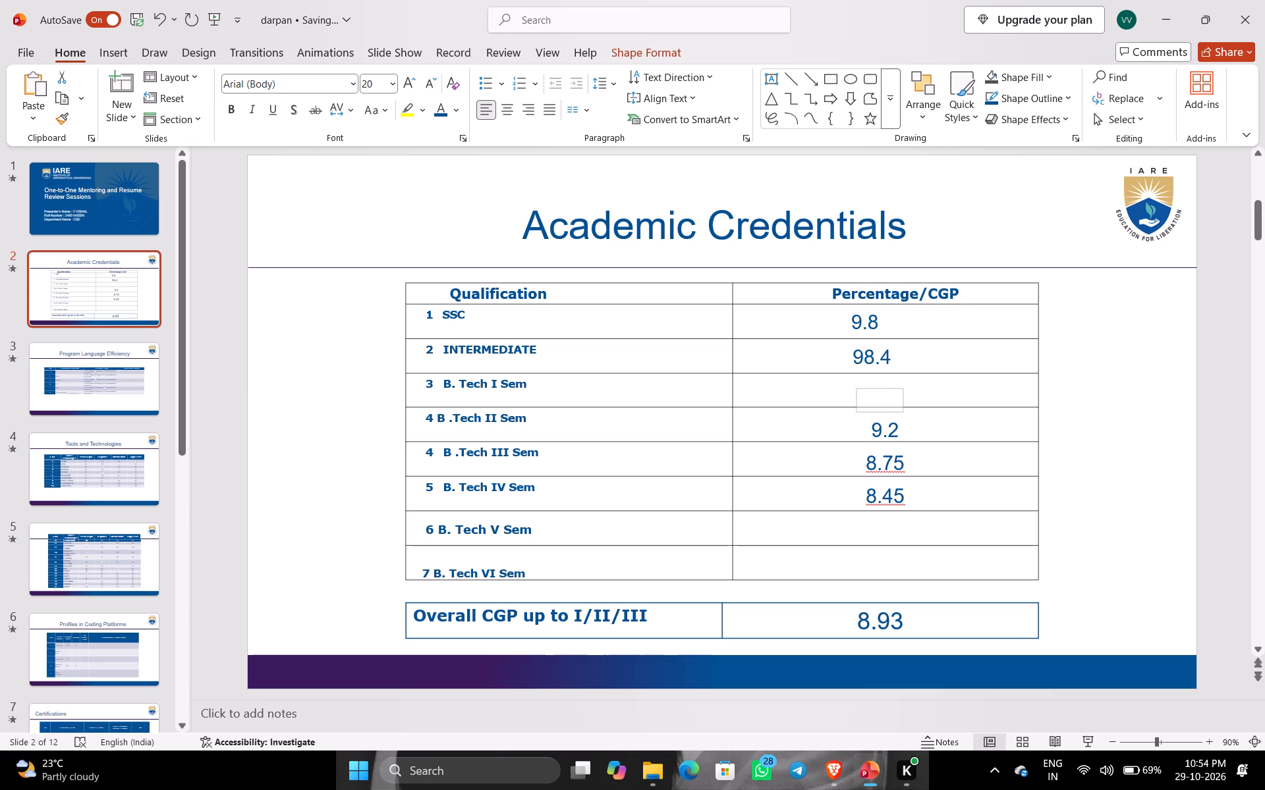
left_click_drag(903, 396, 913, 392)
left_click_drag(886, 393, 879, 382)
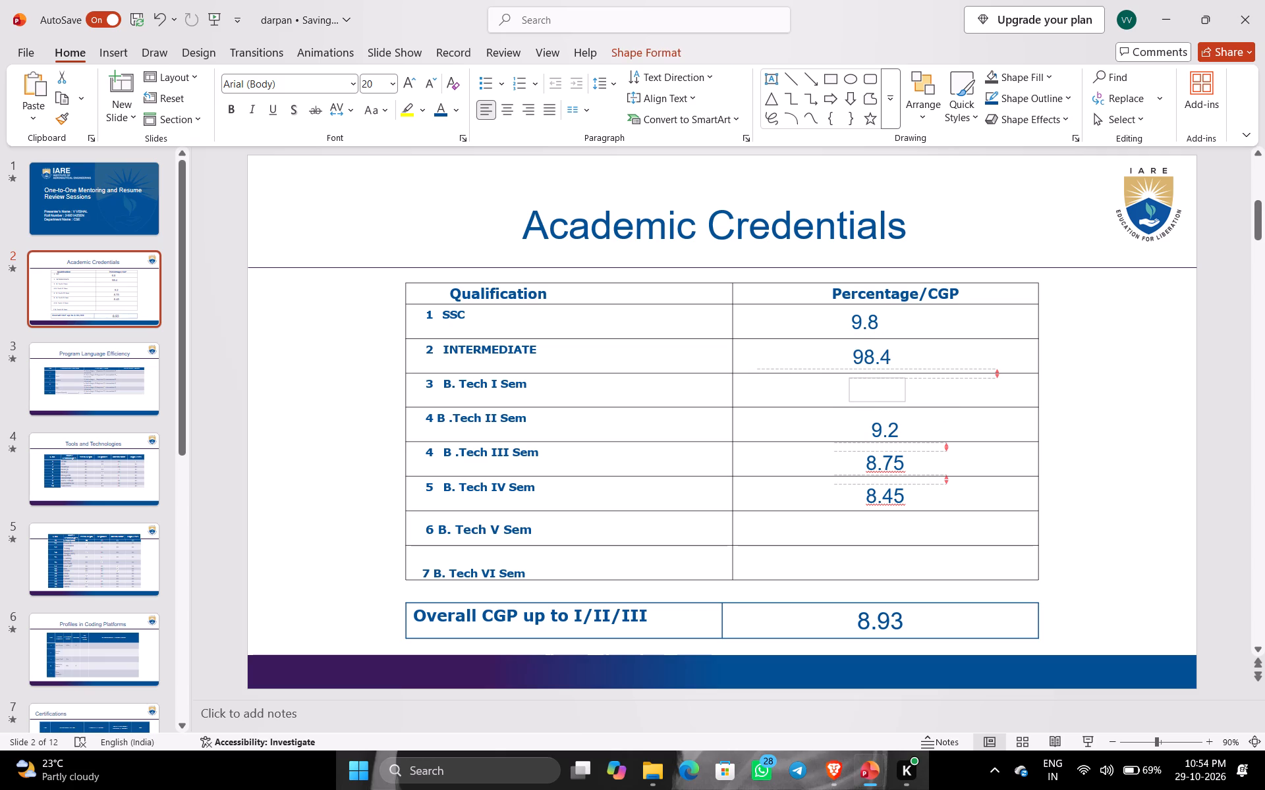
left_click_drag(879, 382, 877, 382)
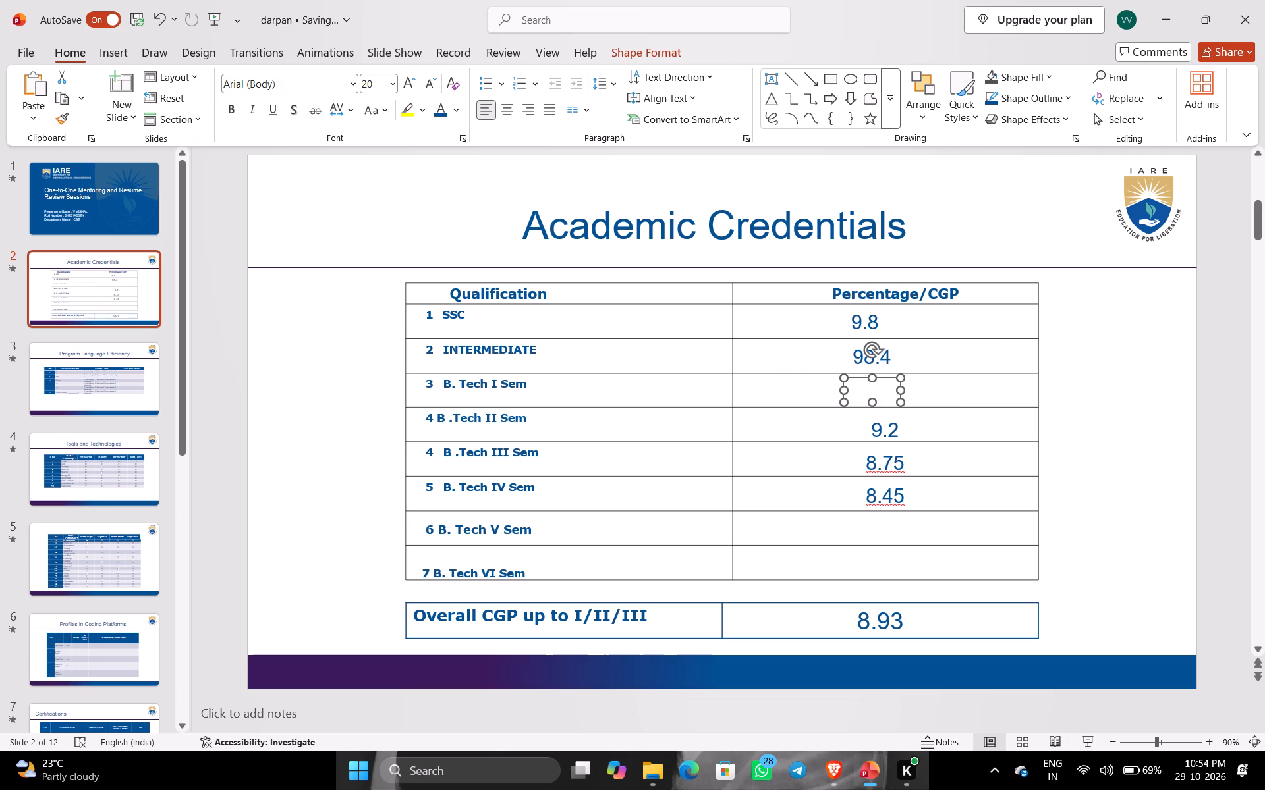
key("8")
type(".8")
left_click(1116, 381)
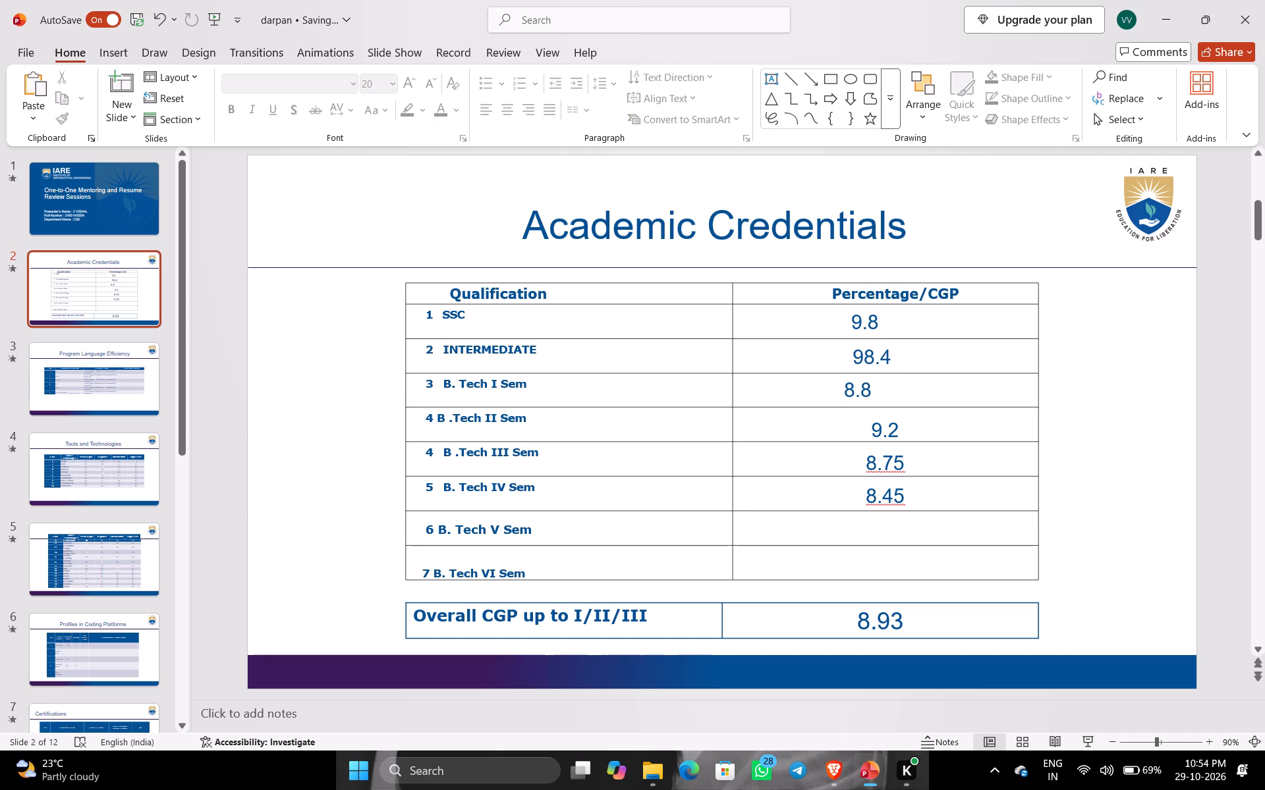
Indent the B. Tech I Sem score with two leading spaces so it lines up with the scores above.
left_click(849, 392)
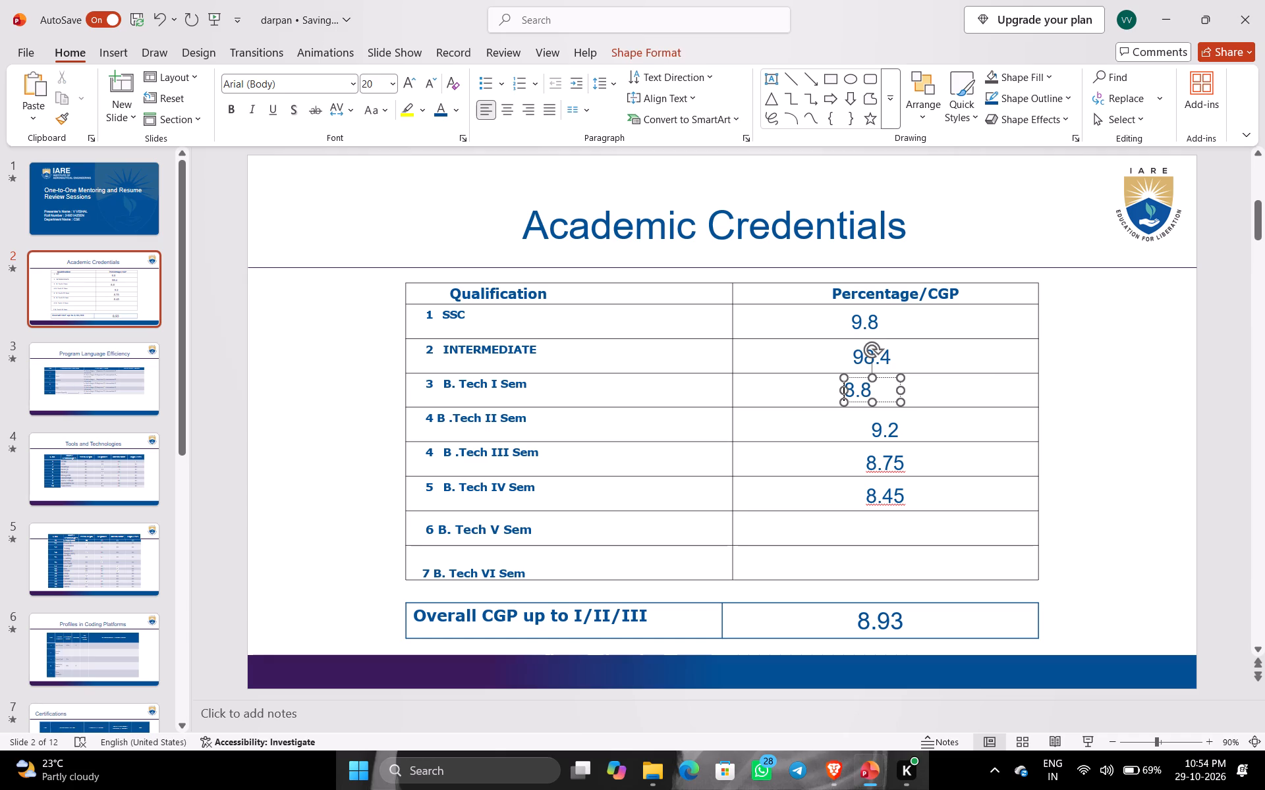
key("Left")
key("space")
key("space")
key("space")
key("BackSpace")
left_click(1136, 392)
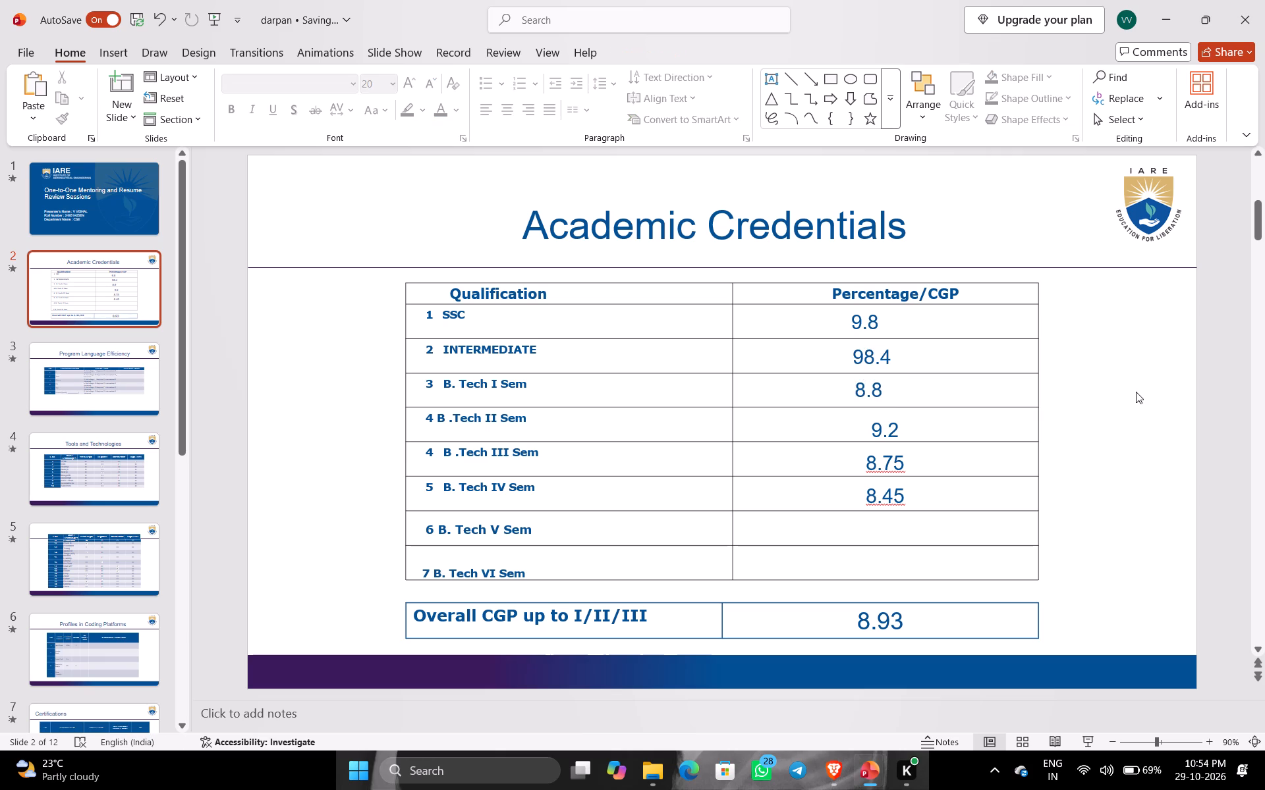
Change the B. Tech II Sem score in the Percentage/CGP column to 8.5.
left_click(877, 434)
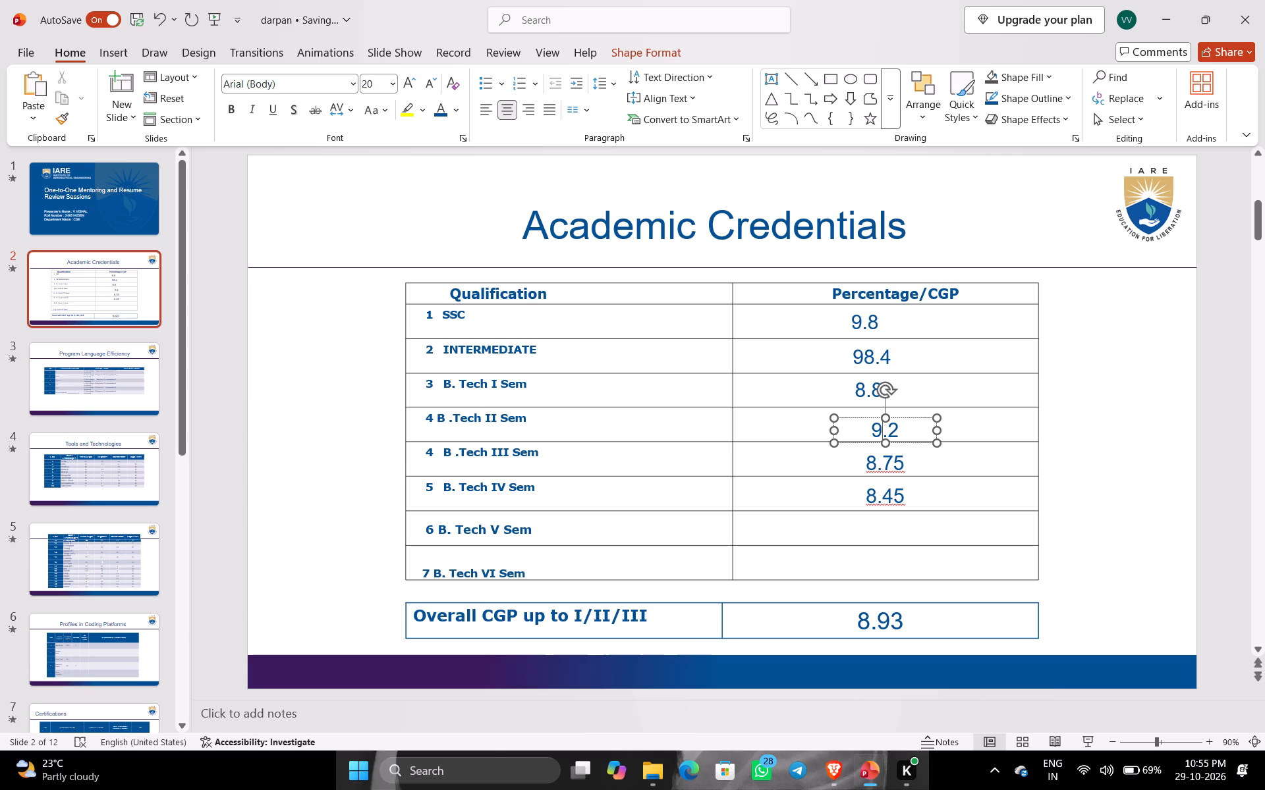
key("Right")
key("BackSpace")
key("BackSpace")
type("8.")
key("Right")
key("BackSpace")
key("5")
Move the B. Tech II Sem score box slightly so it lines up with the INTERMEDIATE score above.
left_click_drag(865, 423, 865, 421)
left_click_drag(865, 421, 849, 419)
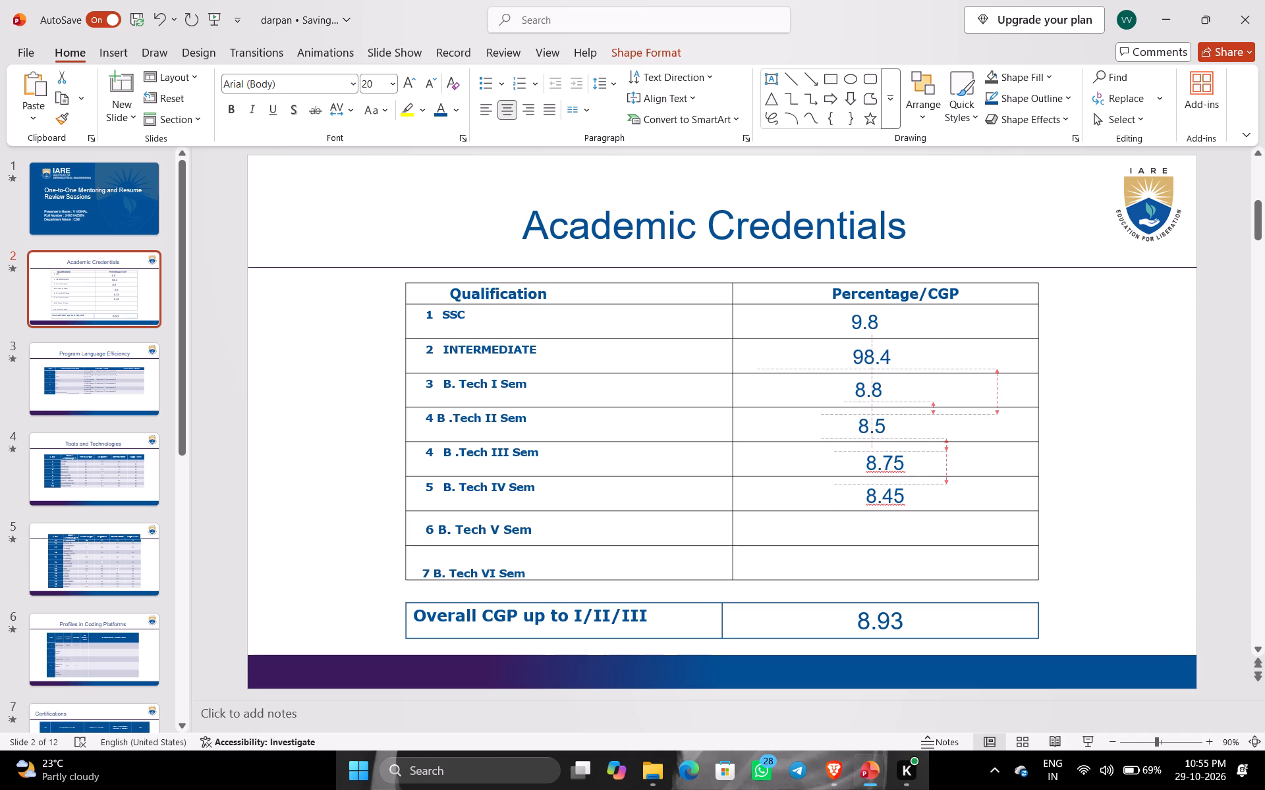
left_click_drag(849, 419, 848, 421)
left_click_drag(848, 421, 849, 417)
left_click(1089, 441)
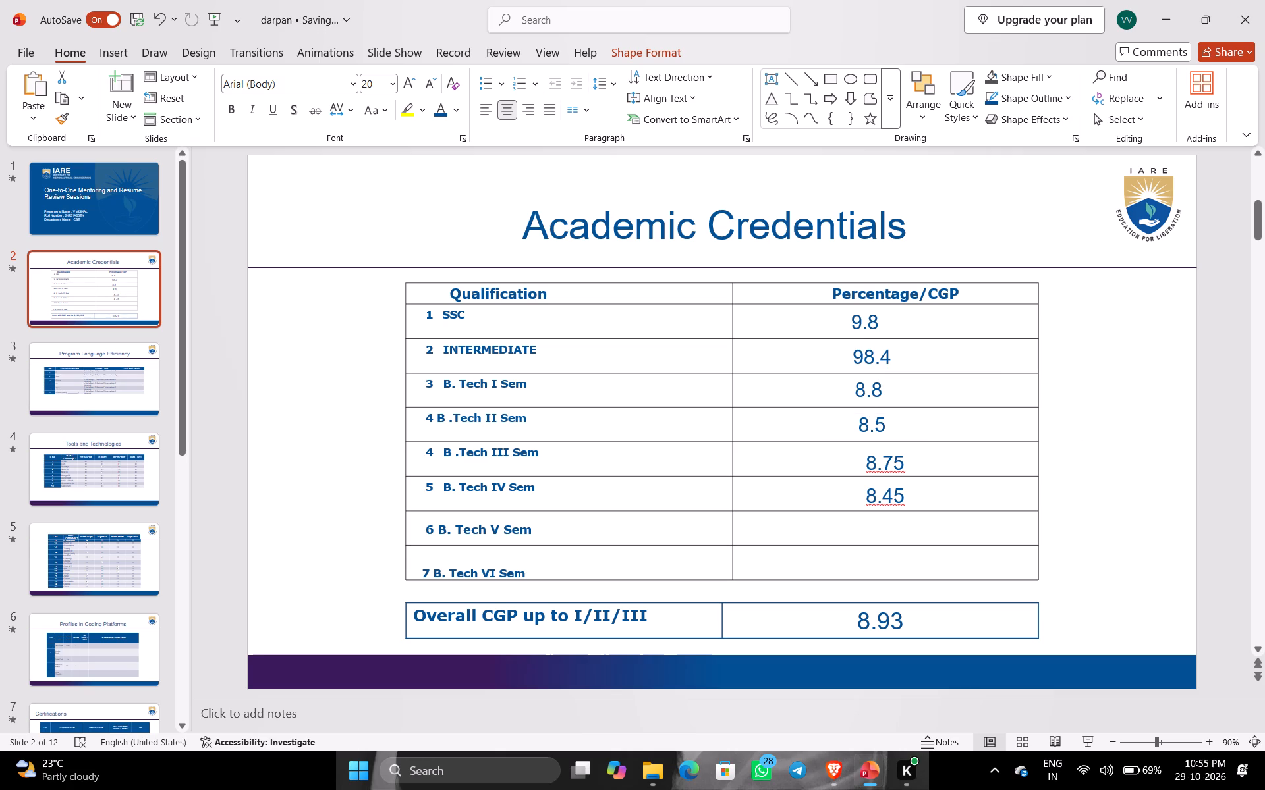
Change the B. Tech III Sem score in the Percentage/CGP column to 8.2.
left_click(868, 467)
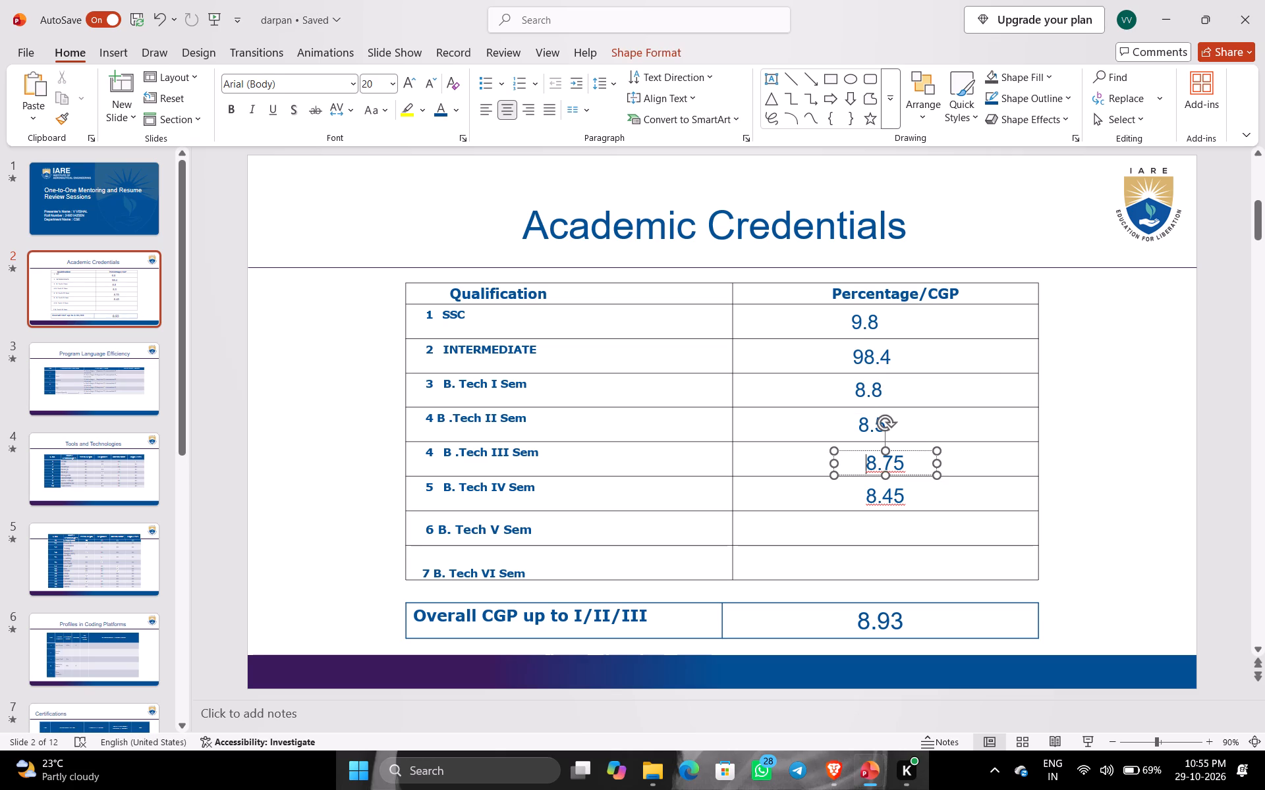
key("Right")
key("Right")
key("Right")
key("Right")
key("BackSpace")
key("BackSpace")
key("BackSpace")
type(".2")
Align the B. Tech III Sem score box directly under the B. Tech II Sem score.
left_click_drag(891, 452, 877, 452)
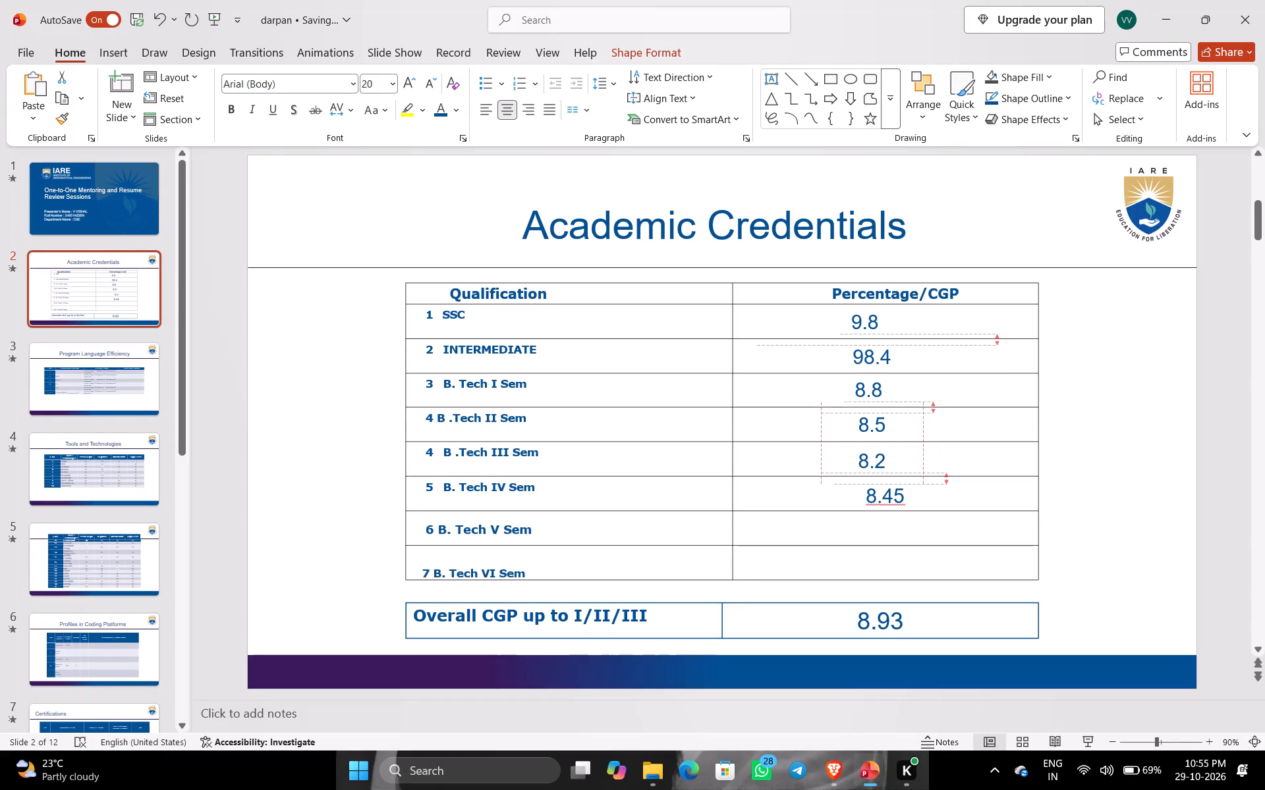
left_click_drag(877, 452, 877, 448)
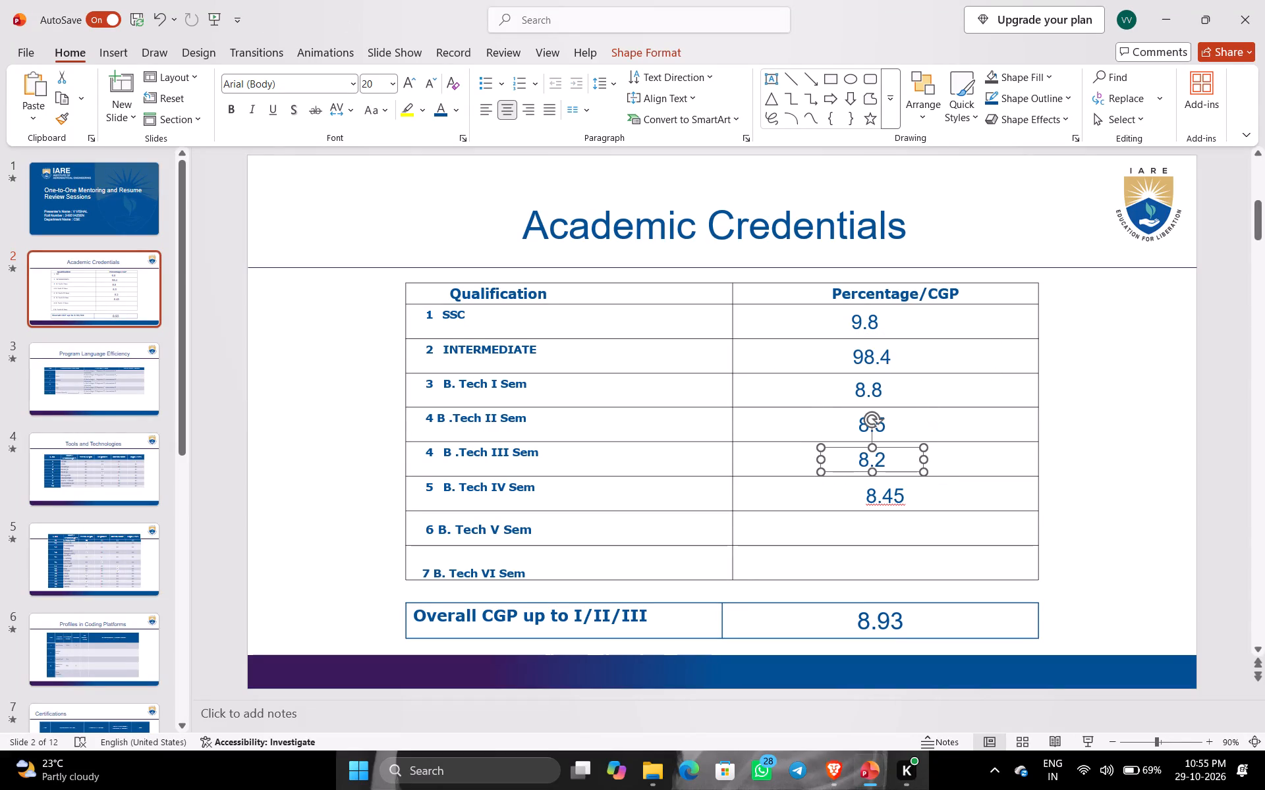
left_click(1118, 468)
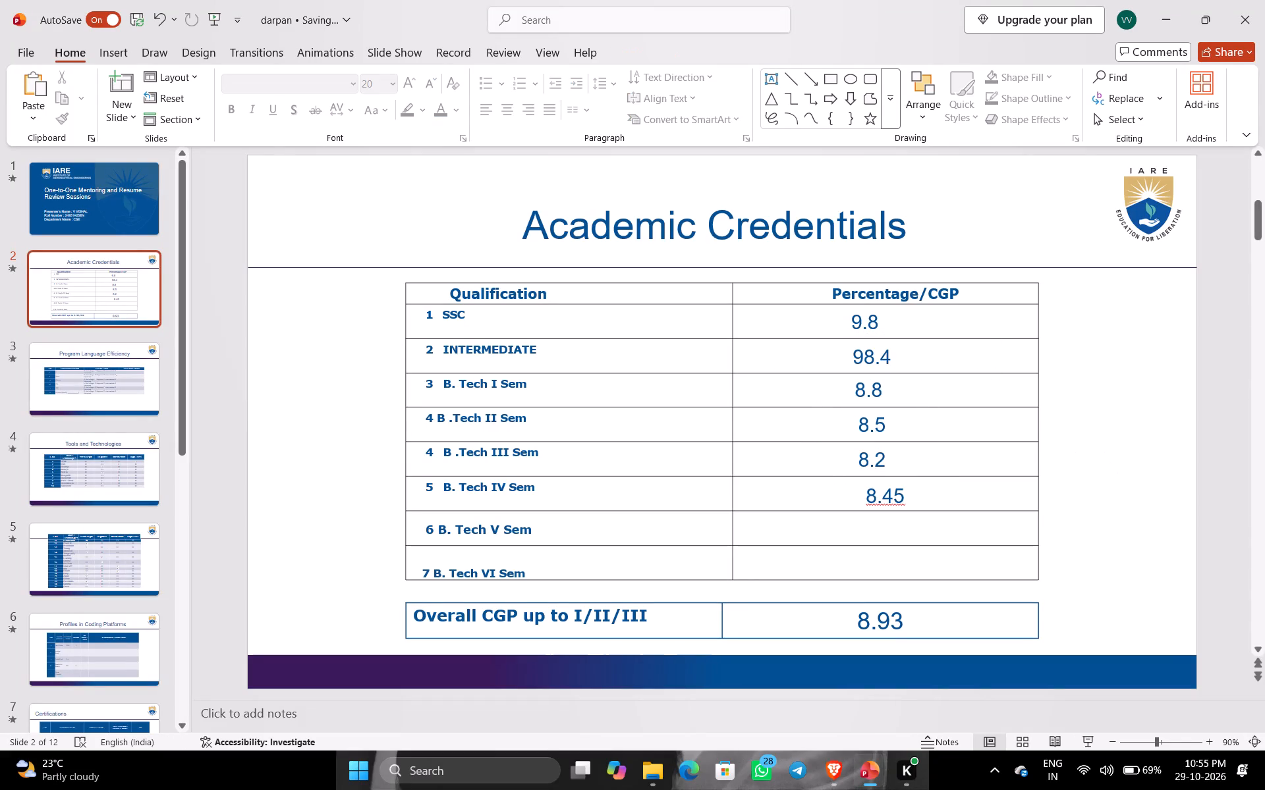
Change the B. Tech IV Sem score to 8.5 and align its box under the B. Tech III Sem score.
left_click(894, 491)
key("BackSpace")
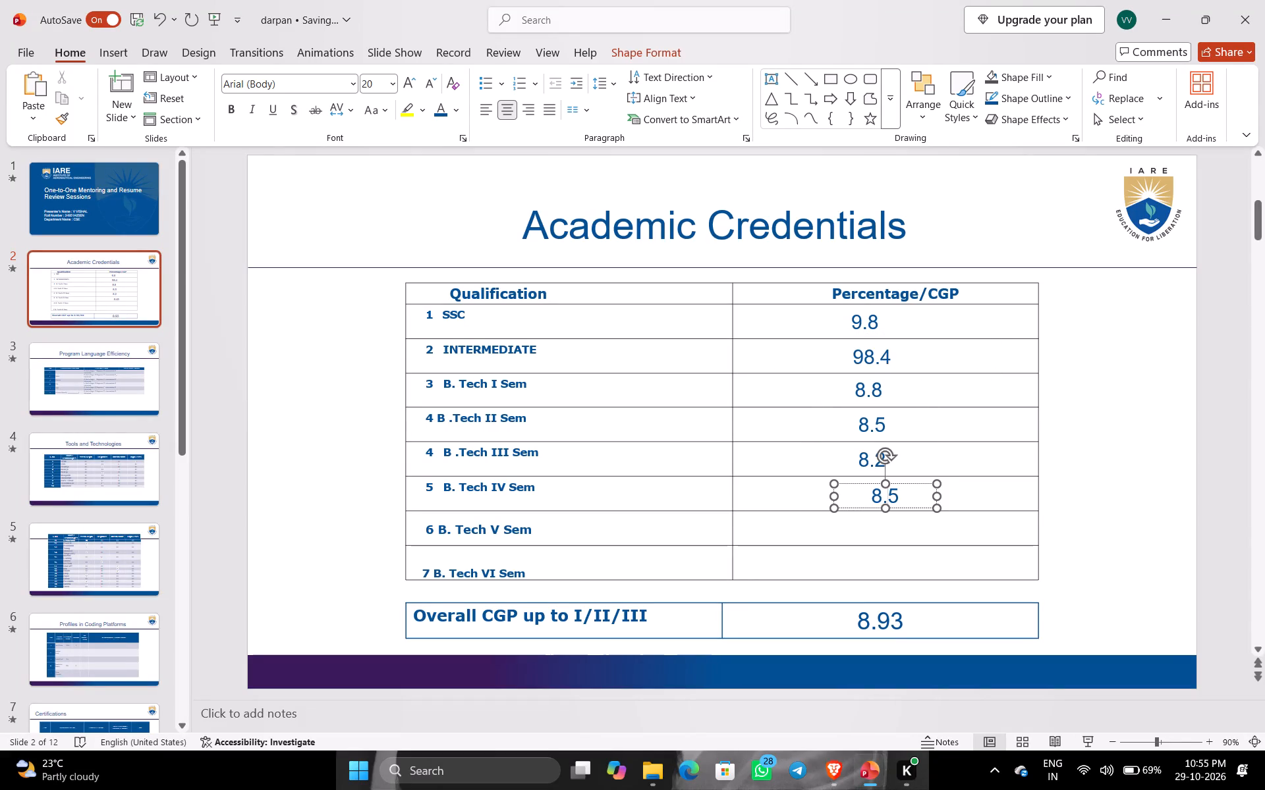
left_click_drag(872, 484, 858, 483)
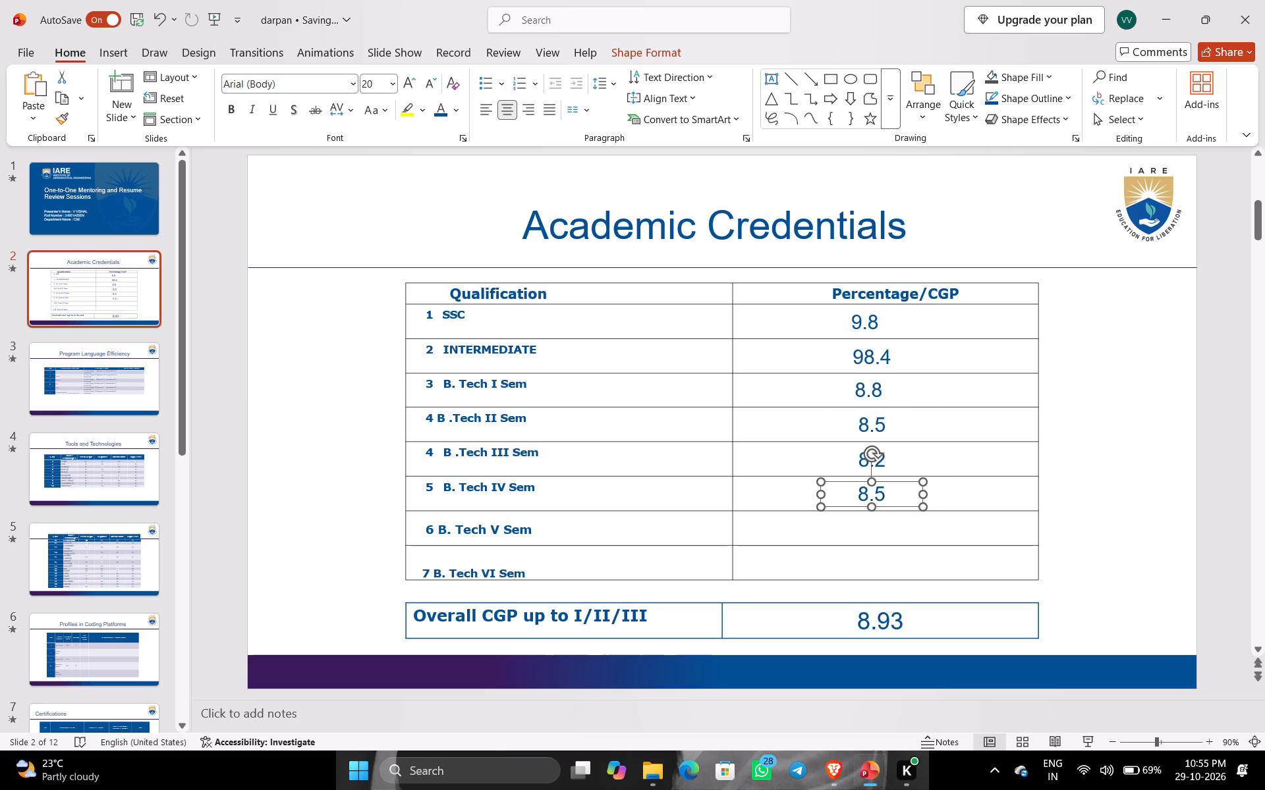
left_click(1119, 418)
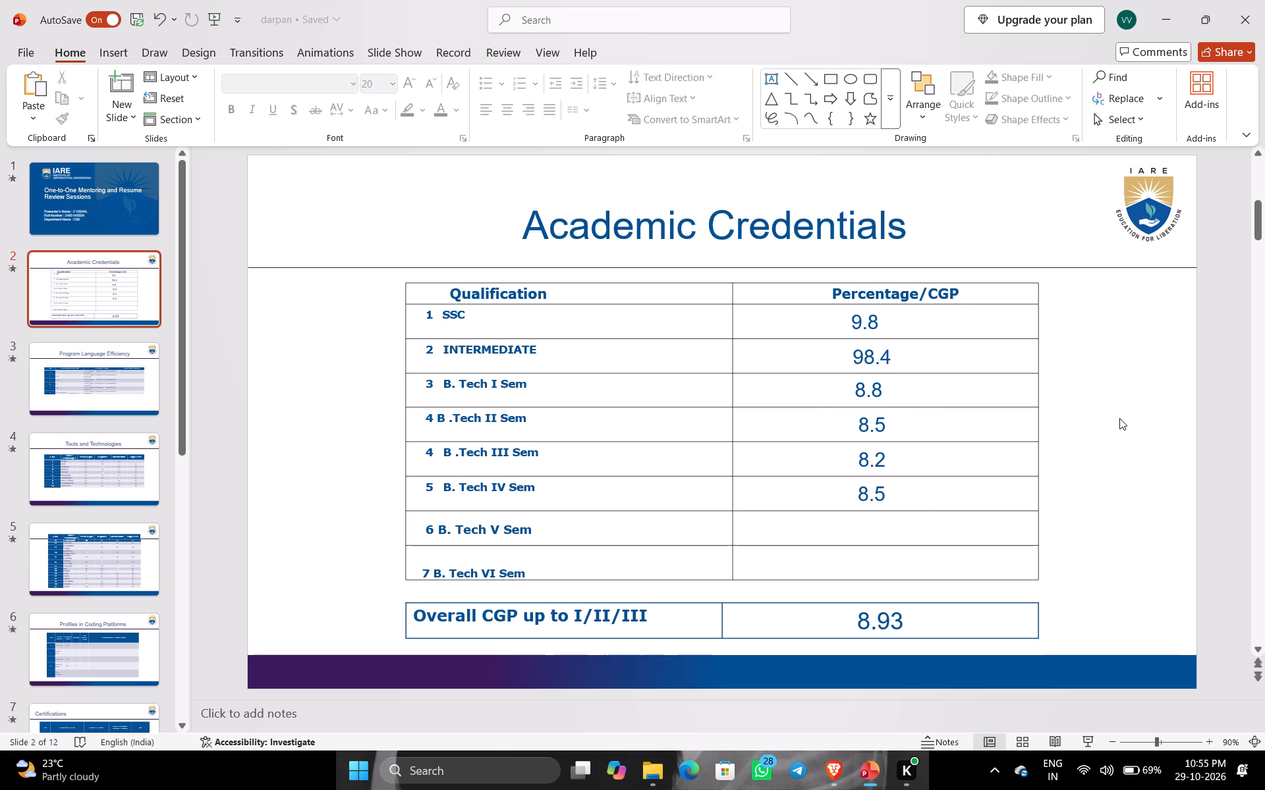
Clear the B. Tech IV Sem score from its text box in the Percentage/CGP column.
left_click(884, 490)
key("BackSpace")
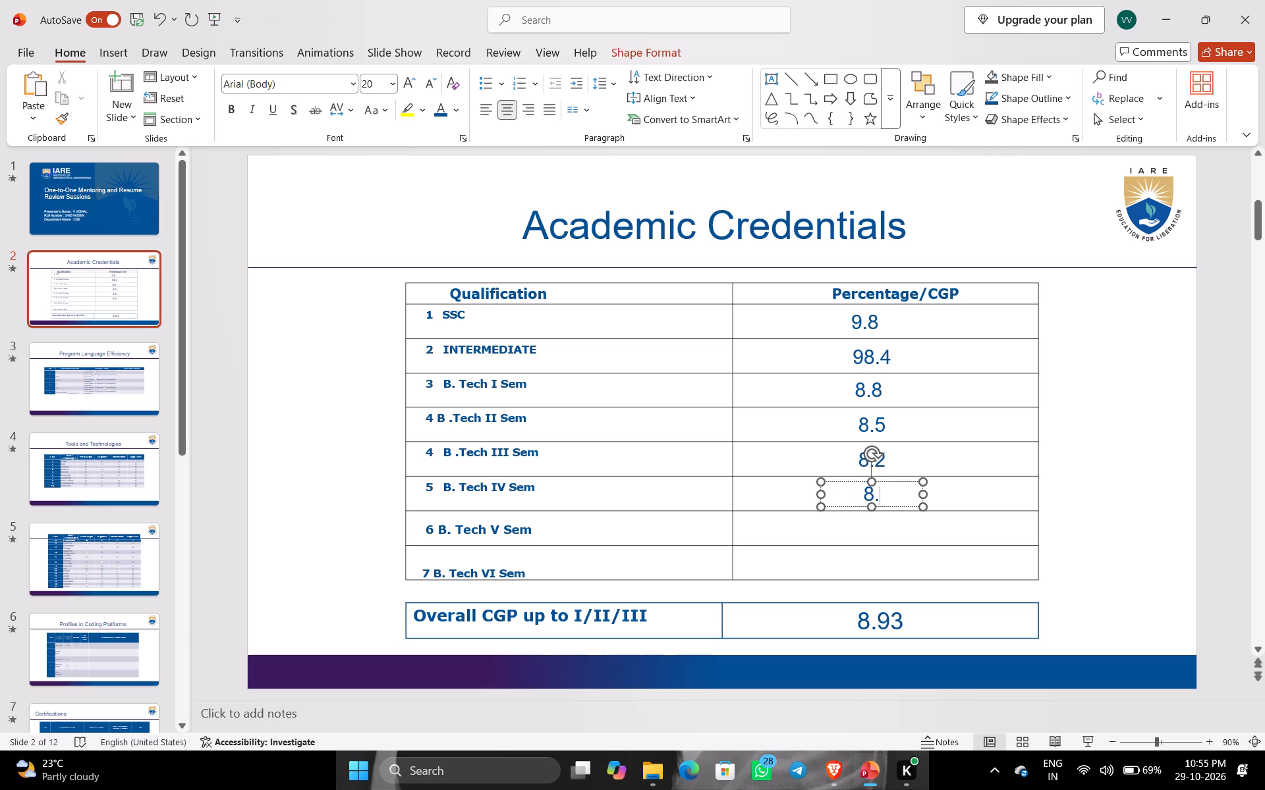
key("BackSpace")
key("BackSpace")
Delete the B. Tech V Sem and B. Tech VI Sem labels from the last two rows of the Qualification column.
left_click_drag(424, 527, 520, 533)
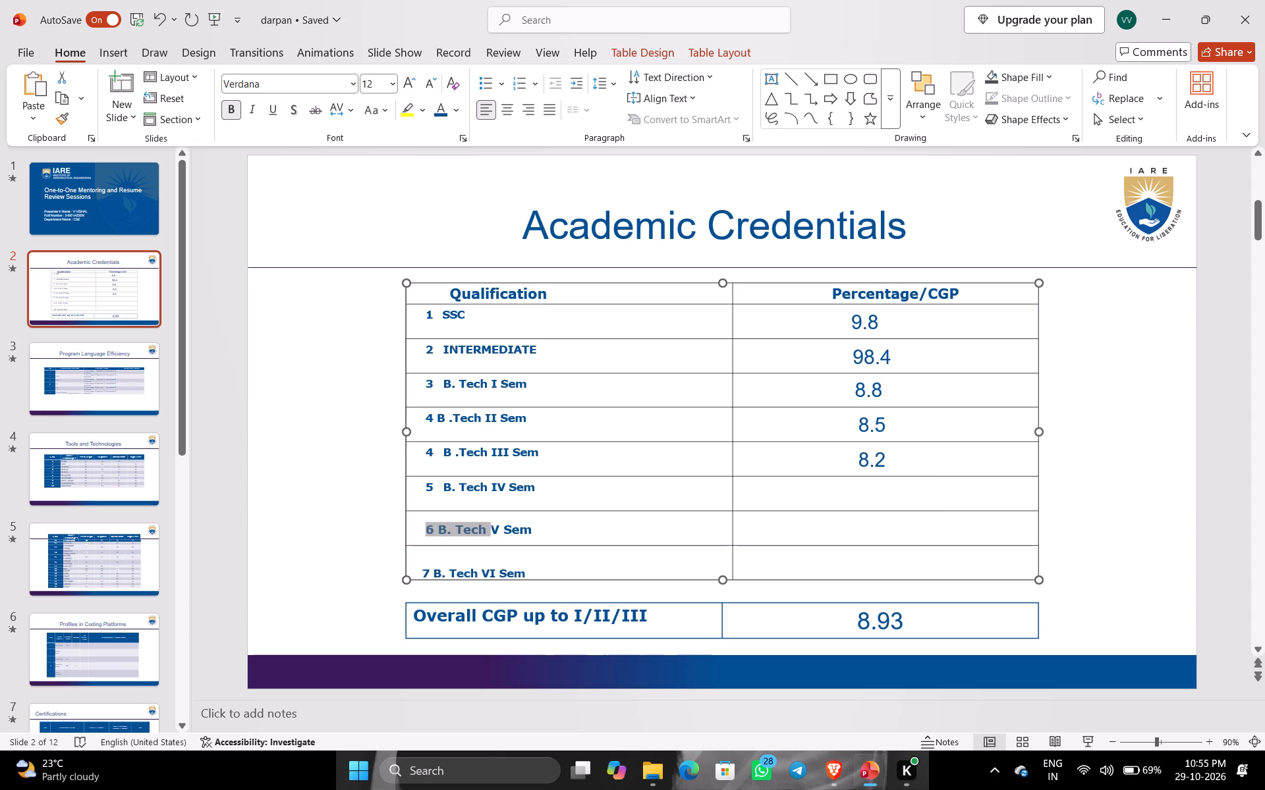
left_click_drag(520, 533, 540, 534)
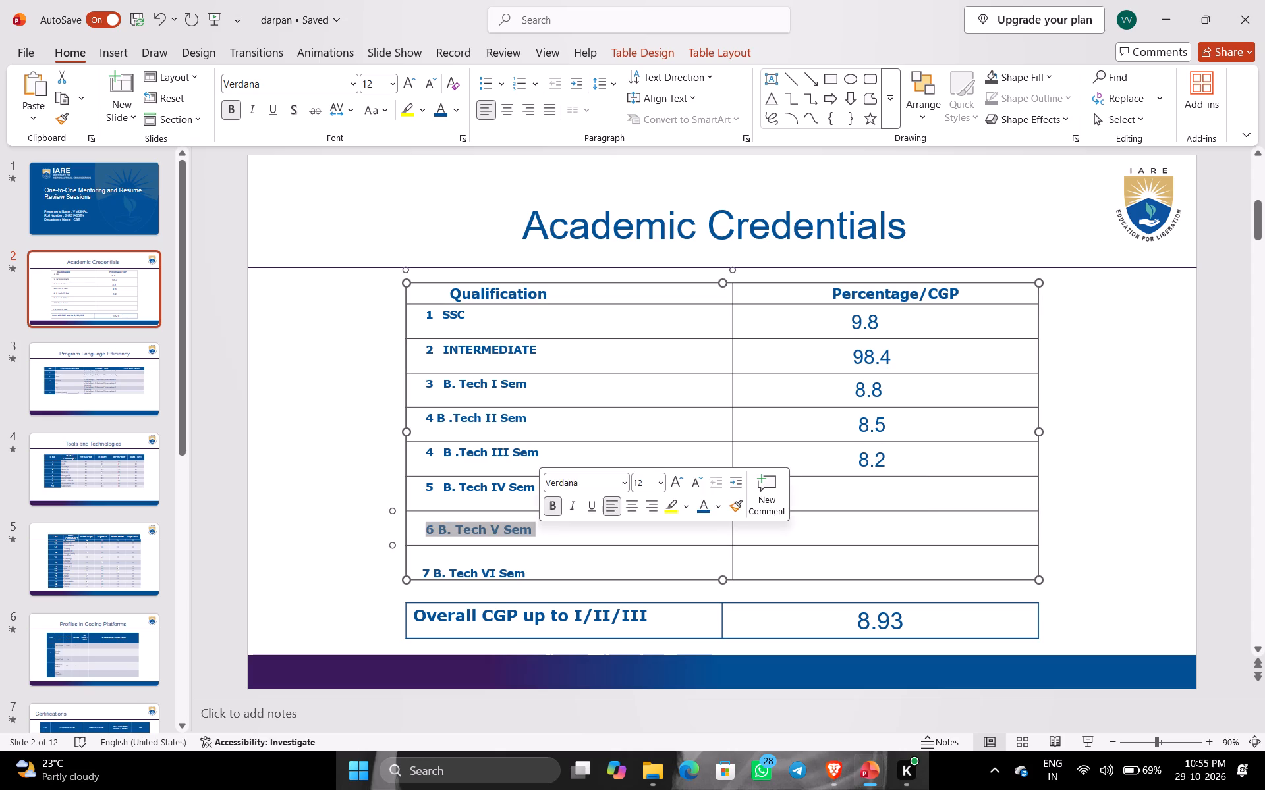
key("BackSpace")
key("BackSpace")
key("BackSpace")
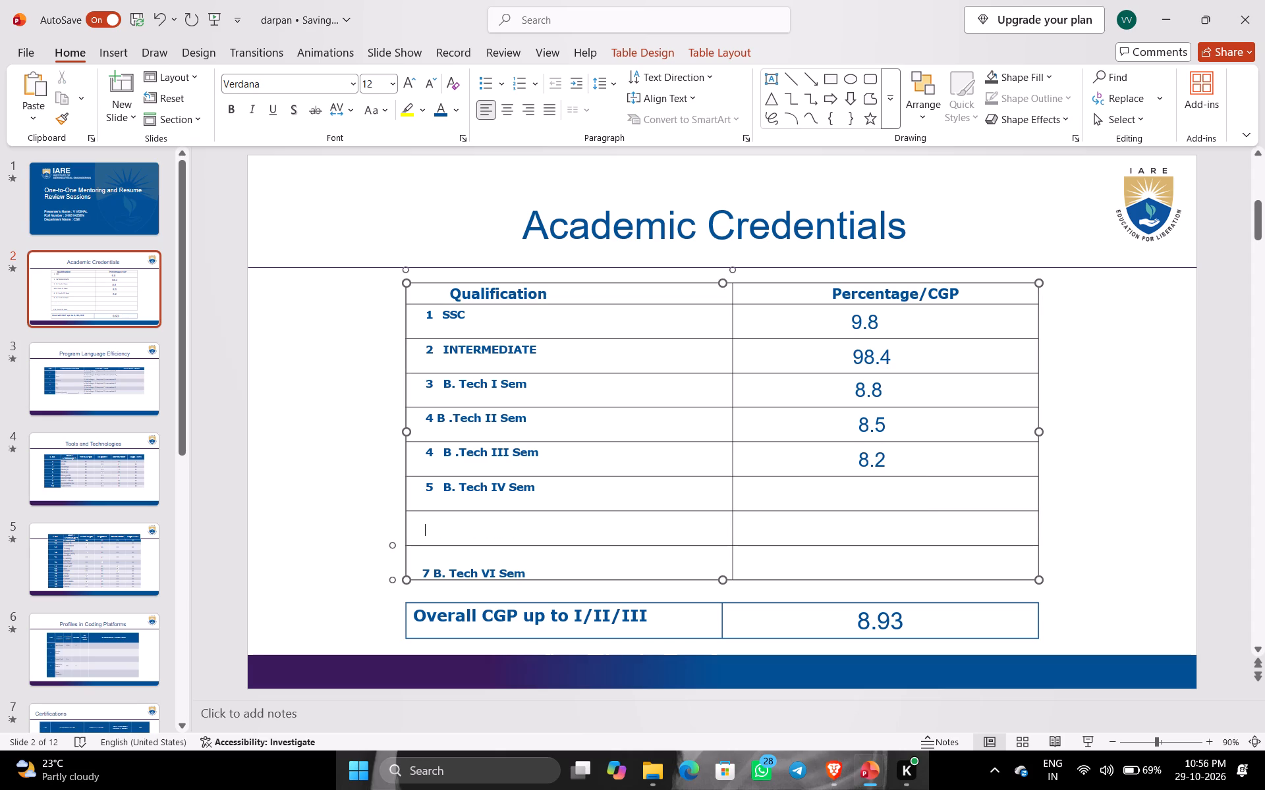
left_click_drag(422, 570, 519, 569)
key("BackSpace")
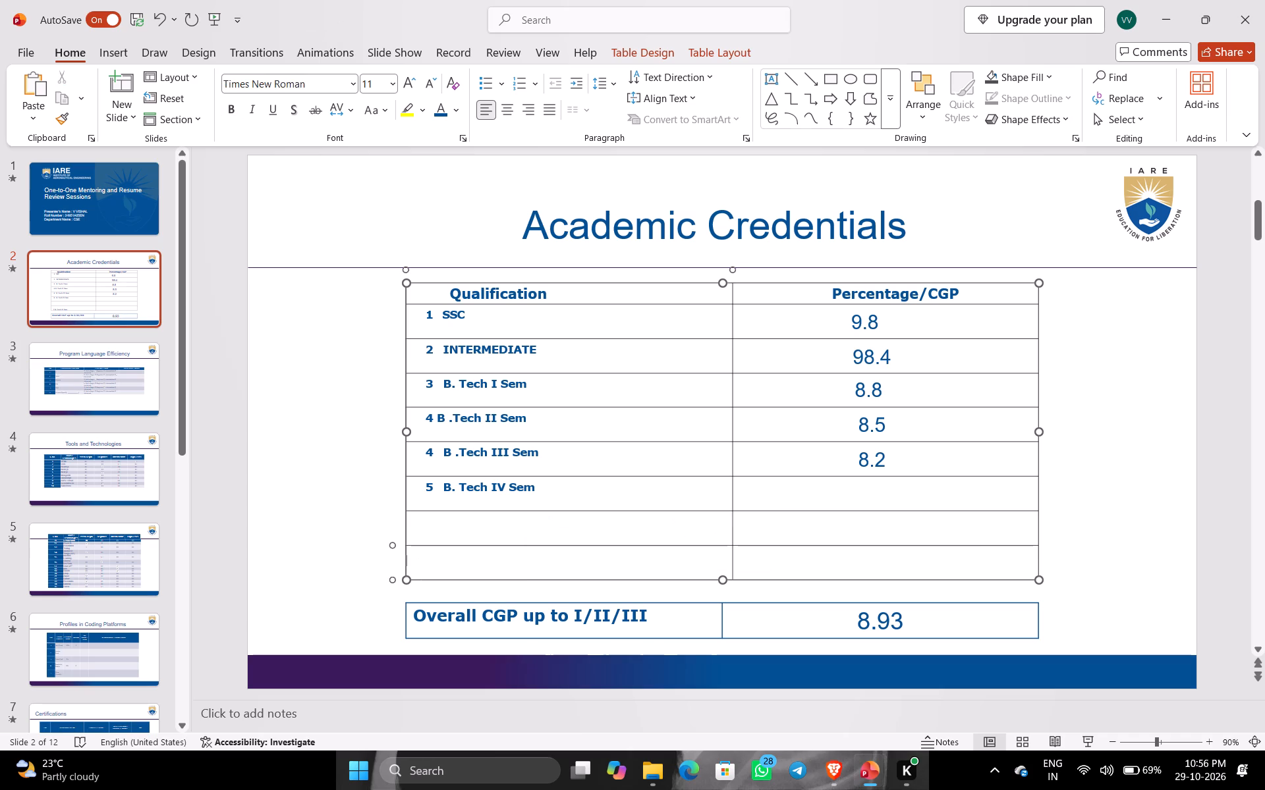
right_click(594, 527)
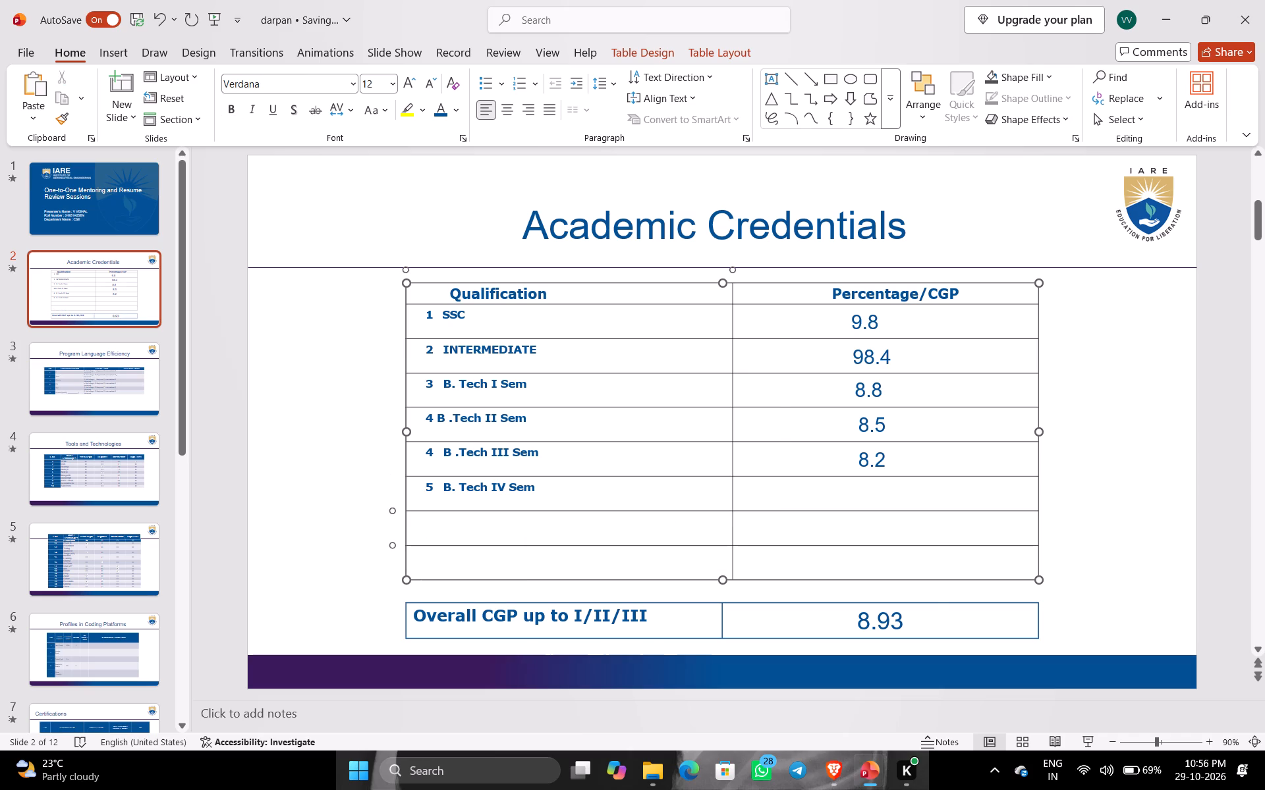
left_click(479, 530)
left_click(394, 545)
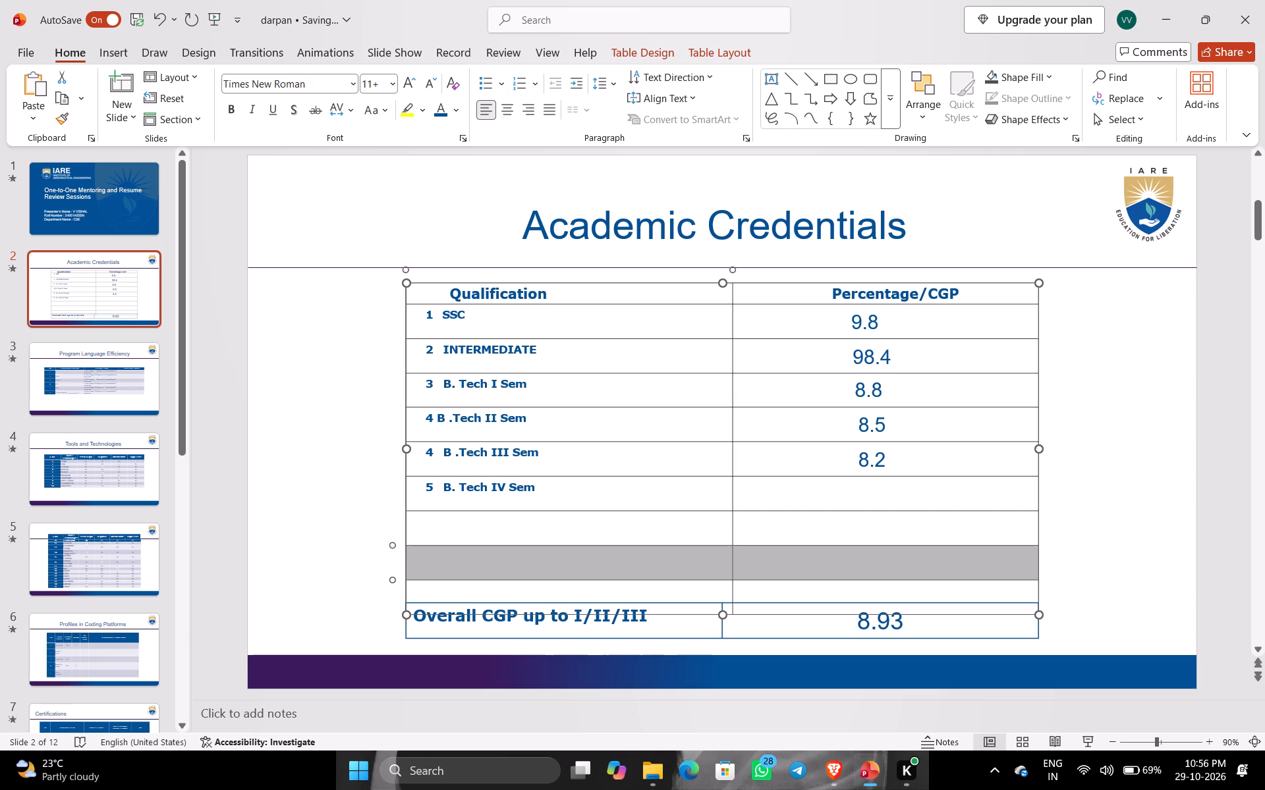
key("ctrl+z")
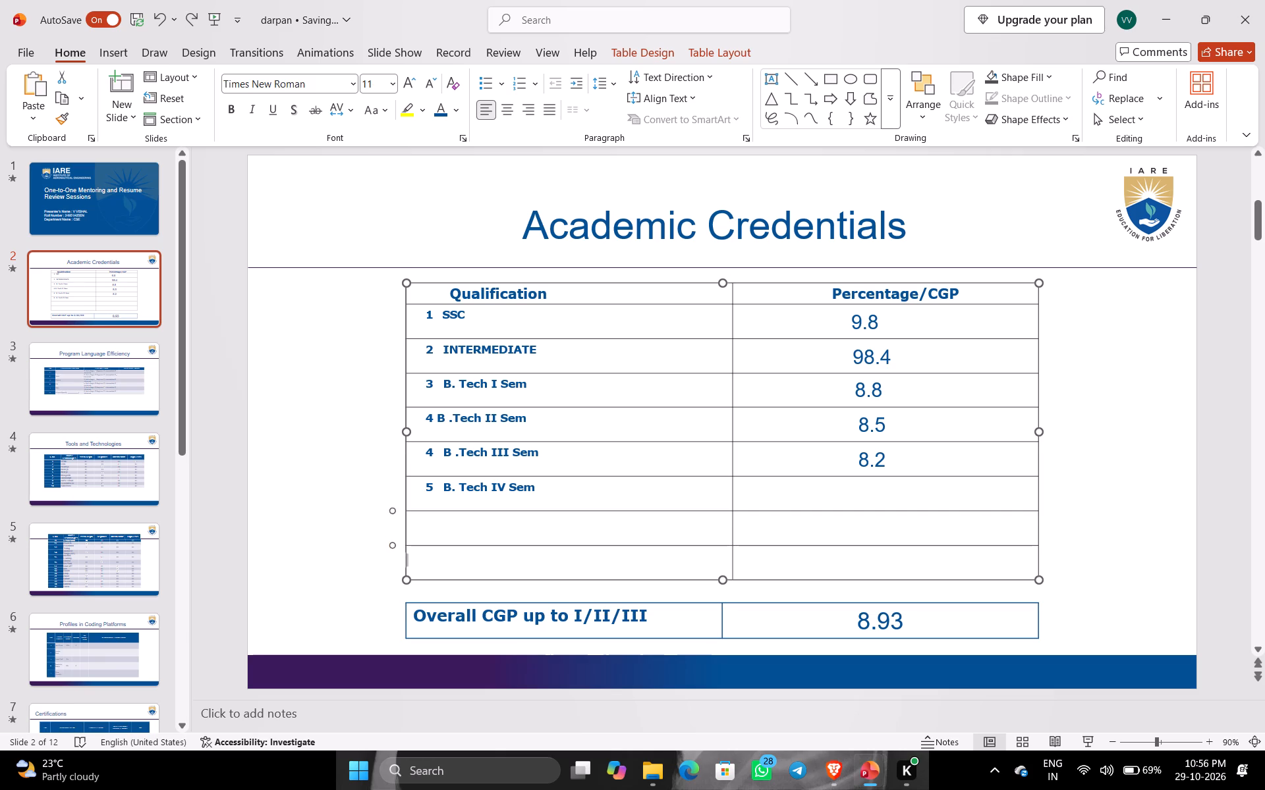
Reduce the height of the empty row directly below B. Tech IV Sem.
left_click_drag(478, 546, 477, 512)
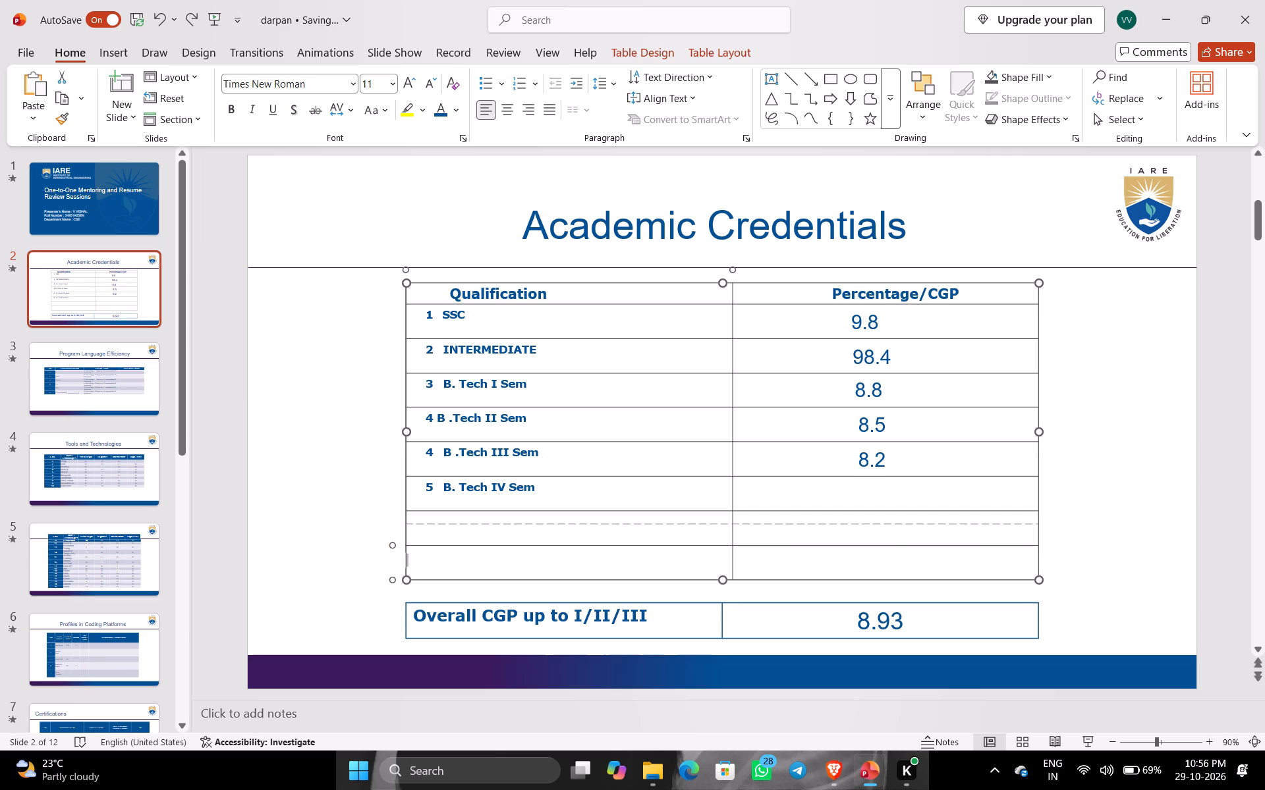
left_click_drag(477, 512, 477, 506)
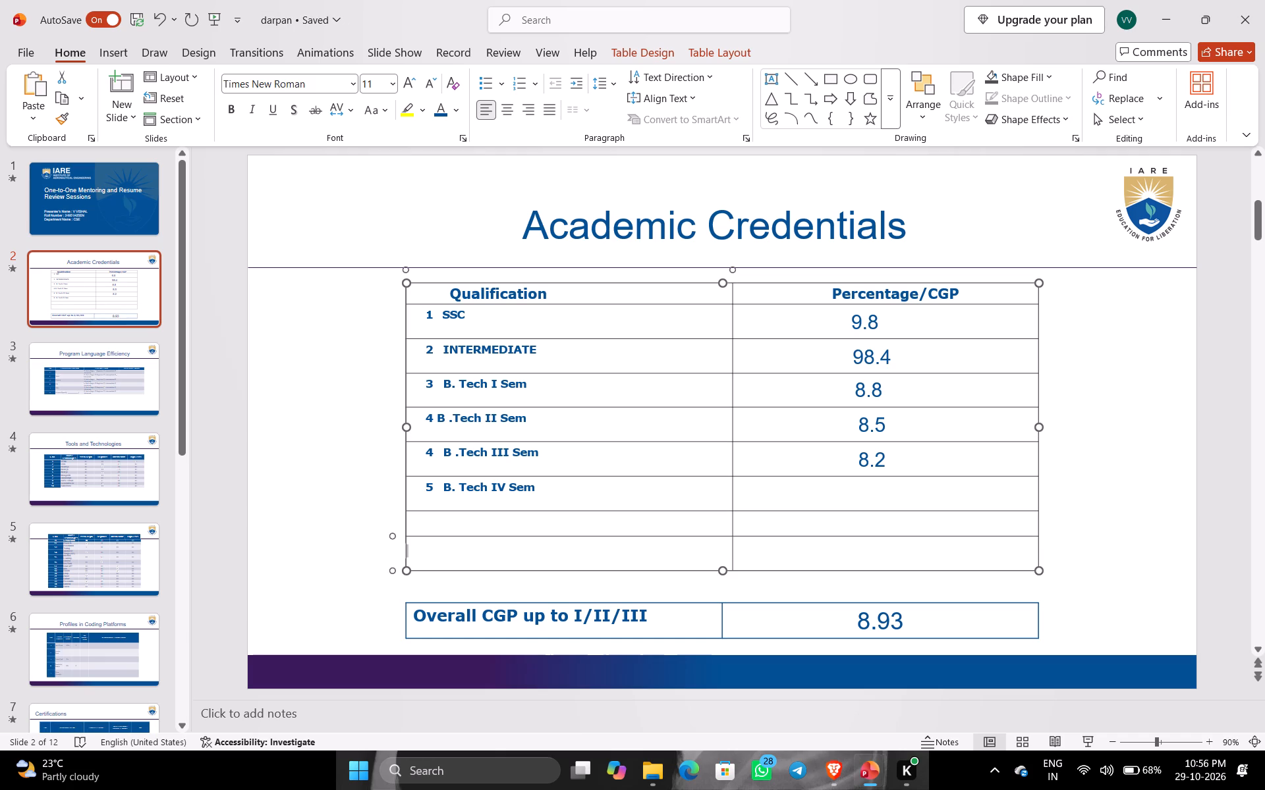
Move the qualifications table slightly down, closer to the Overall CGP table.
left_click_drag(492, 567, 490, 562)
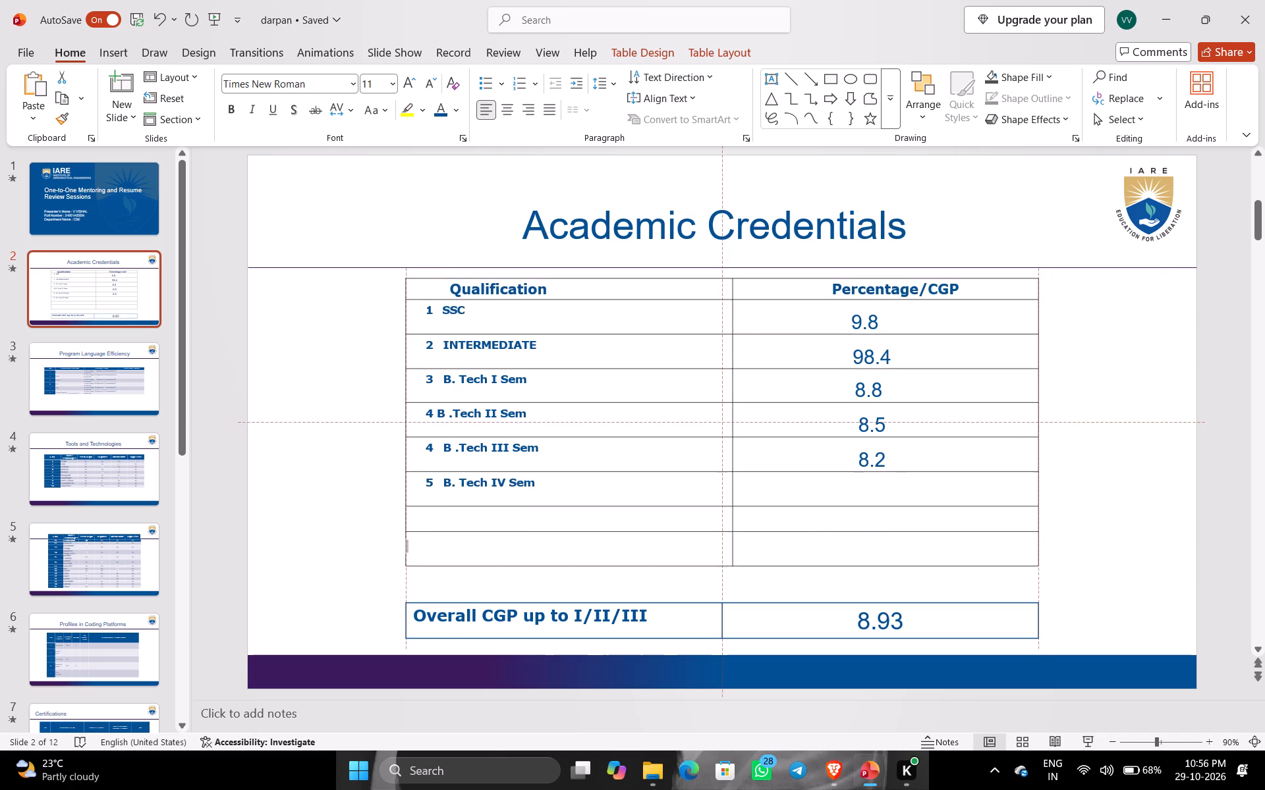
left_click_drag(490, 562, 490, 577)
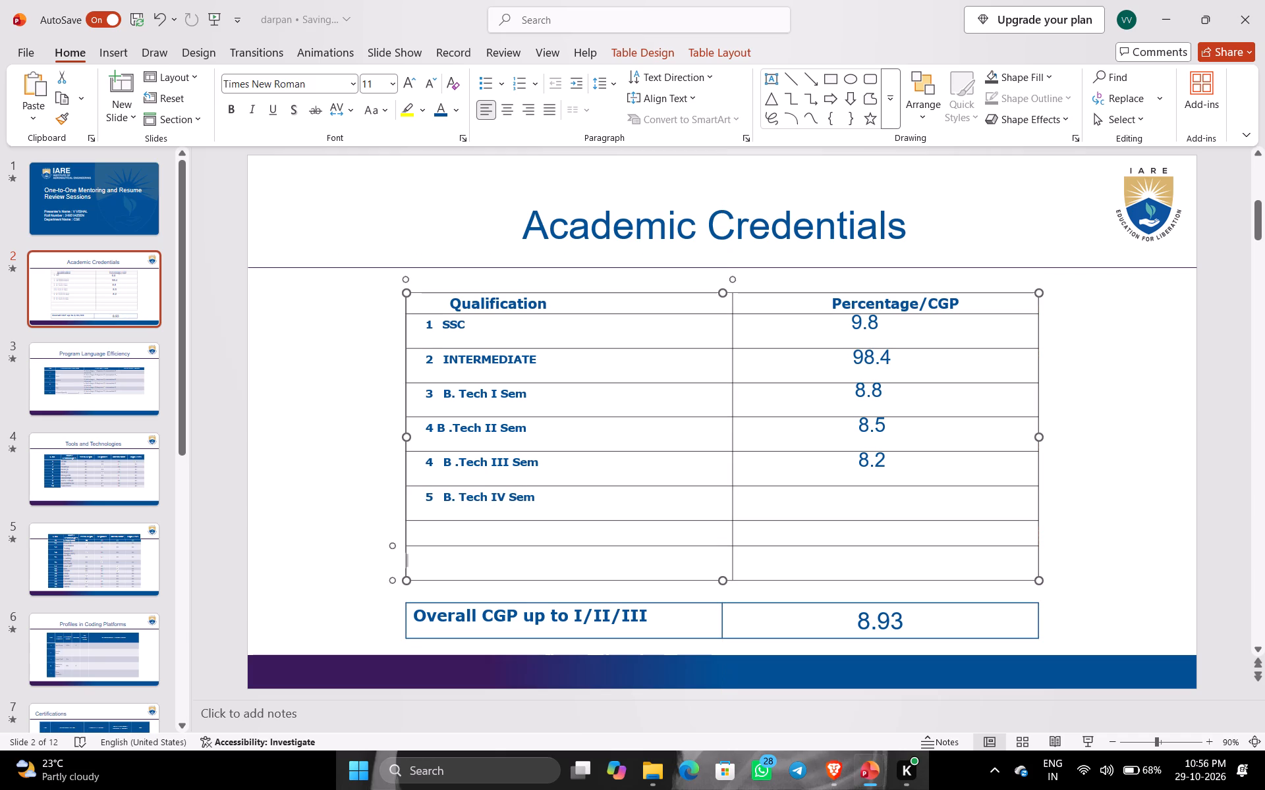
left_click_drag(491, 585, 489, 570)
left_click(489, 570)
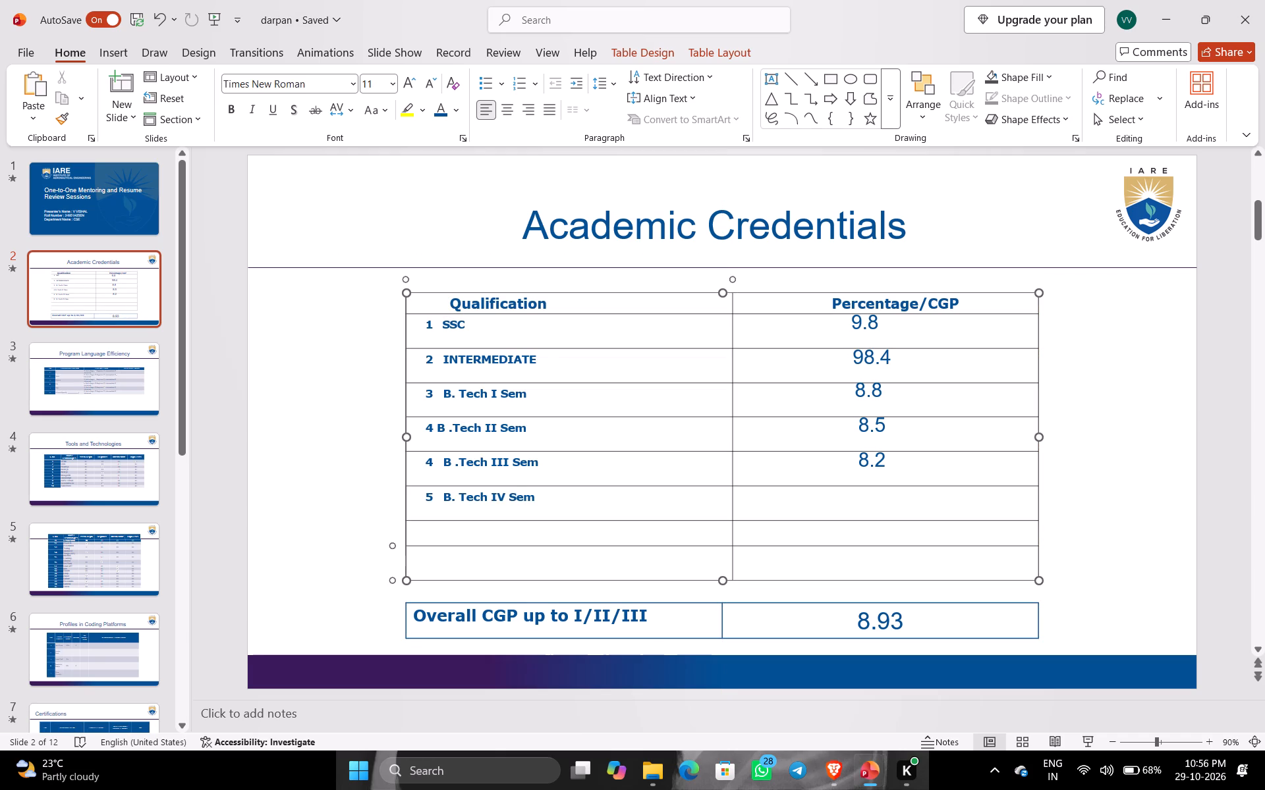
left_click(1100, 510)
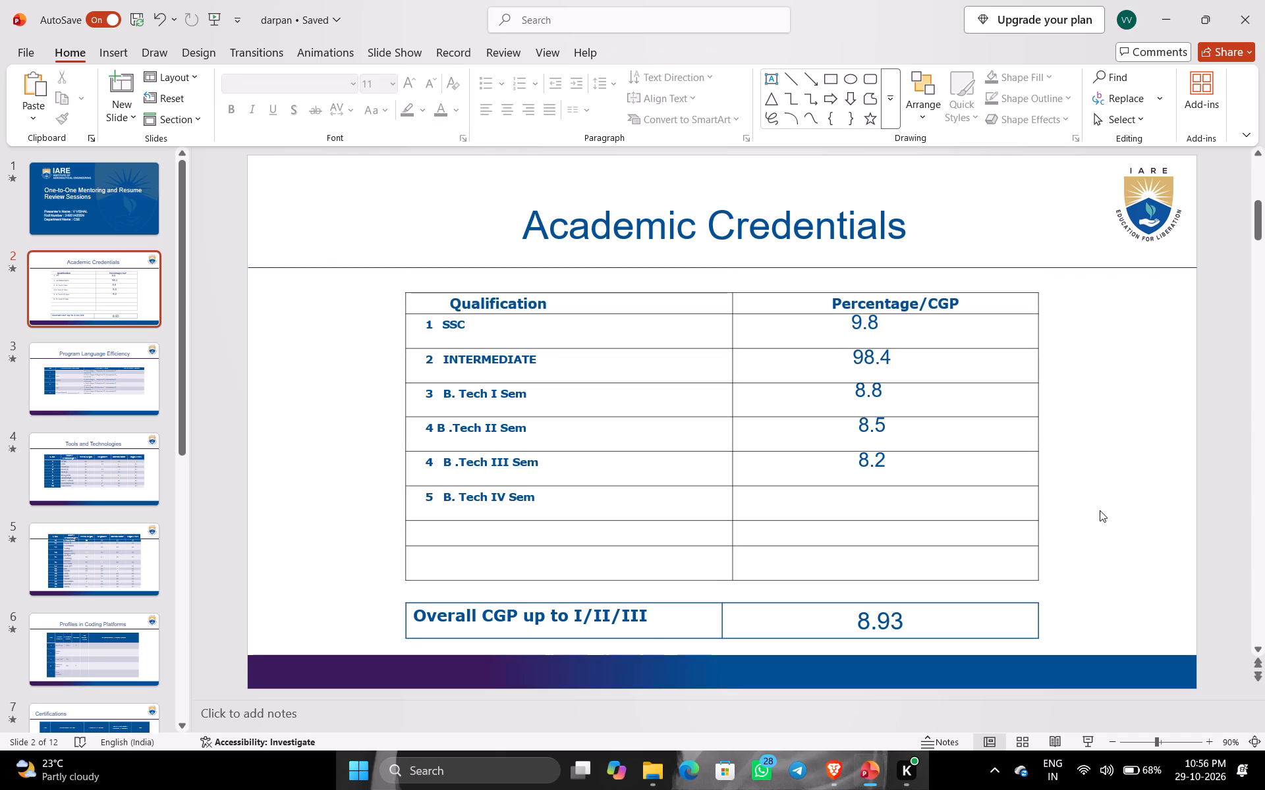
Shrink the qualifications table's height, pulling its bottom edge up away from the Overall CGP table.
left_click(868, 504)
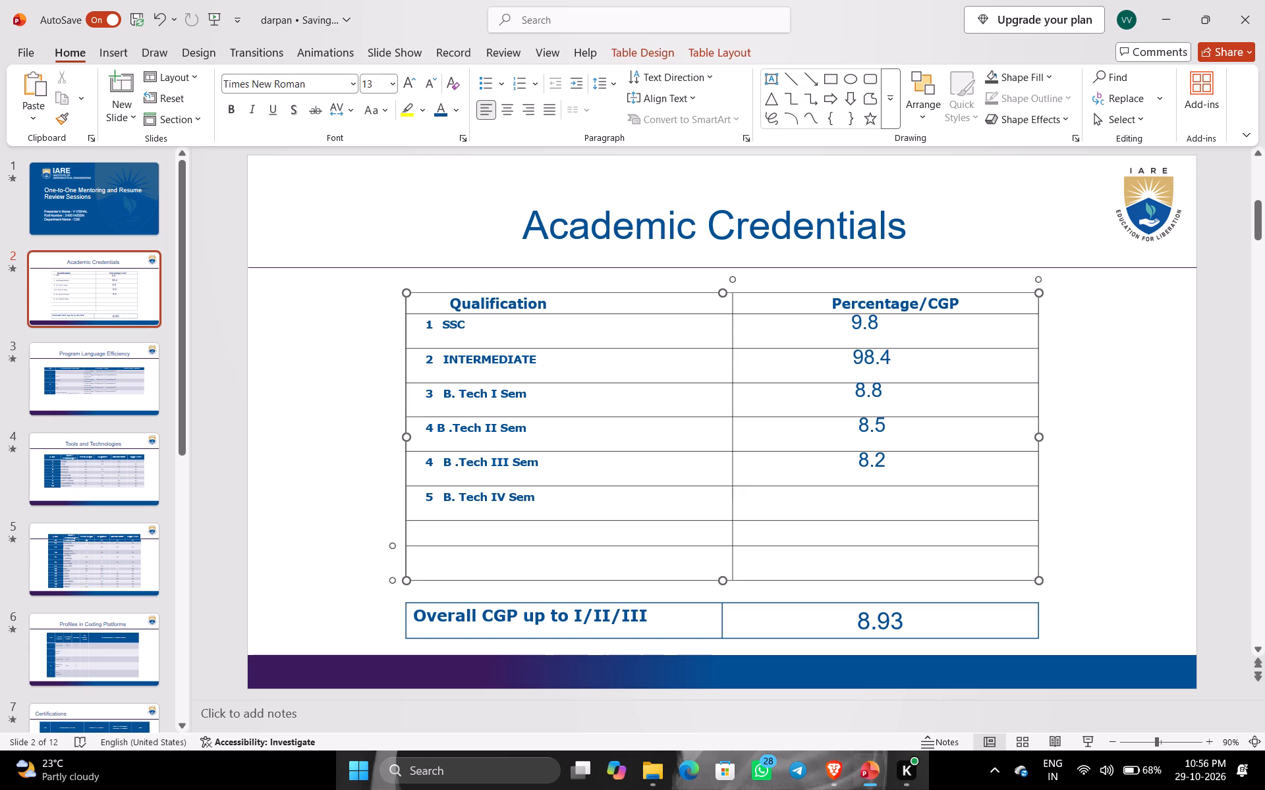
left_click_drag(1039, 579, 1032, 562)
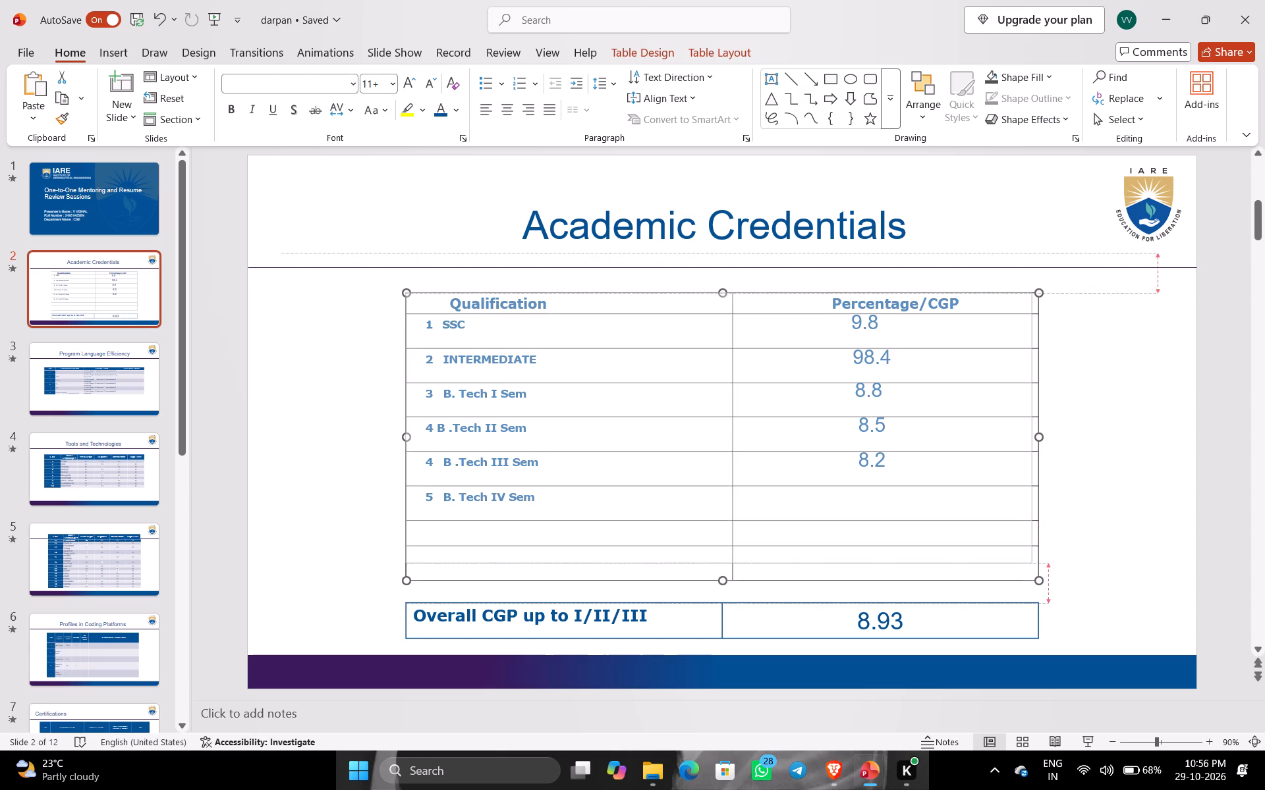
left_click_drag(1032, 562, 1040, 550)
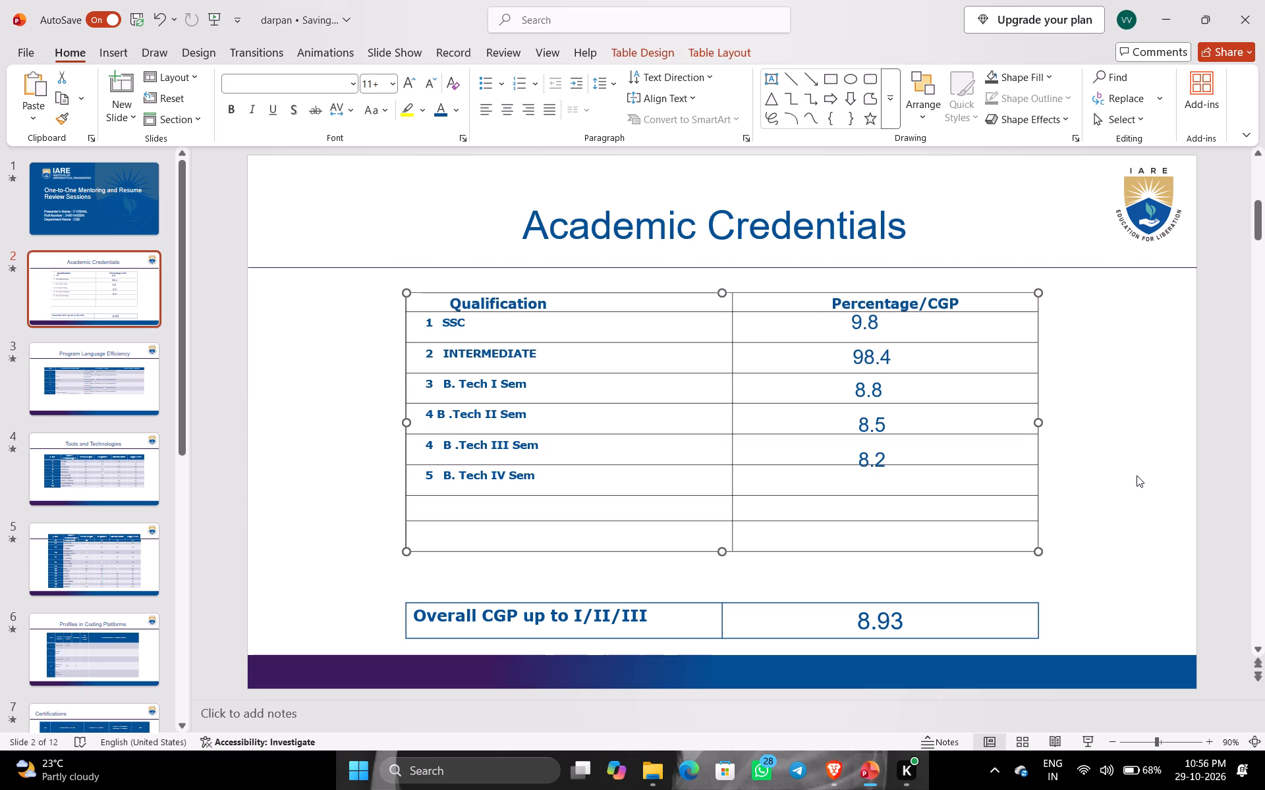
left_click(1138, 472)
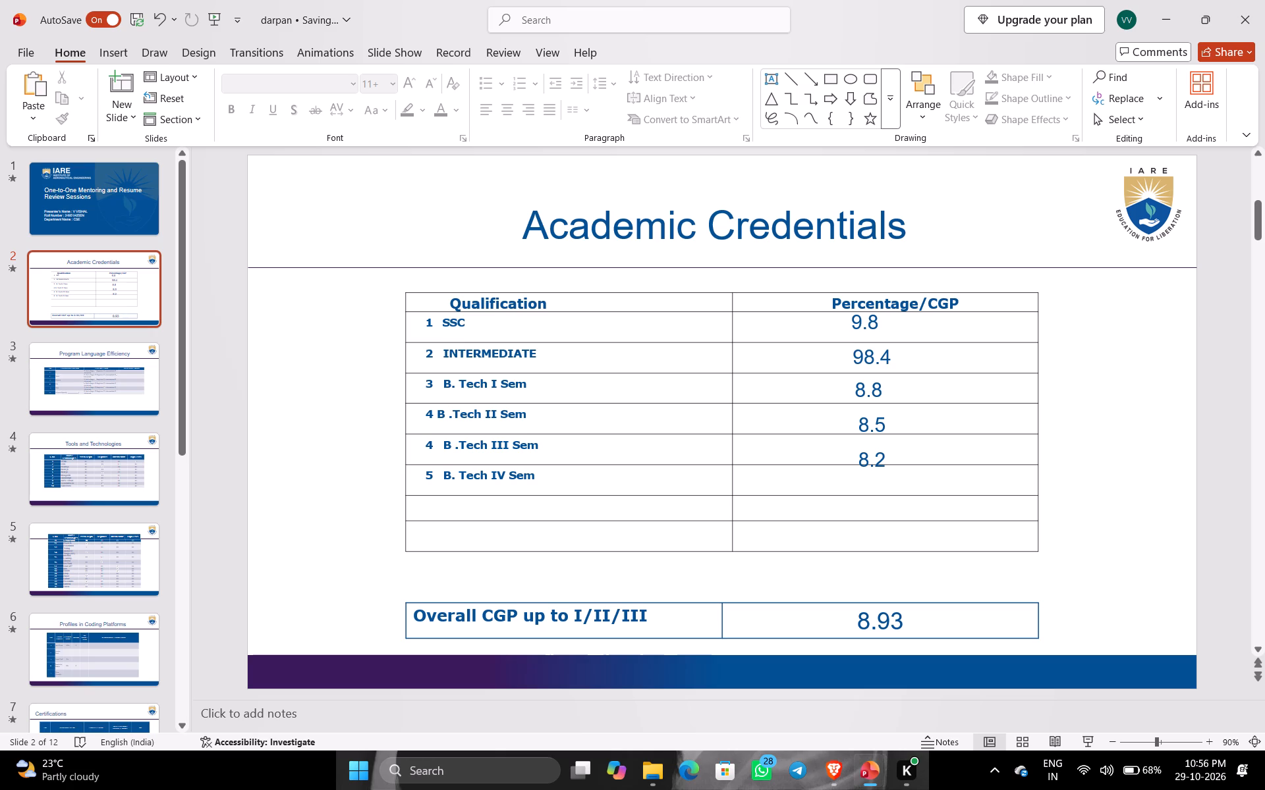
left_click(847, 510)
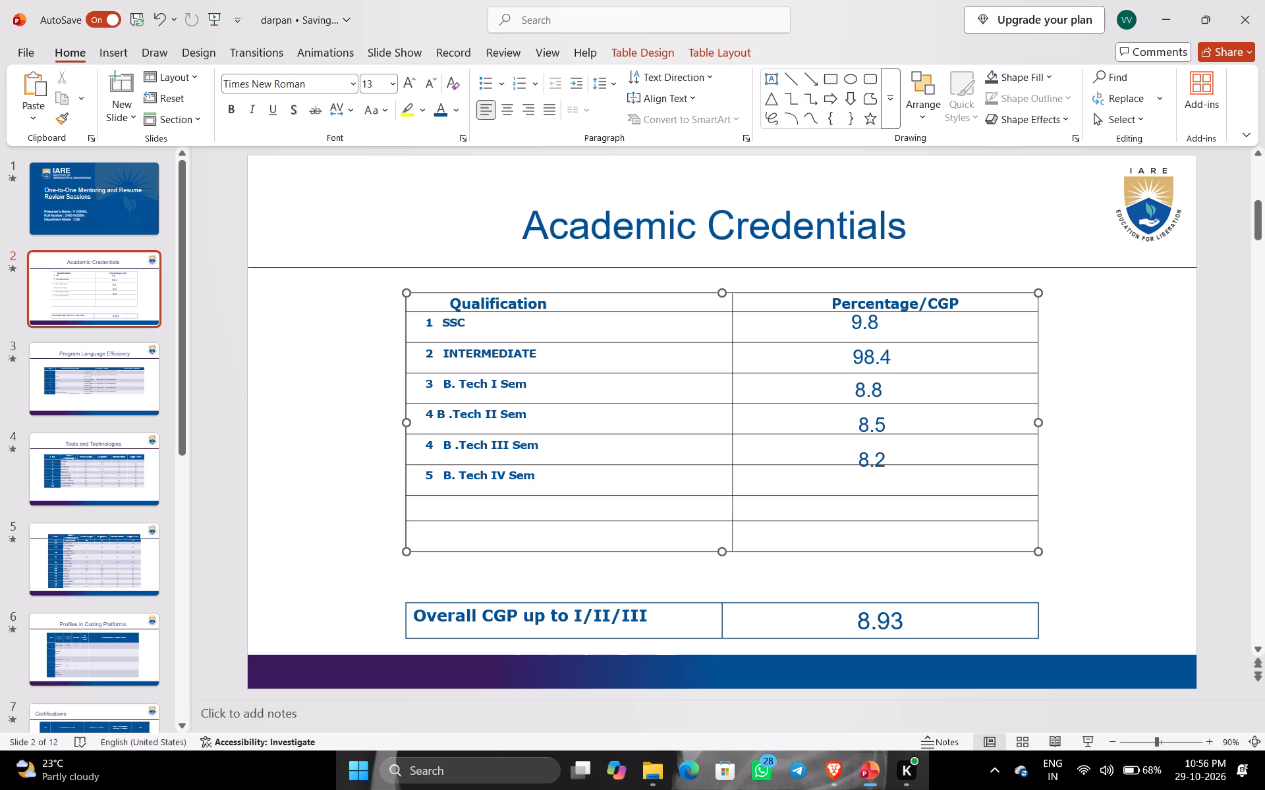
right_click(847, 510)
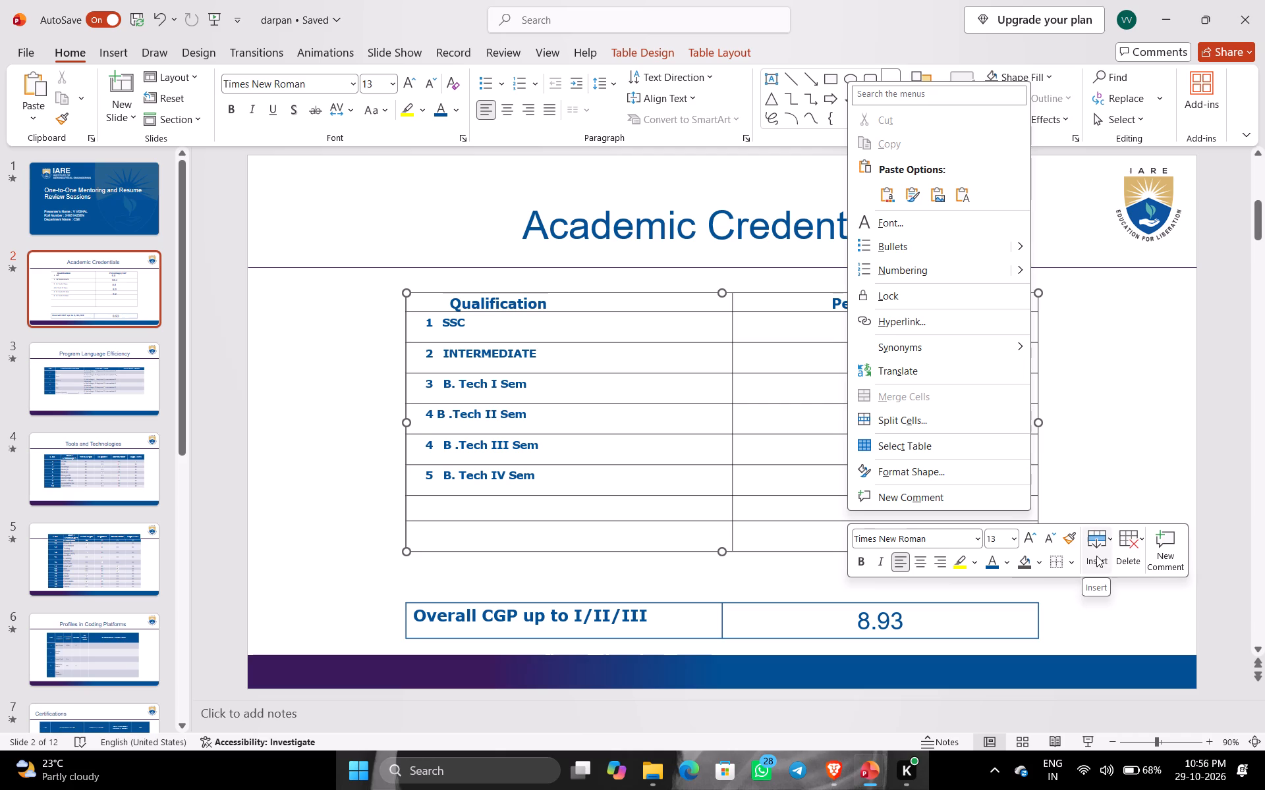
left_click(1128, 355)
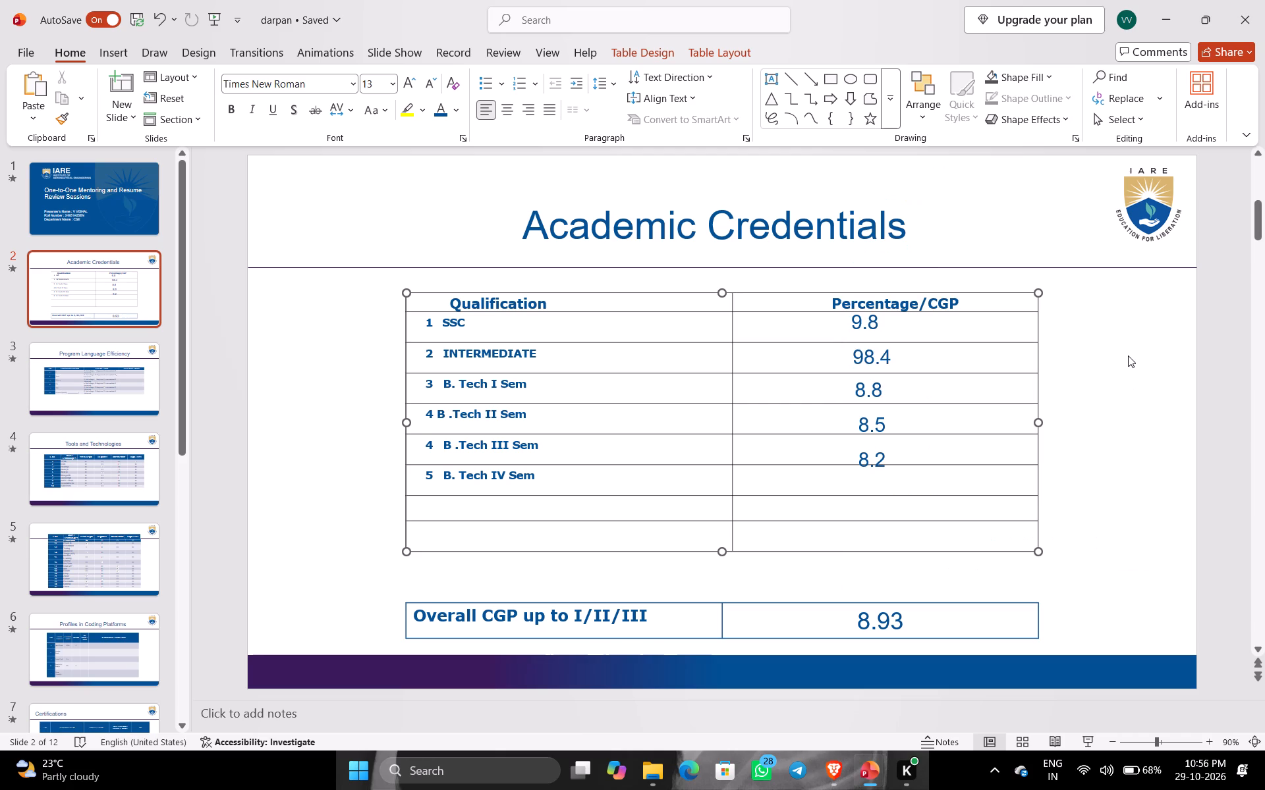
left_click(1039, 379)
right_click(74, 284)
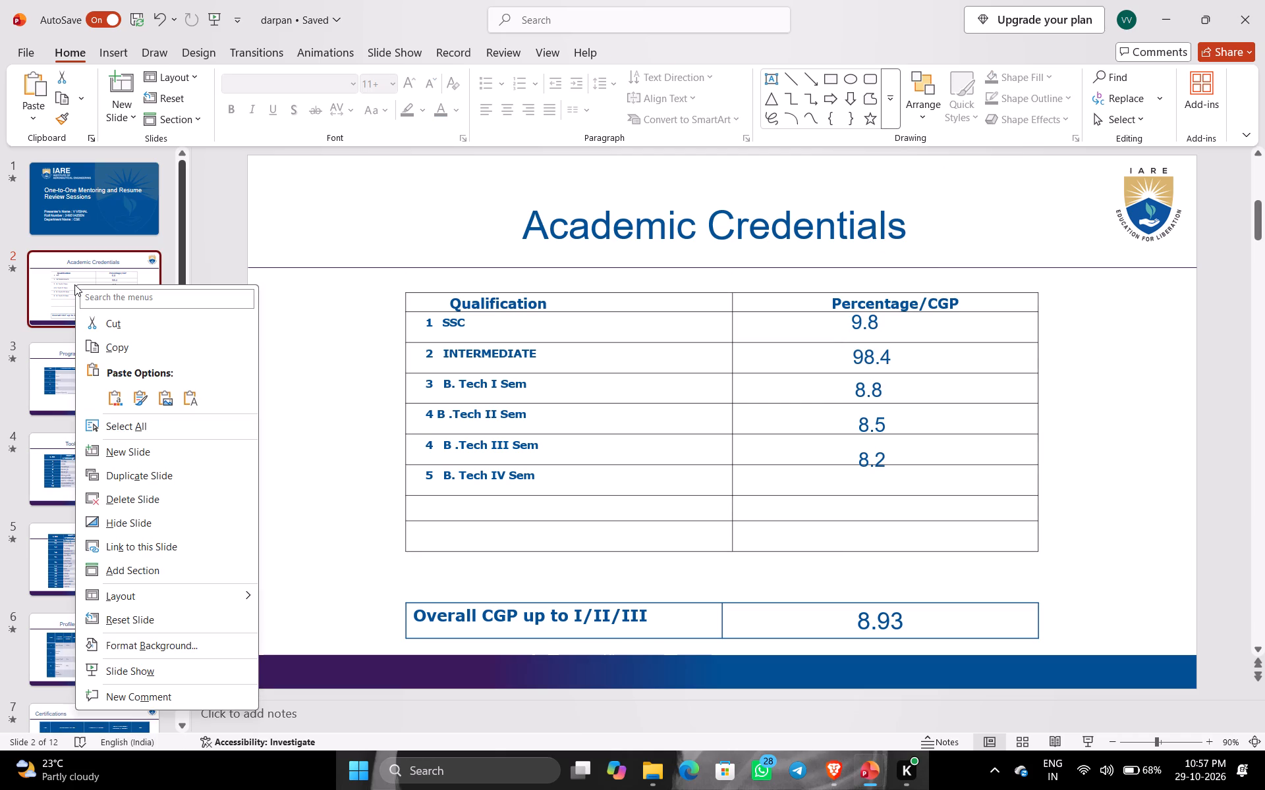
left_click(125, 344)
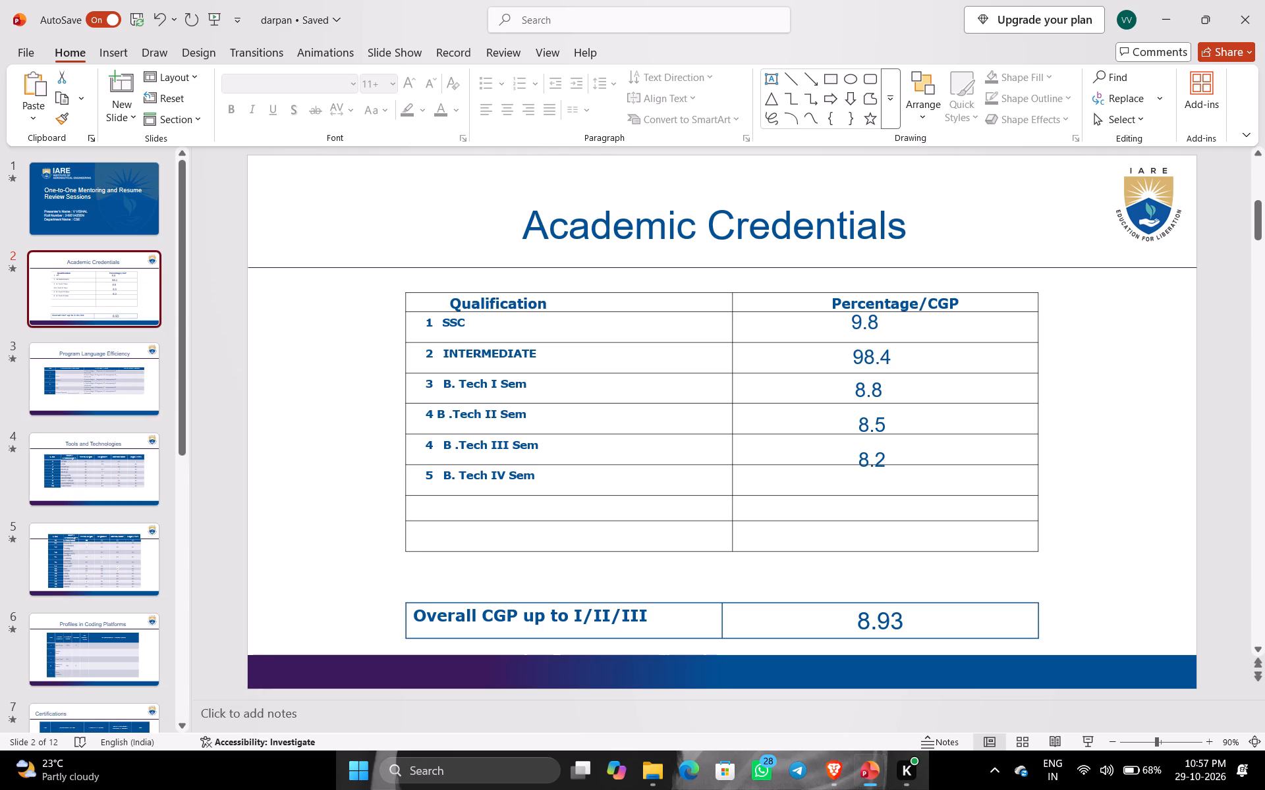
Delete the two empty rows below B. Tech IV Sem from the qualifications table.
left_click(779, 512)
right_click(779, 512)
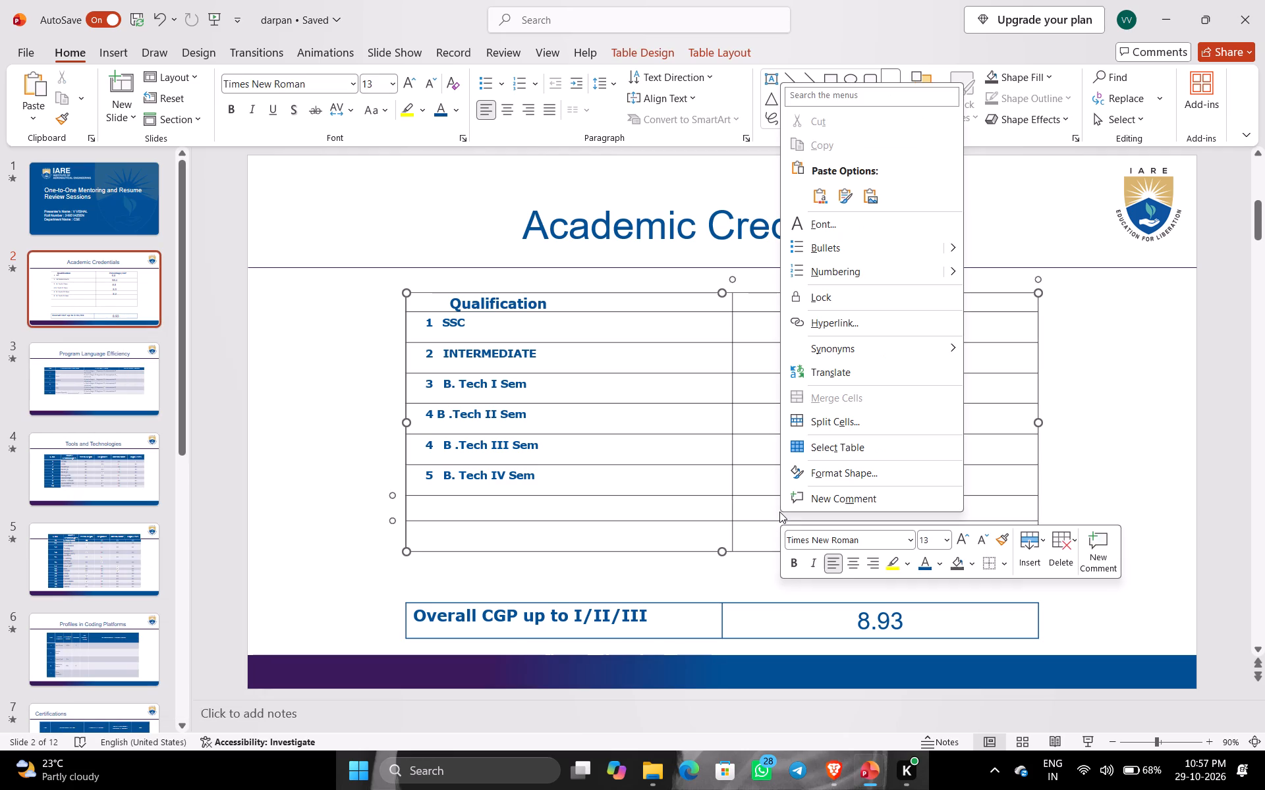
left_click(1054, 550)
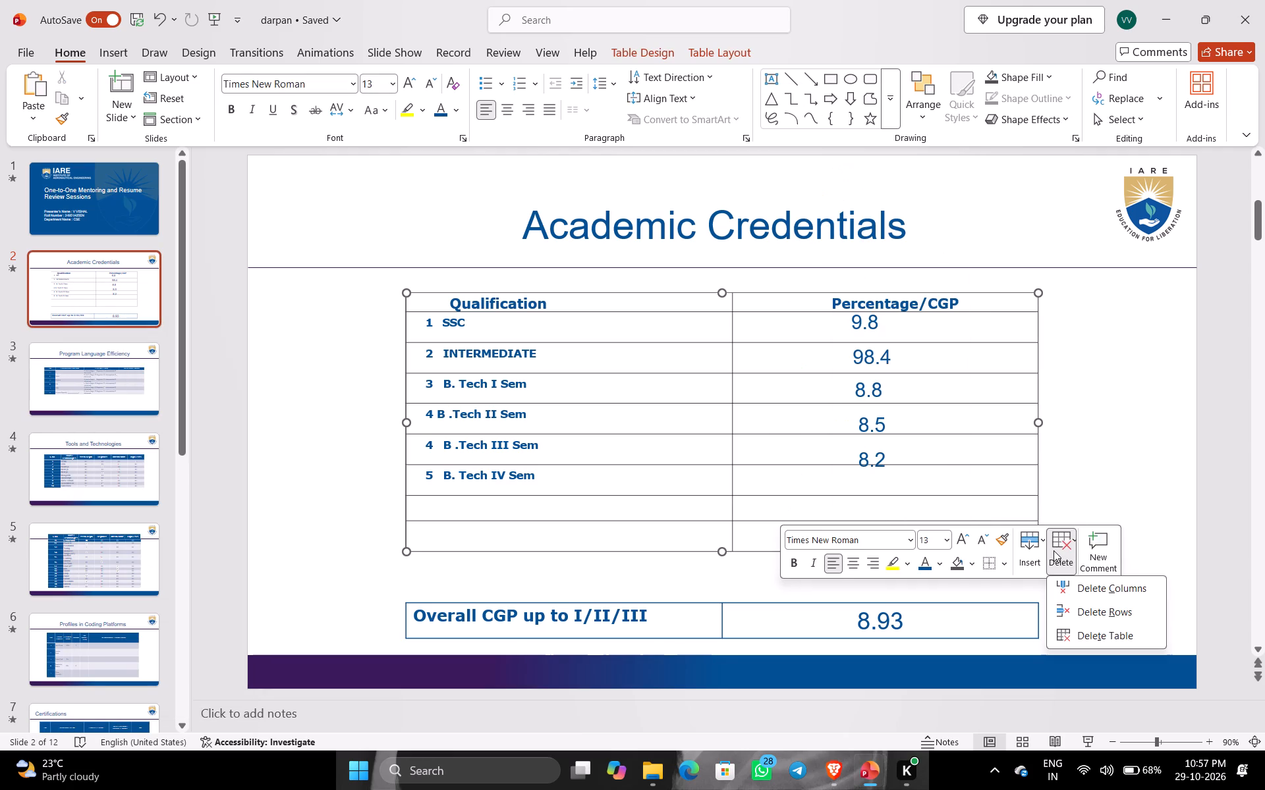
left_click(1084, 609)
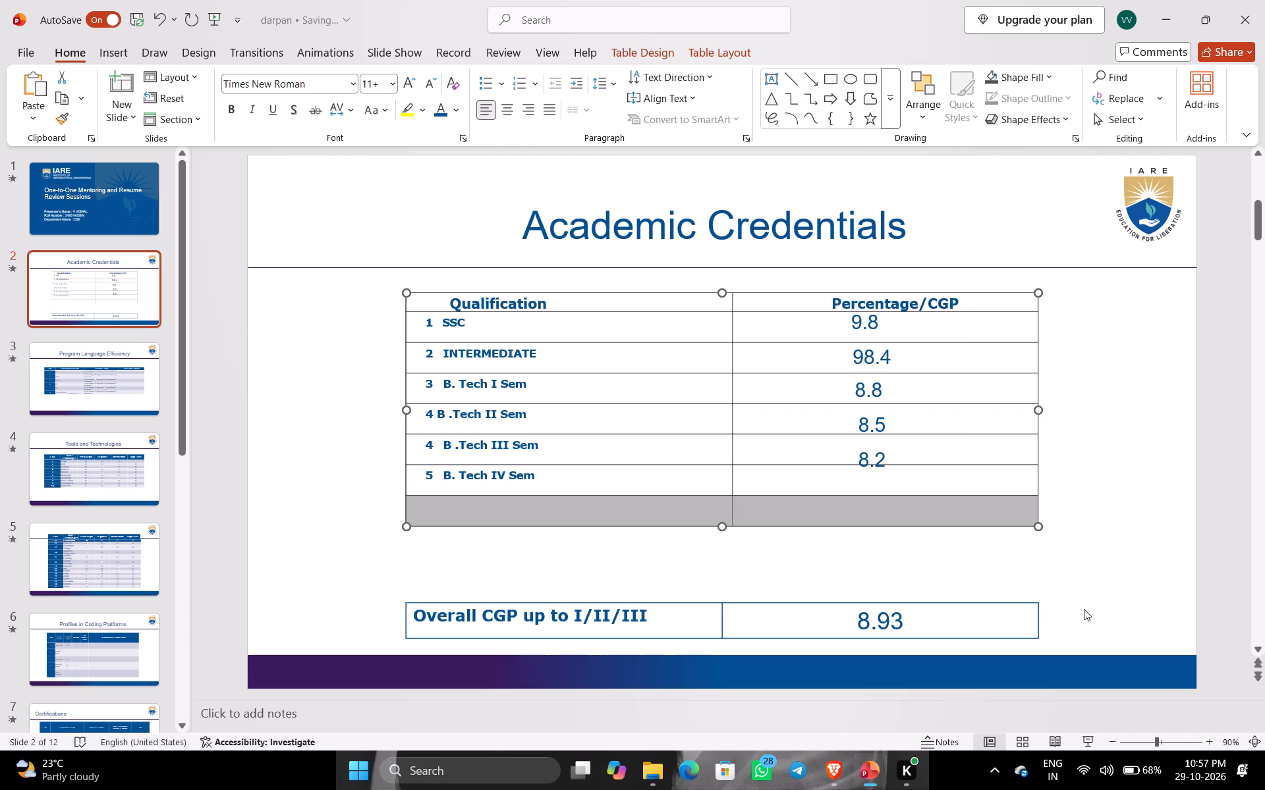
right_click(951, 512)
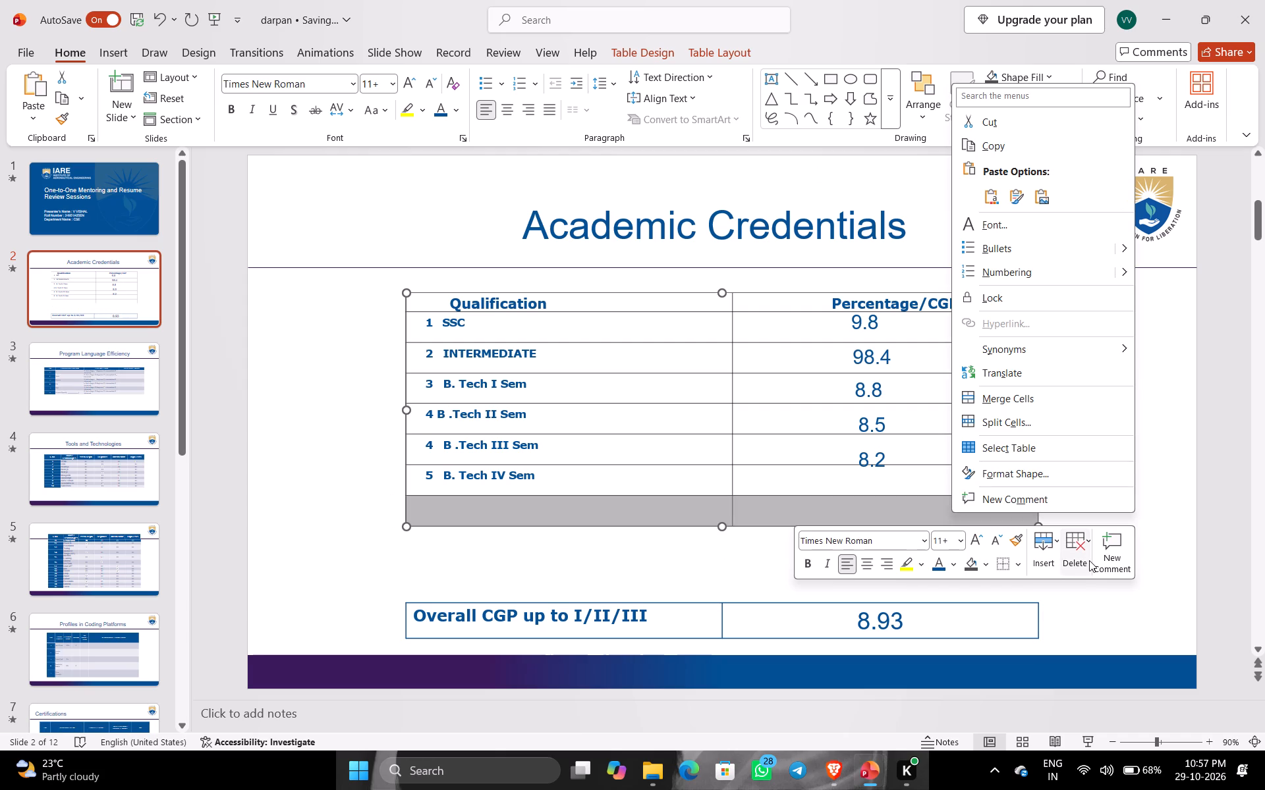
left_click(1086, 544)
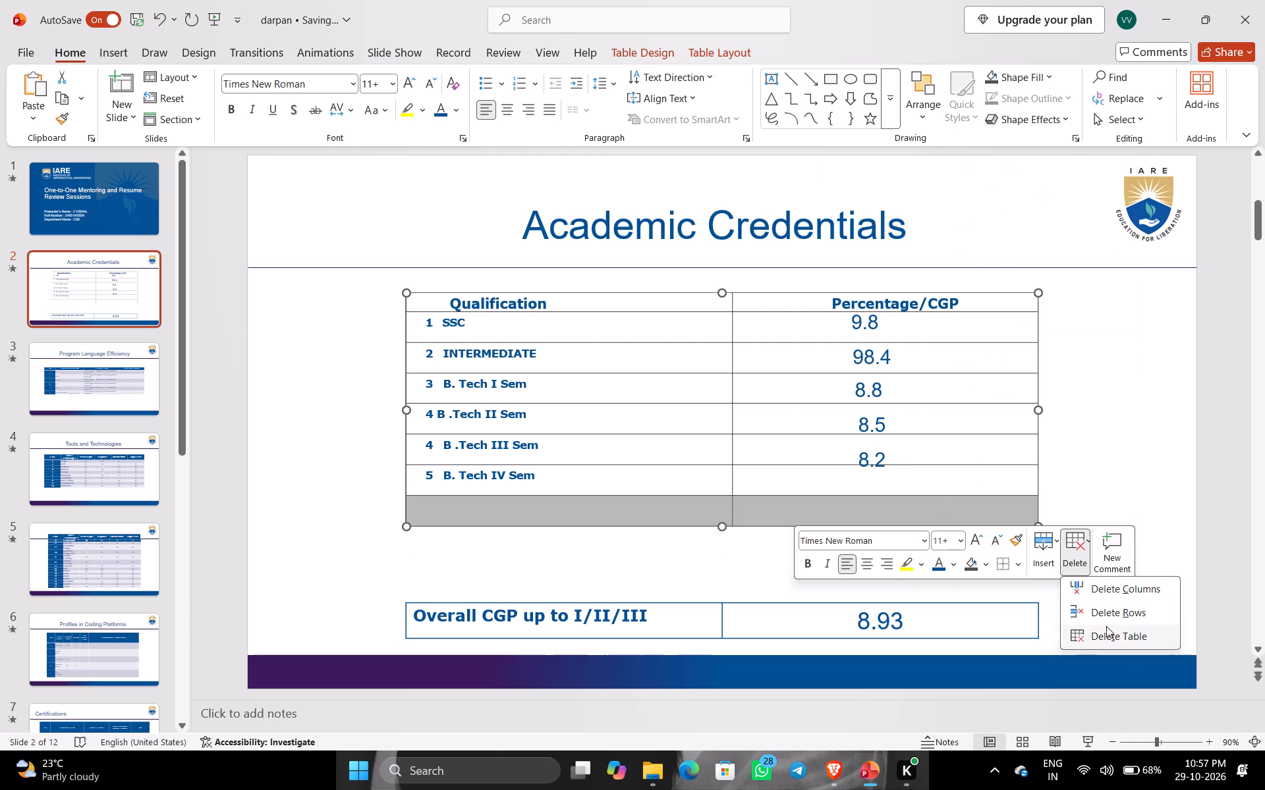
left_click(1108, 612)
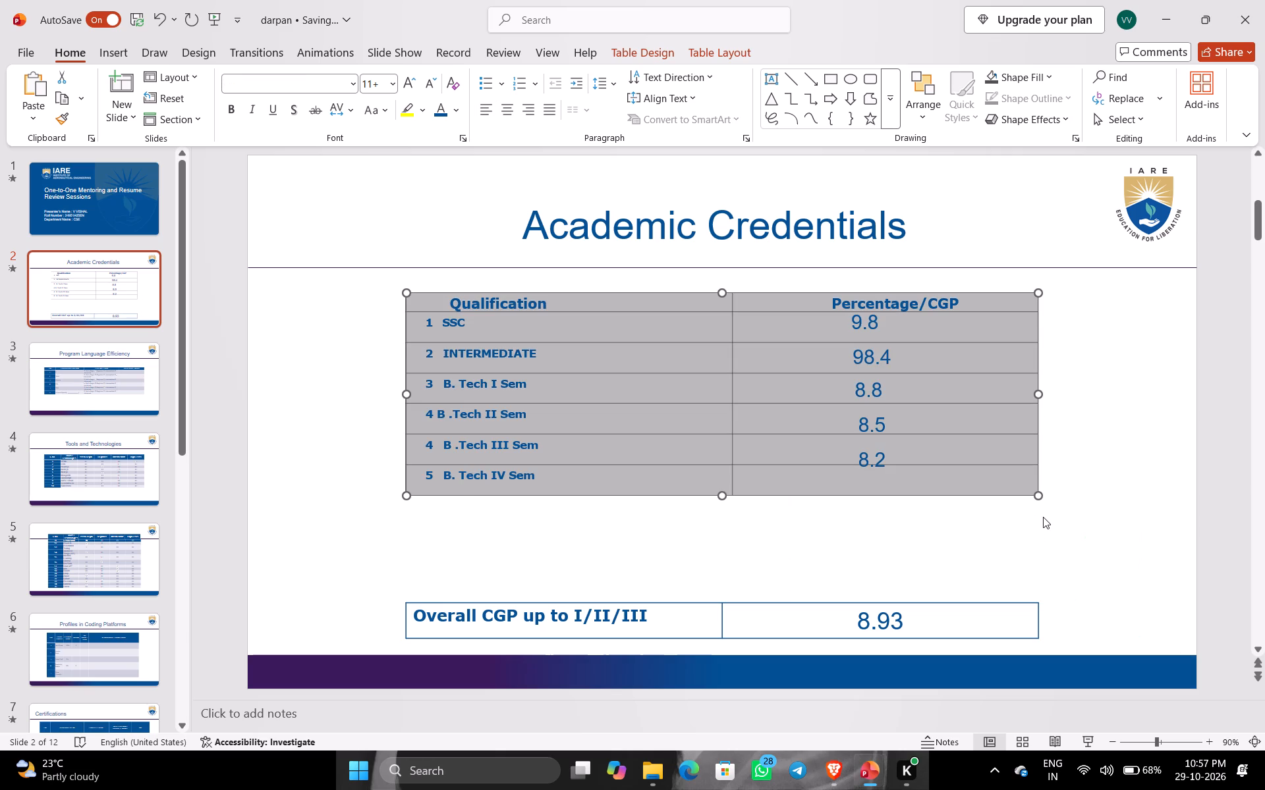
left_click(1043, 515)
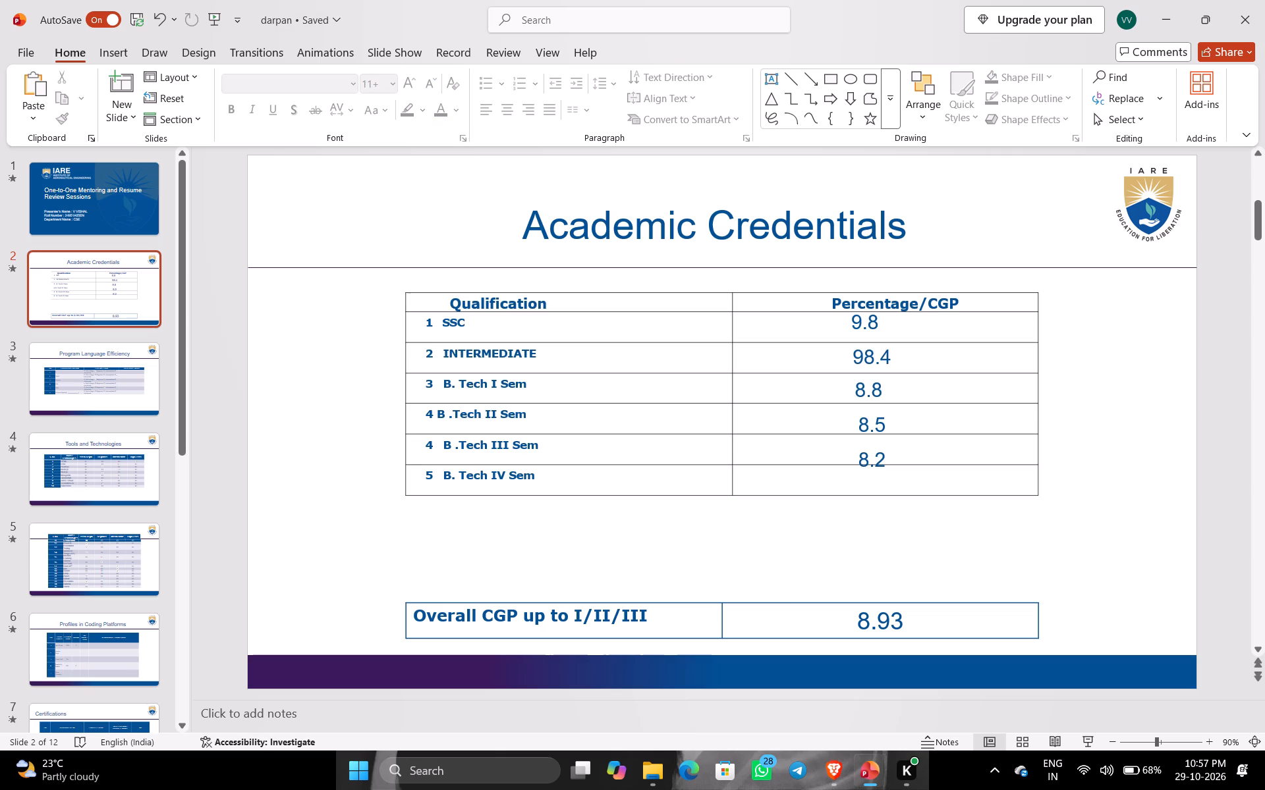
Enlarge the qualifications table in width and height until its bottom edge sits just above the Overall CGP table.
left_click(1033, 489)
left_click_drag(1040, 496, 1050, 533)
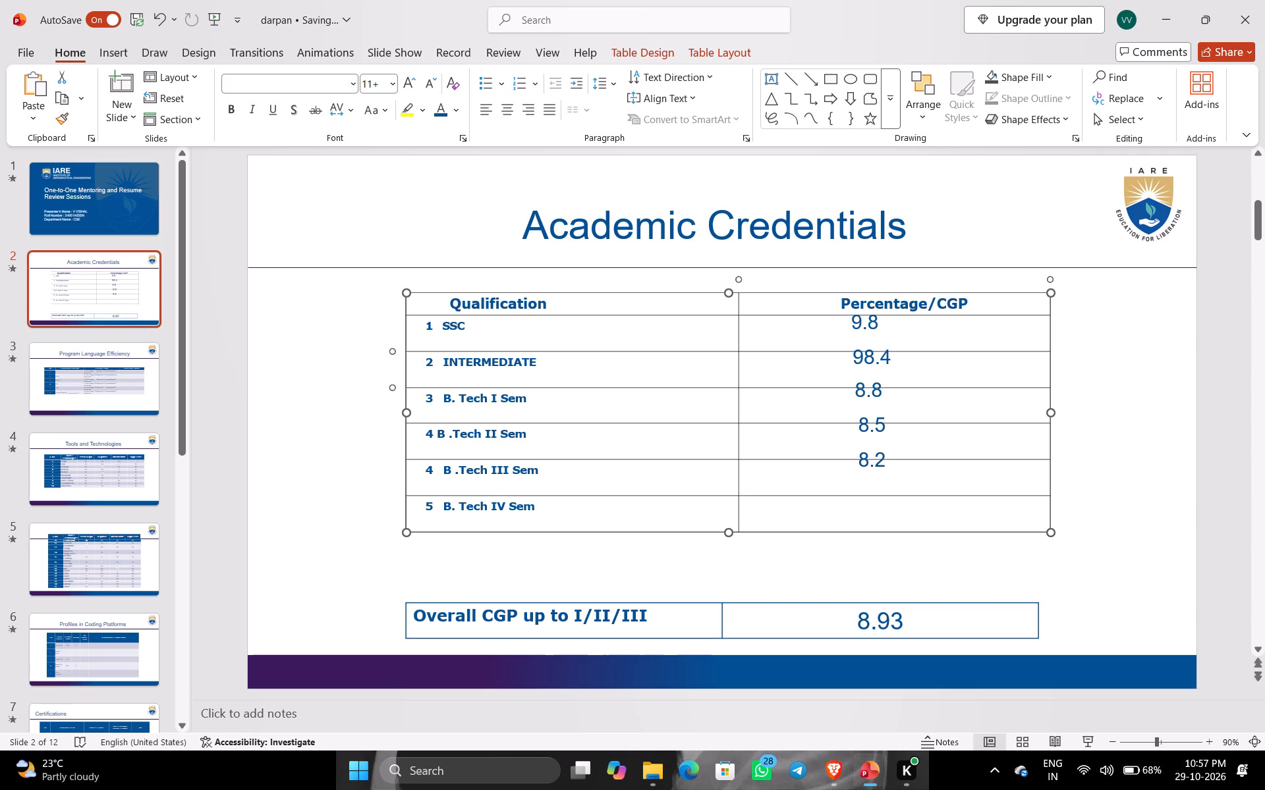
left_click_drag(1052, 531, 1068, 552)
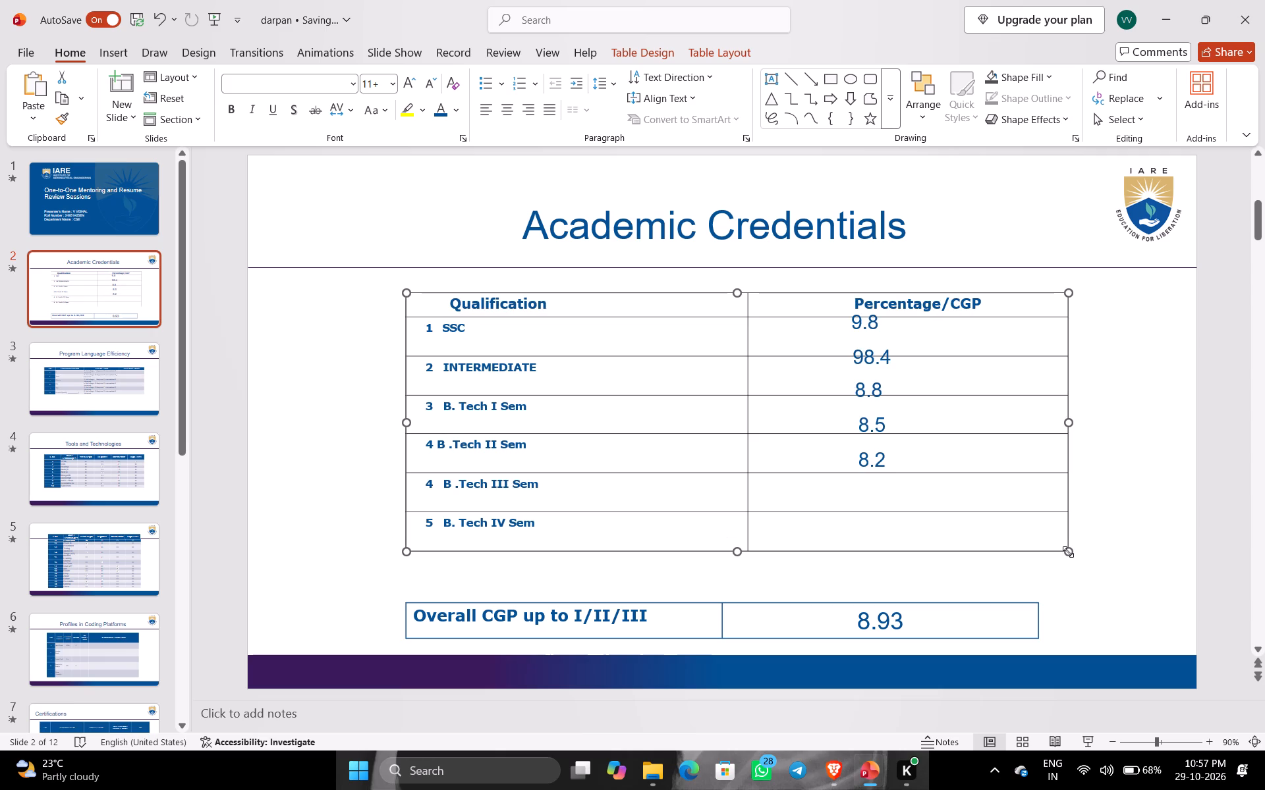
left_click_drag(1068, 551, 1073, 567)
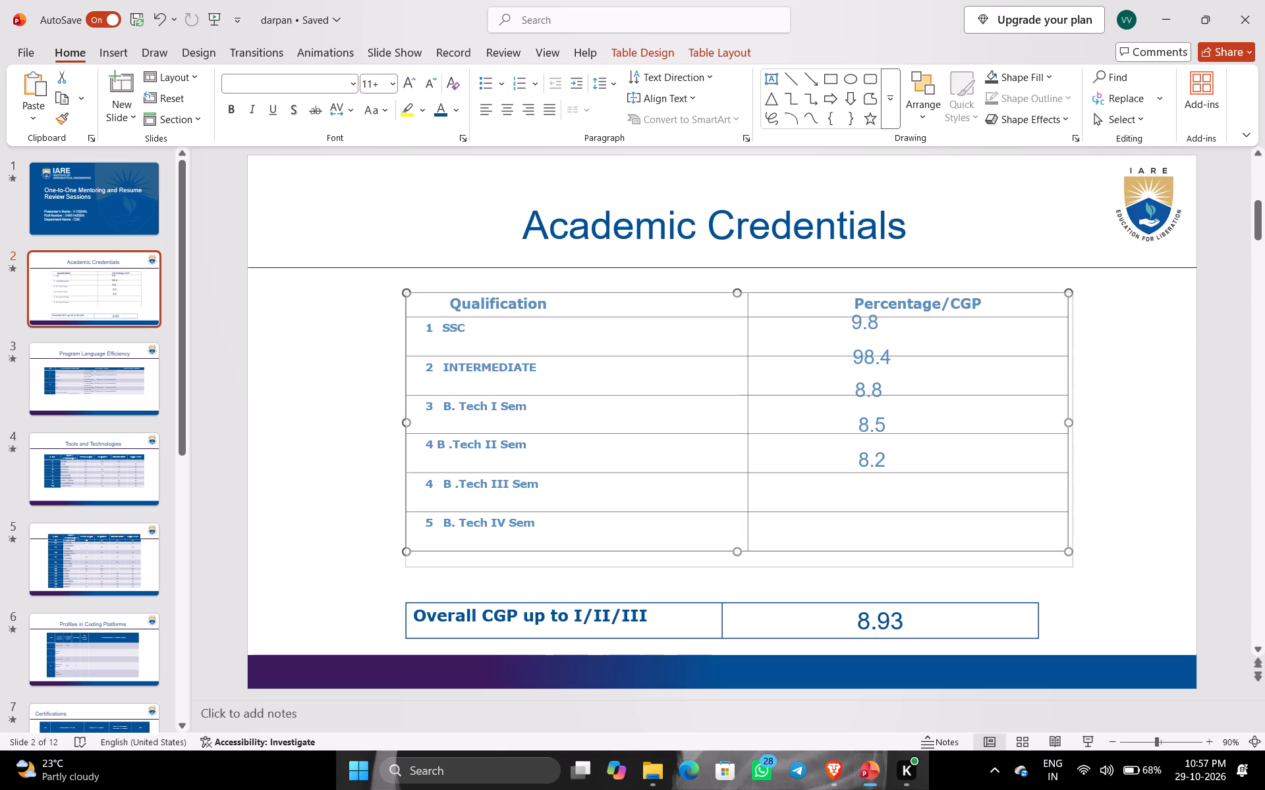
left_click_drag(1073, 567, 1079, 579)
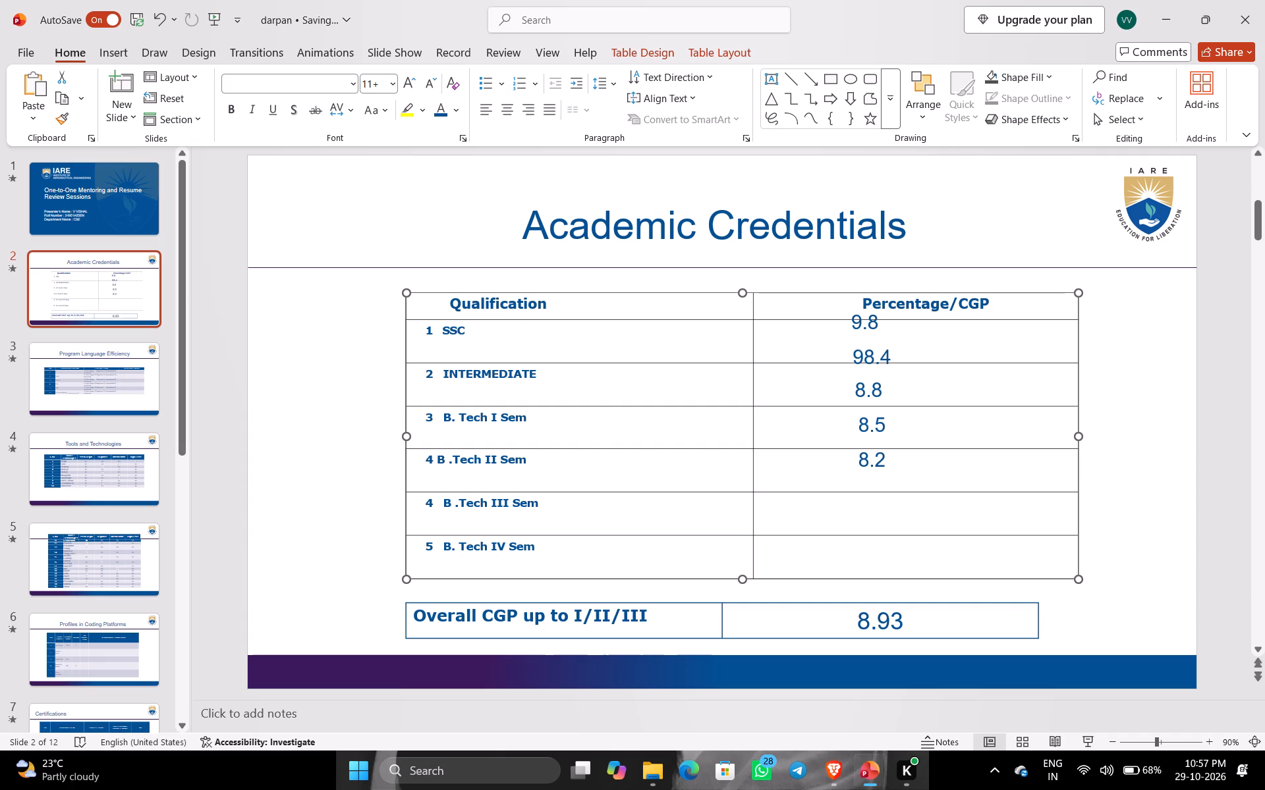
Move the enlarged qualifications table slightly up and left, keeping it between the title line and the Overall CGP table.
left_click_drag(755, 293, 756, 278)
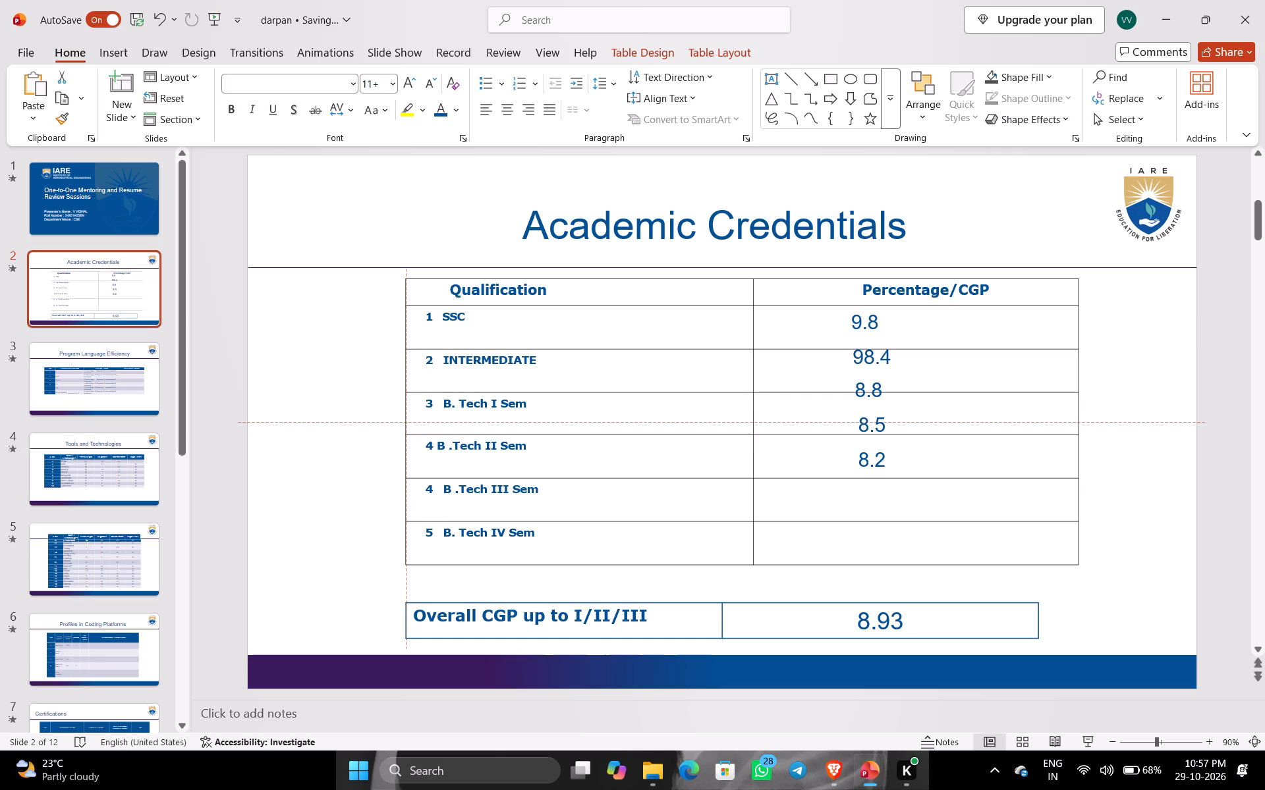
left_click_drag(756, 278, 747, 280)
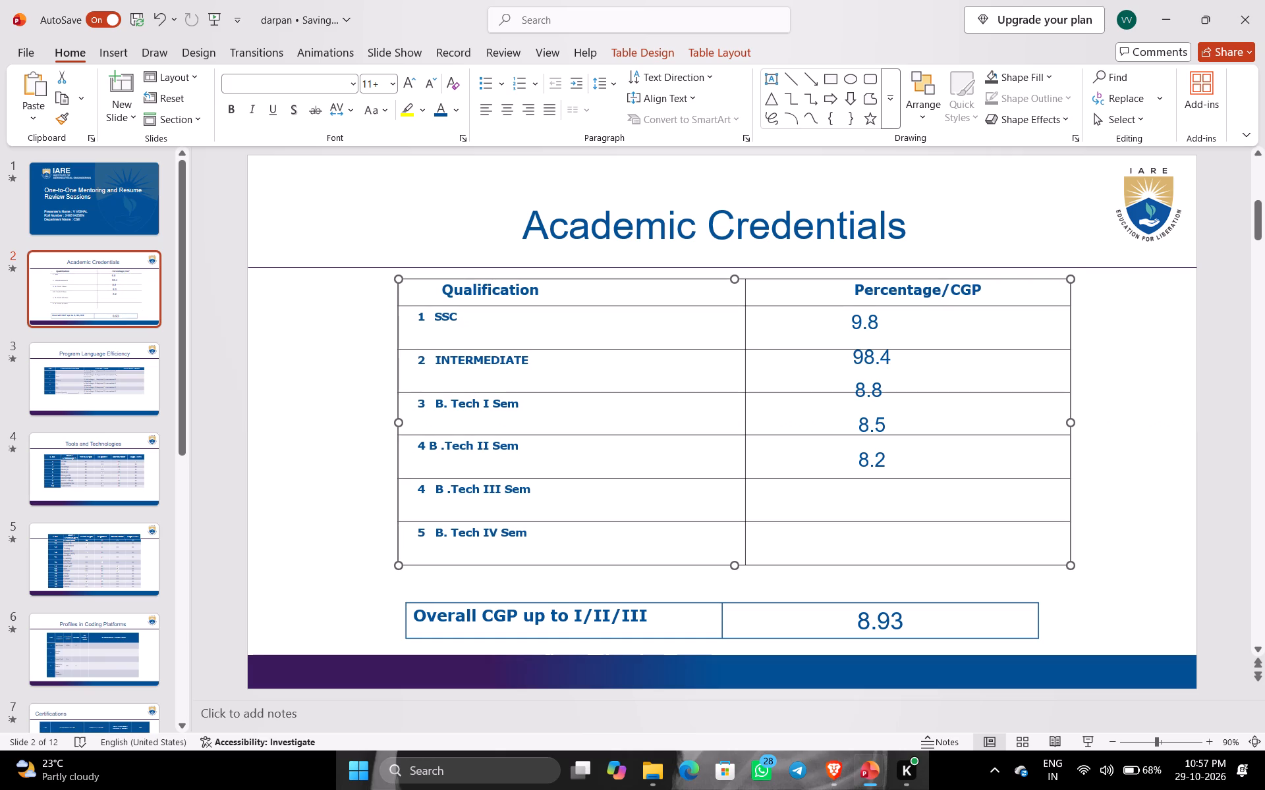
Add a blank line before the 98.4 and 8.8 scores to lower them into the INTERMEDIATE and B. Tech I Sem rows.
left_click(854, 354)
key("Return")
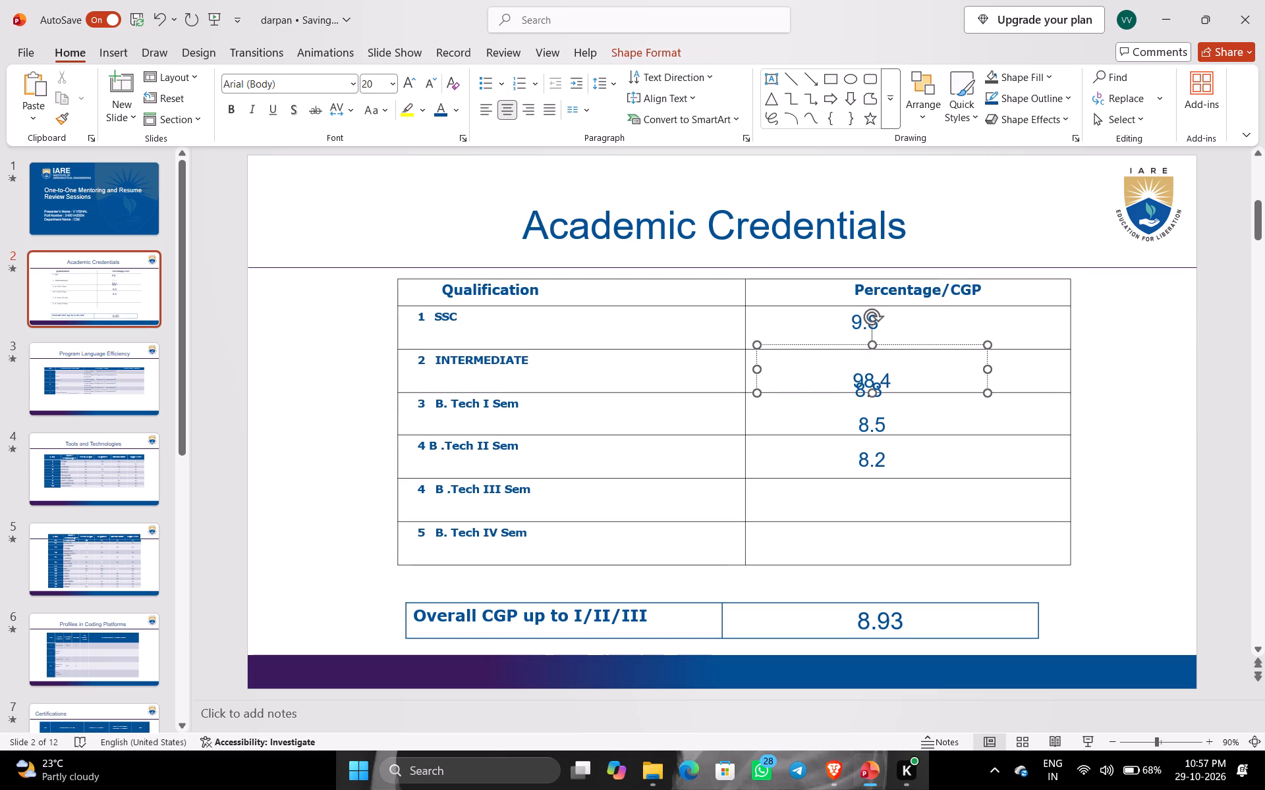
left_click(869, 398)
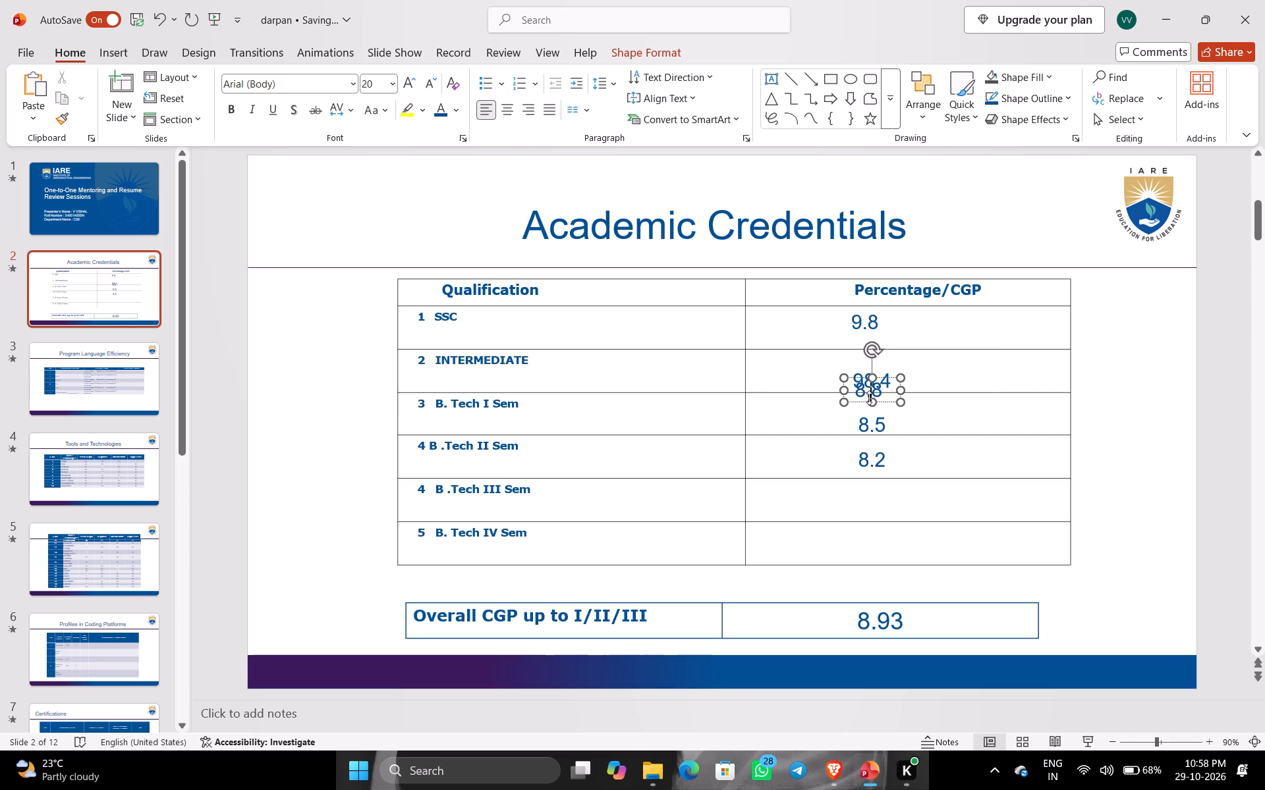
key("Left")
key("Left")
key("Return")
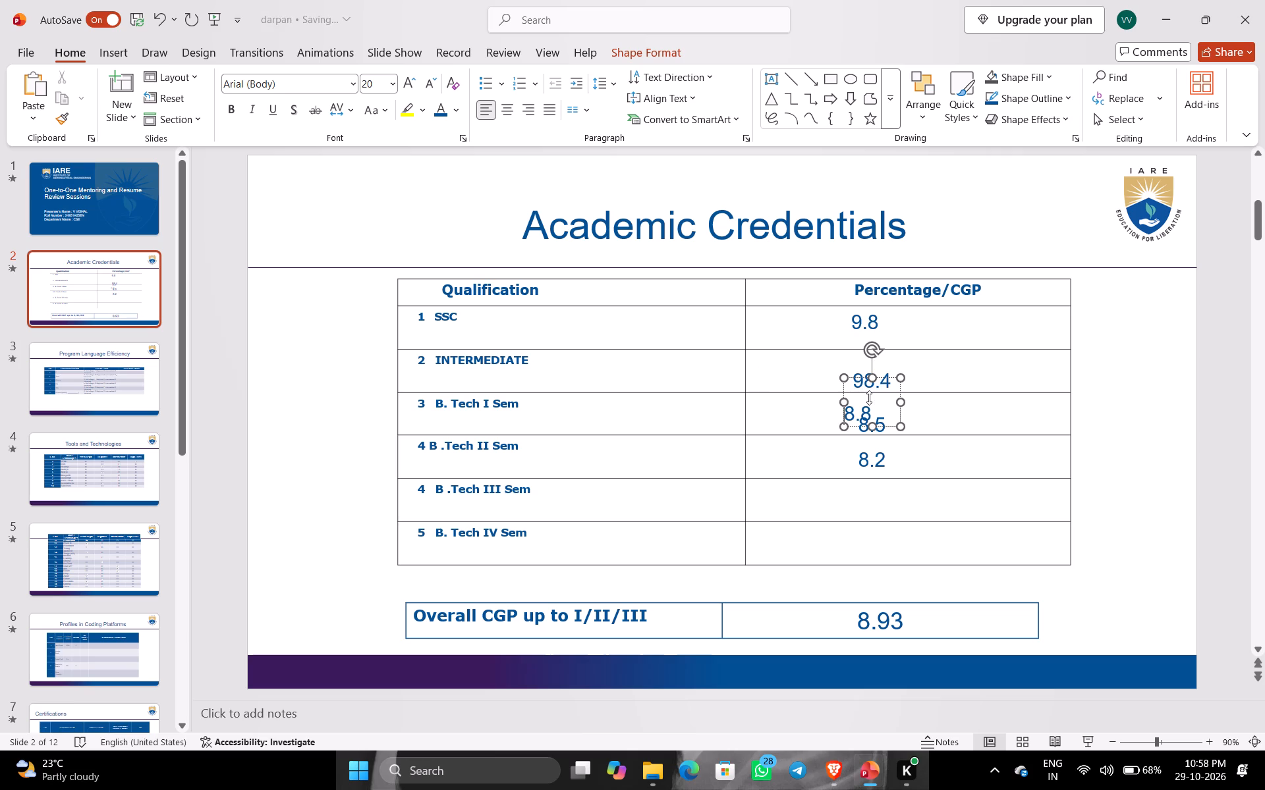
Lower the 8.5 score by one blank line and the 8.2 score by two, into the B. Tech II and III Sem rows.
left_click(864, 431)
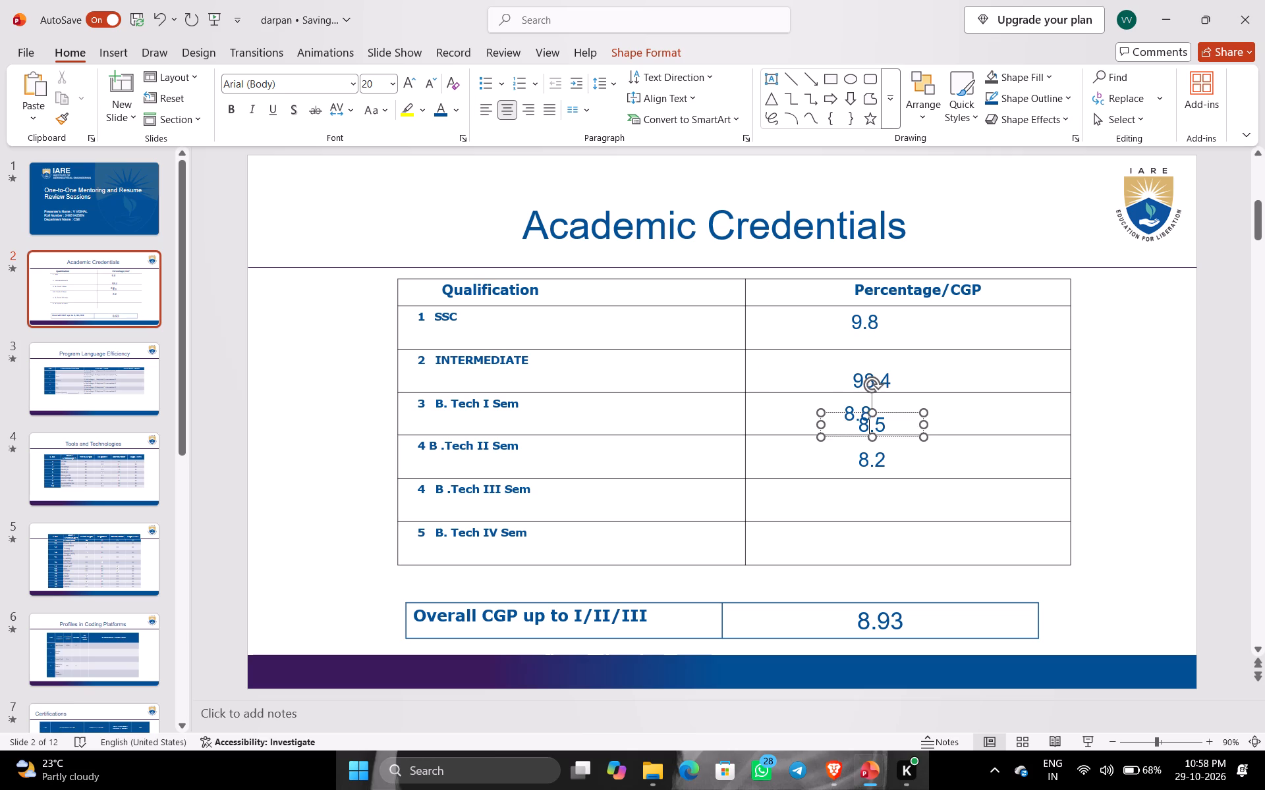
left_click(860, 429)
key("Return")
left_click(862, 463)
key("Return")
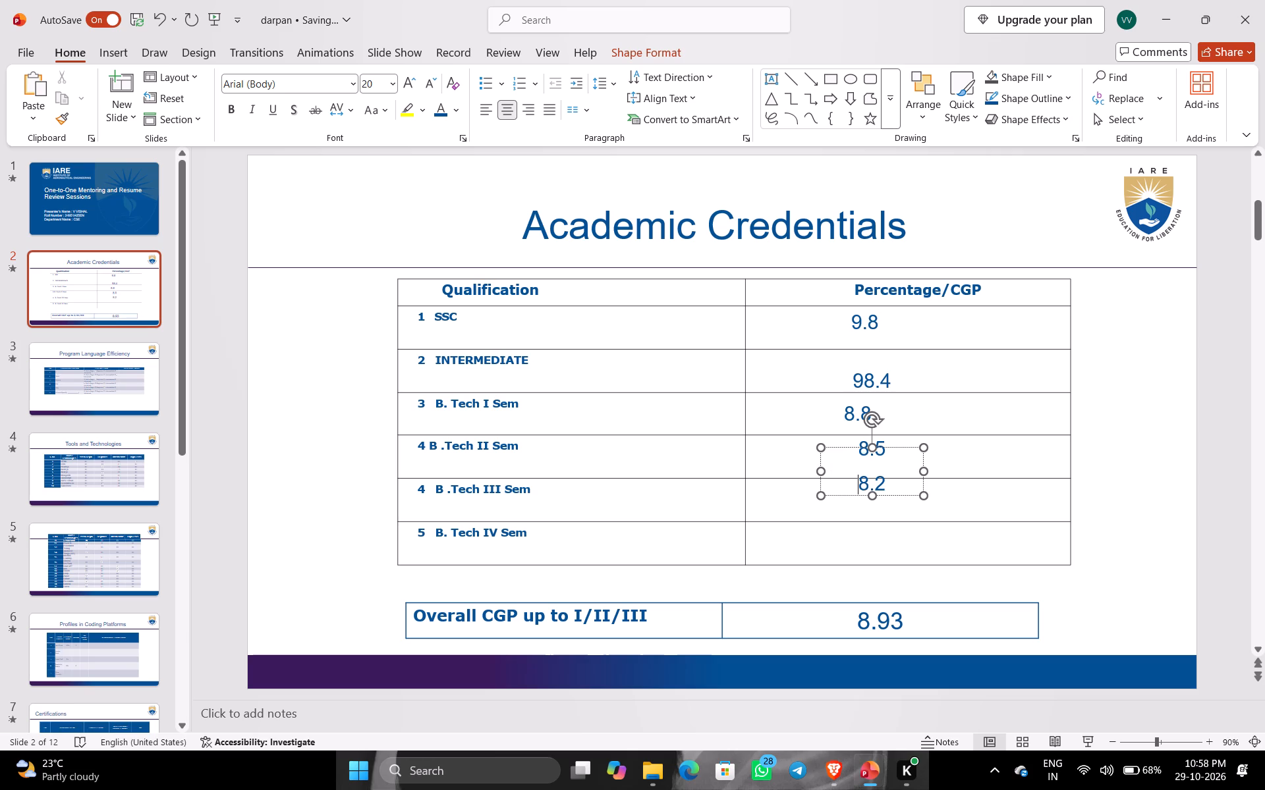
key("Return")
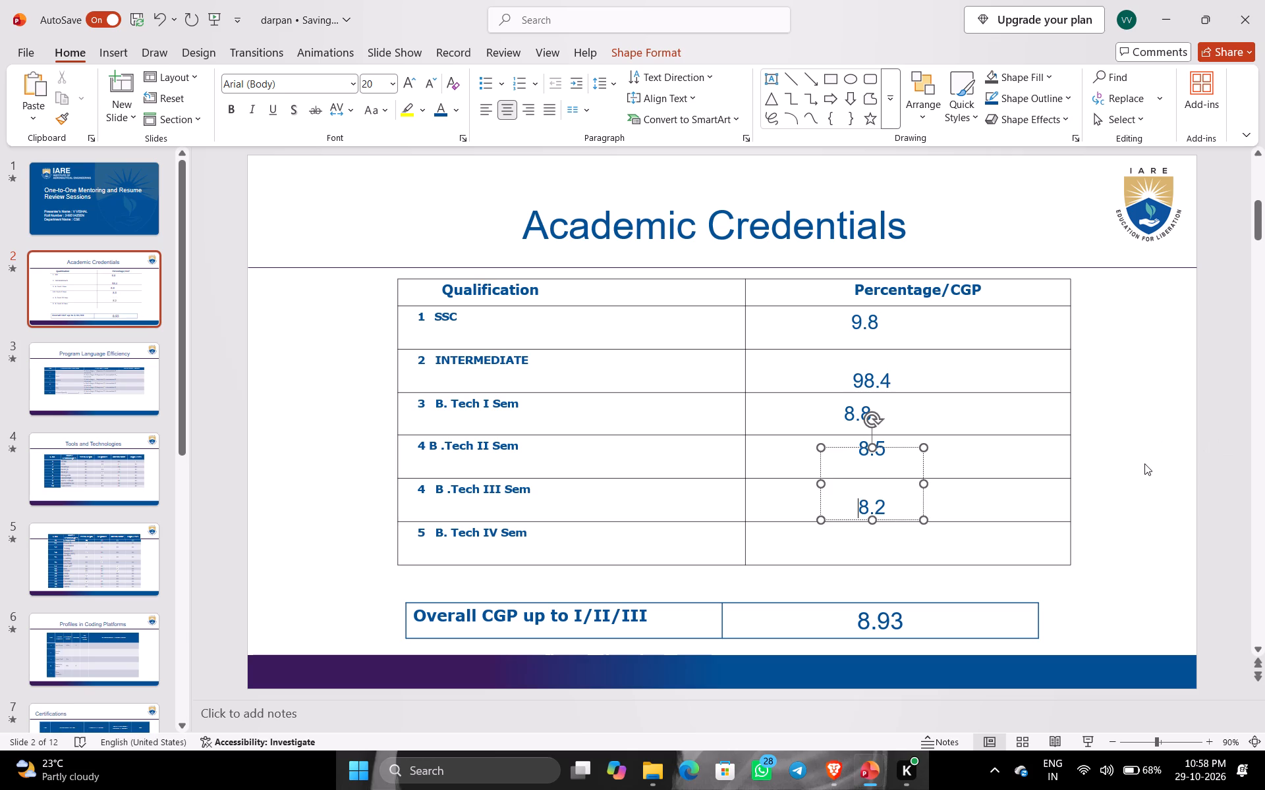
left_click(1144, 463)
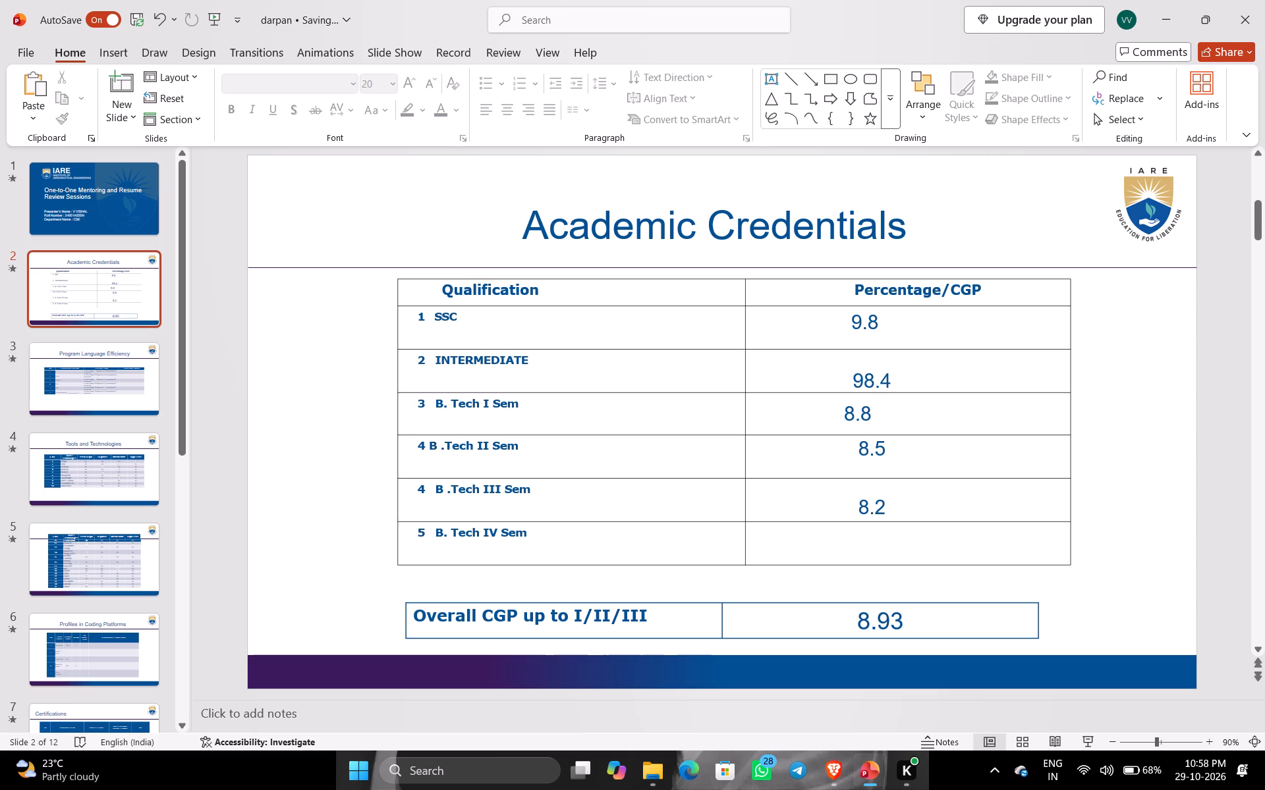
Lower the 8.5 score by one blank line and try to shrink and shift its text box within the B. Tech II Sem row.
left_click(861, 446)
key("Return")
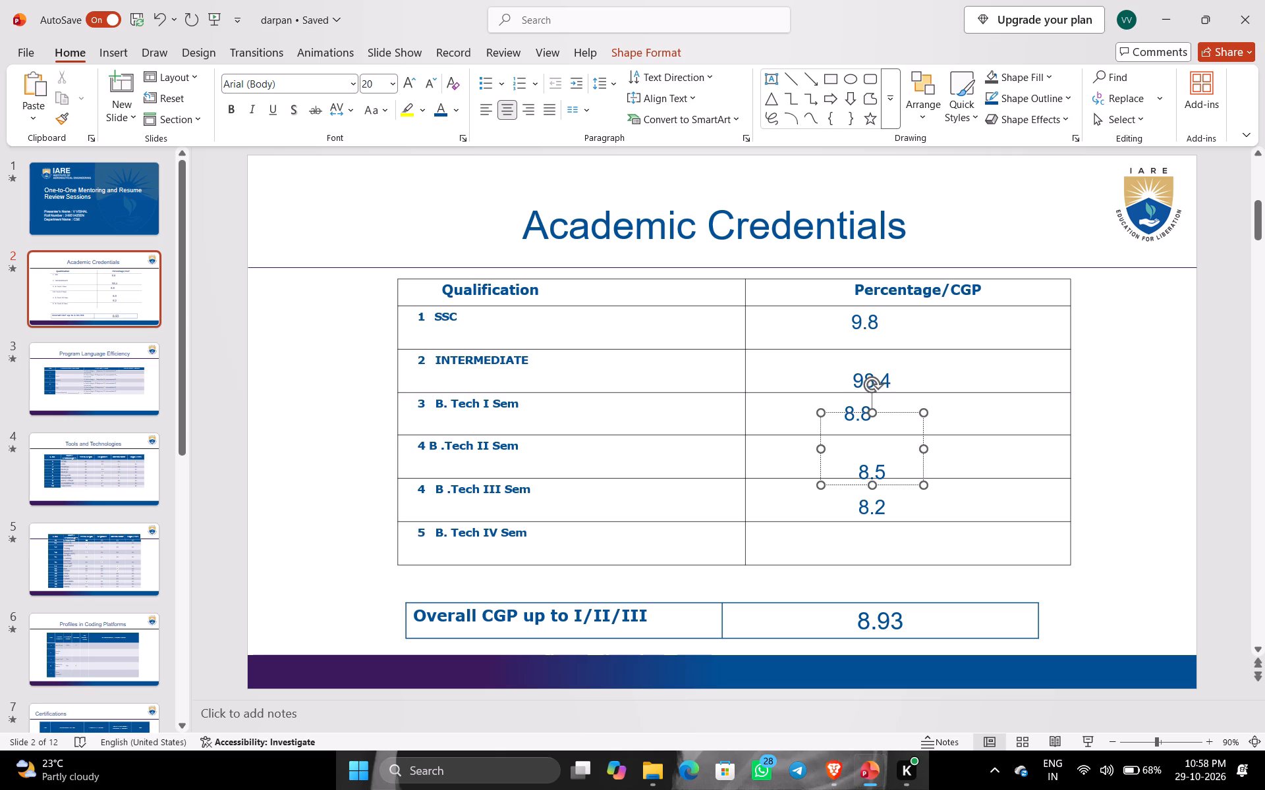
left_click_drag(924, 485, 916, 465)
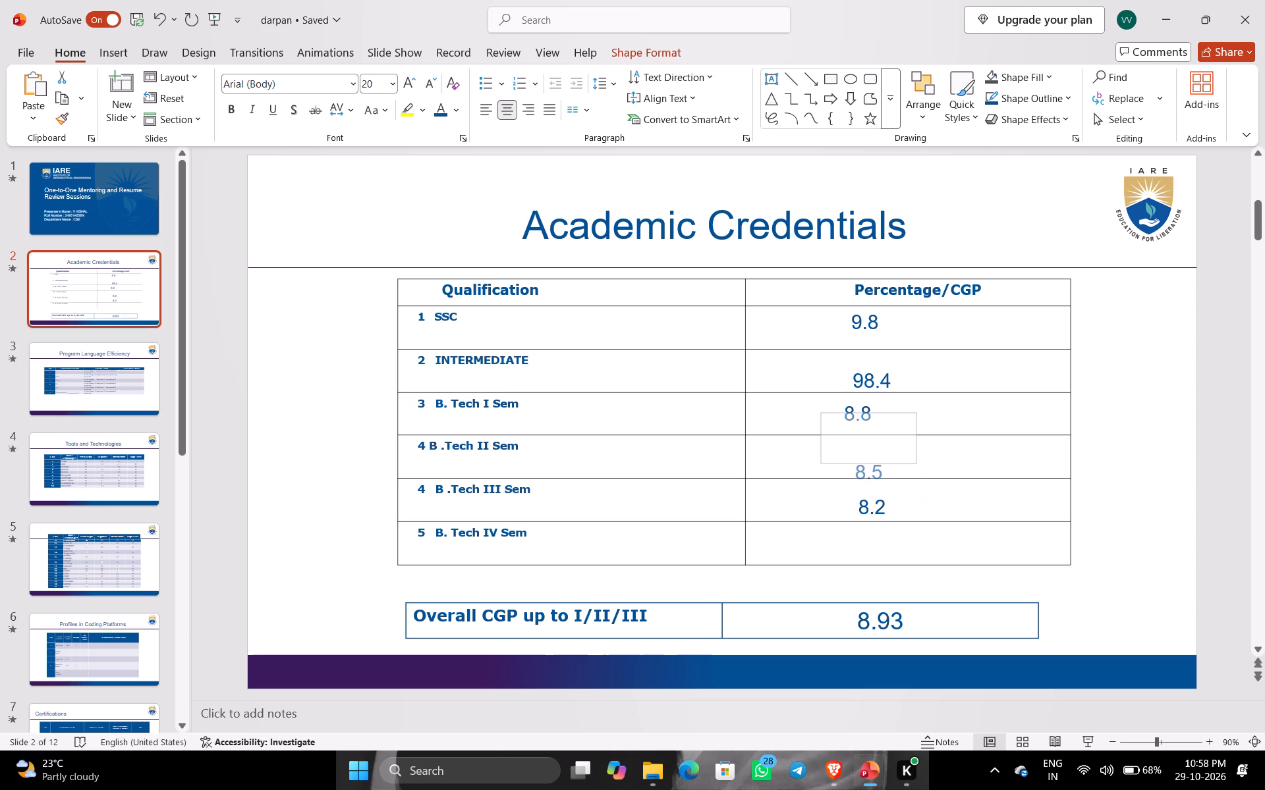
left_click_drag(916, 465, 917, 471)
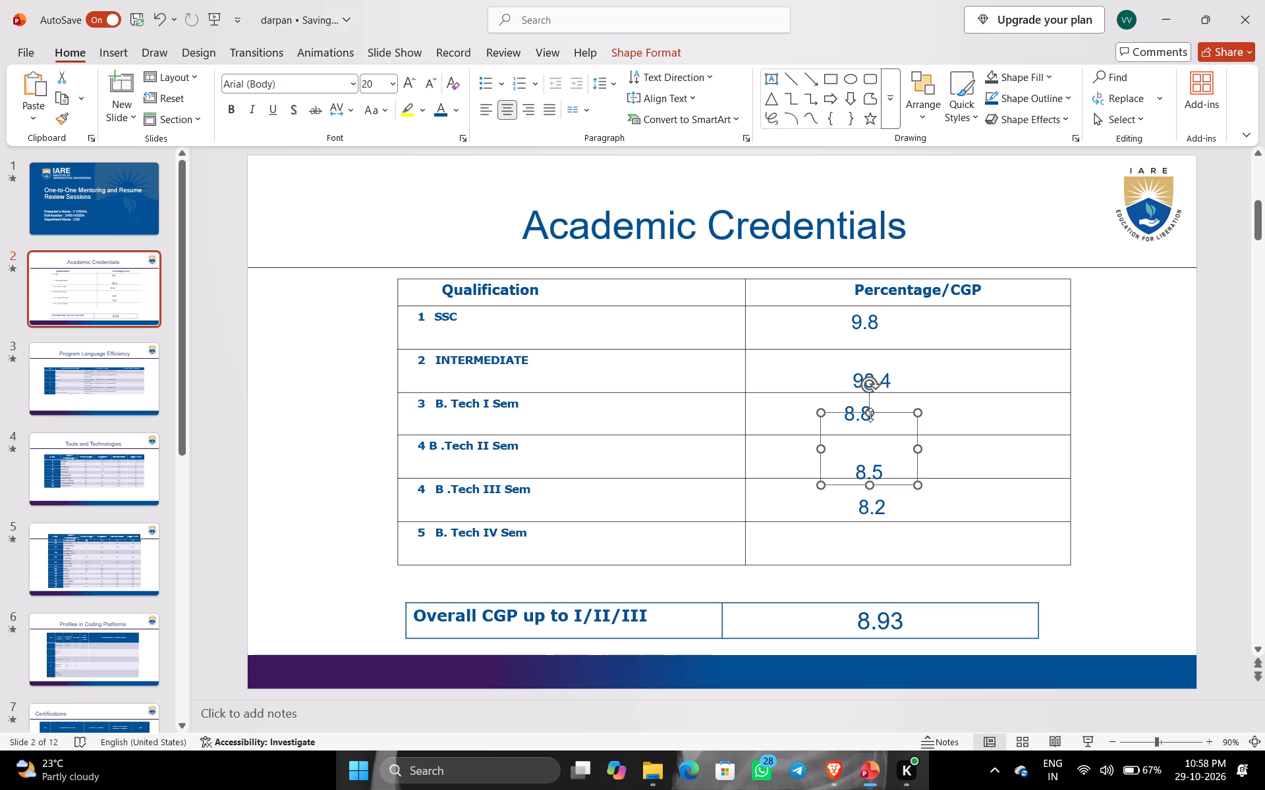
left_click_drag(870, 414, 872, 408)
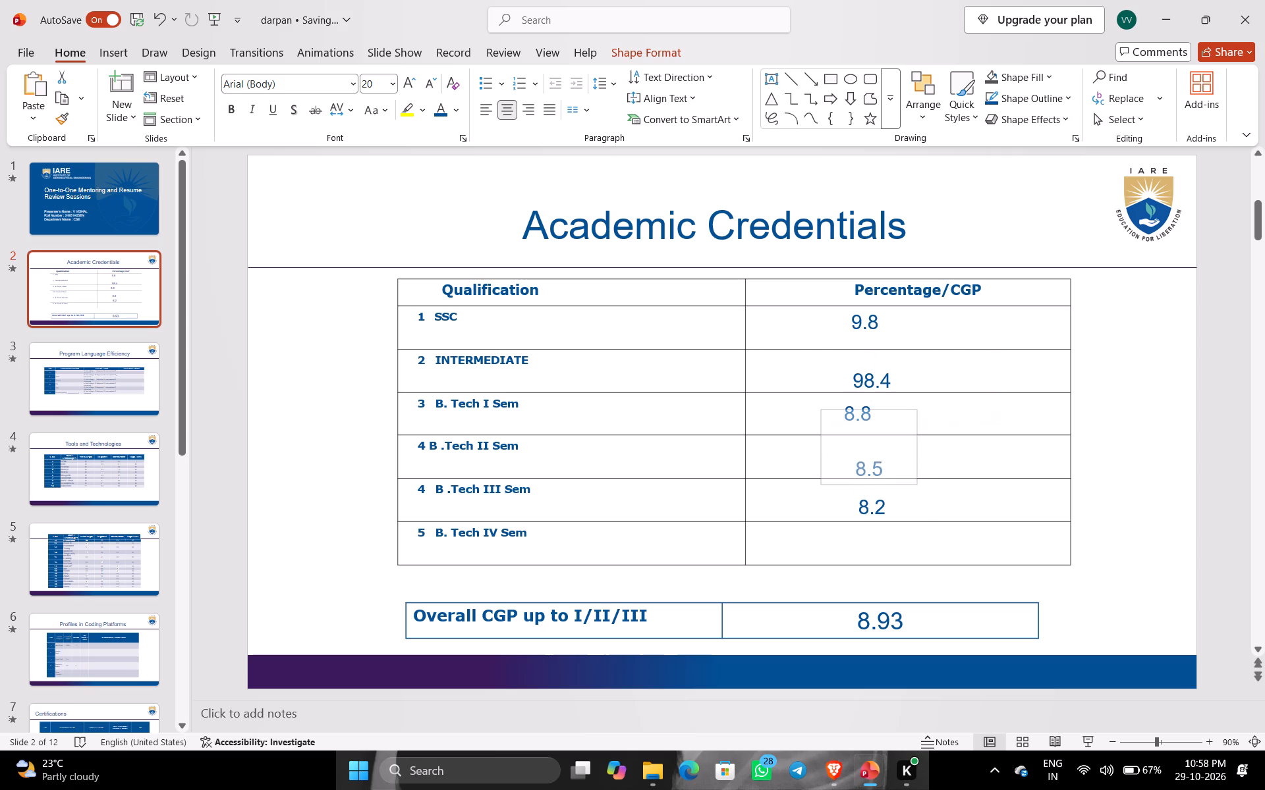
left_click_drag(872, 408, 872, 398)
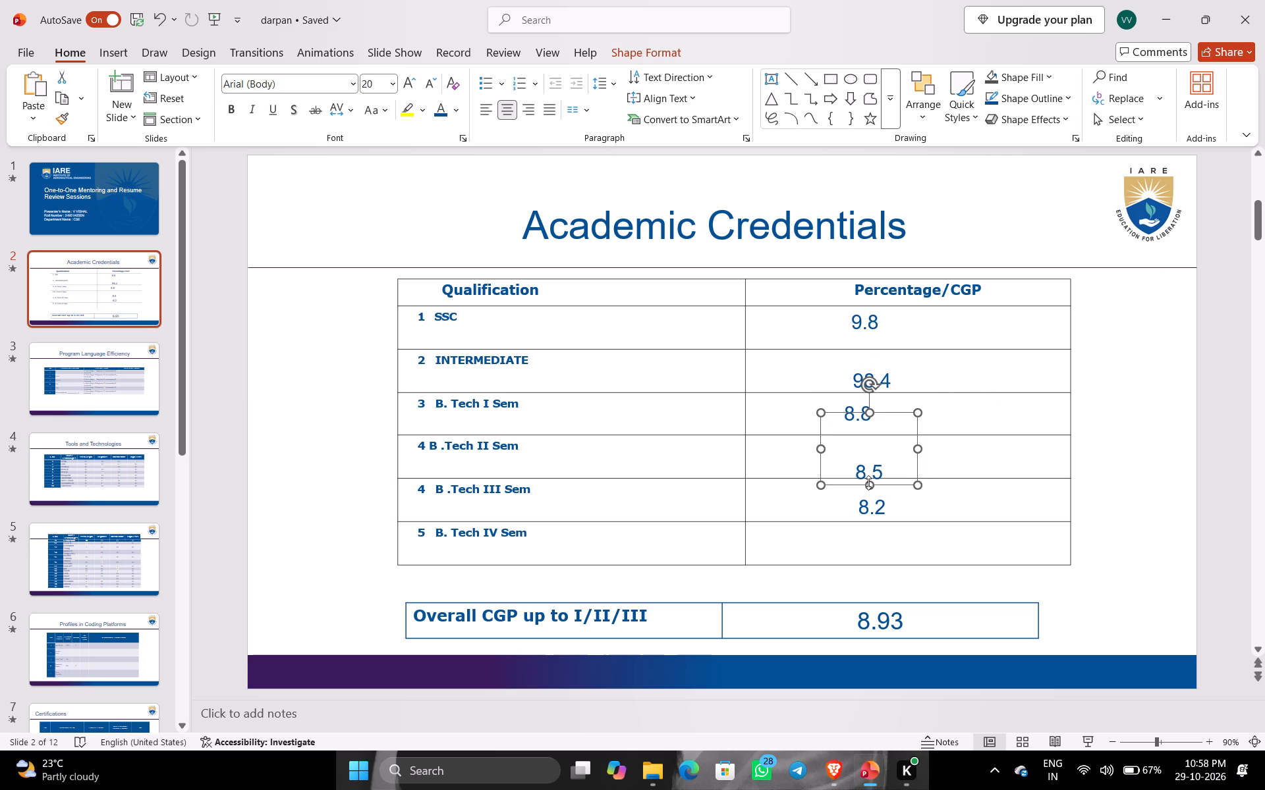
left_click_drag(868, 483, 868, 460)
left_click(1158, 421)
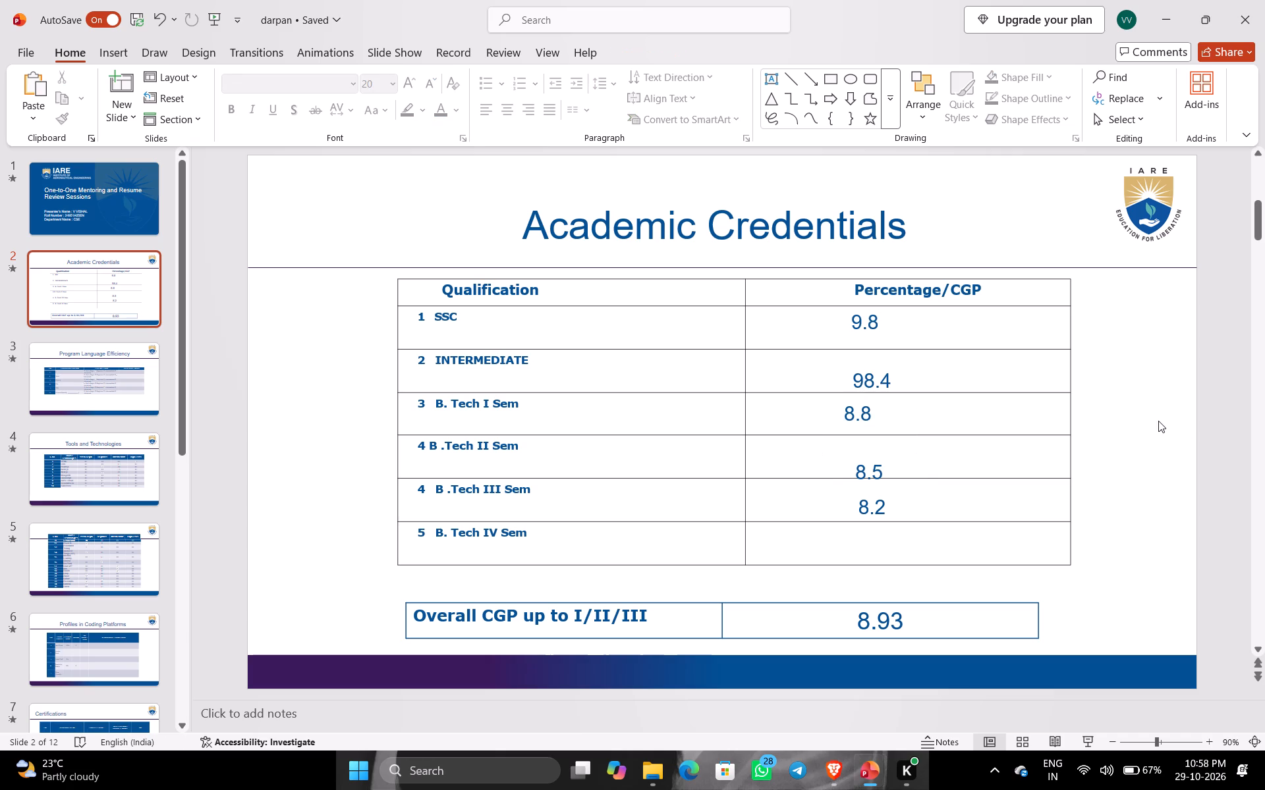
Undo the score shifts, table enlargement and row deletions, back to the qualifications table with two empty rows below B. Tech IV Sem.
key("ctrl+z")
key("ctrl+z")
key("ctrl+z")
key("ctrl+z")
key("ctrl+z")
key("ctrl+z")
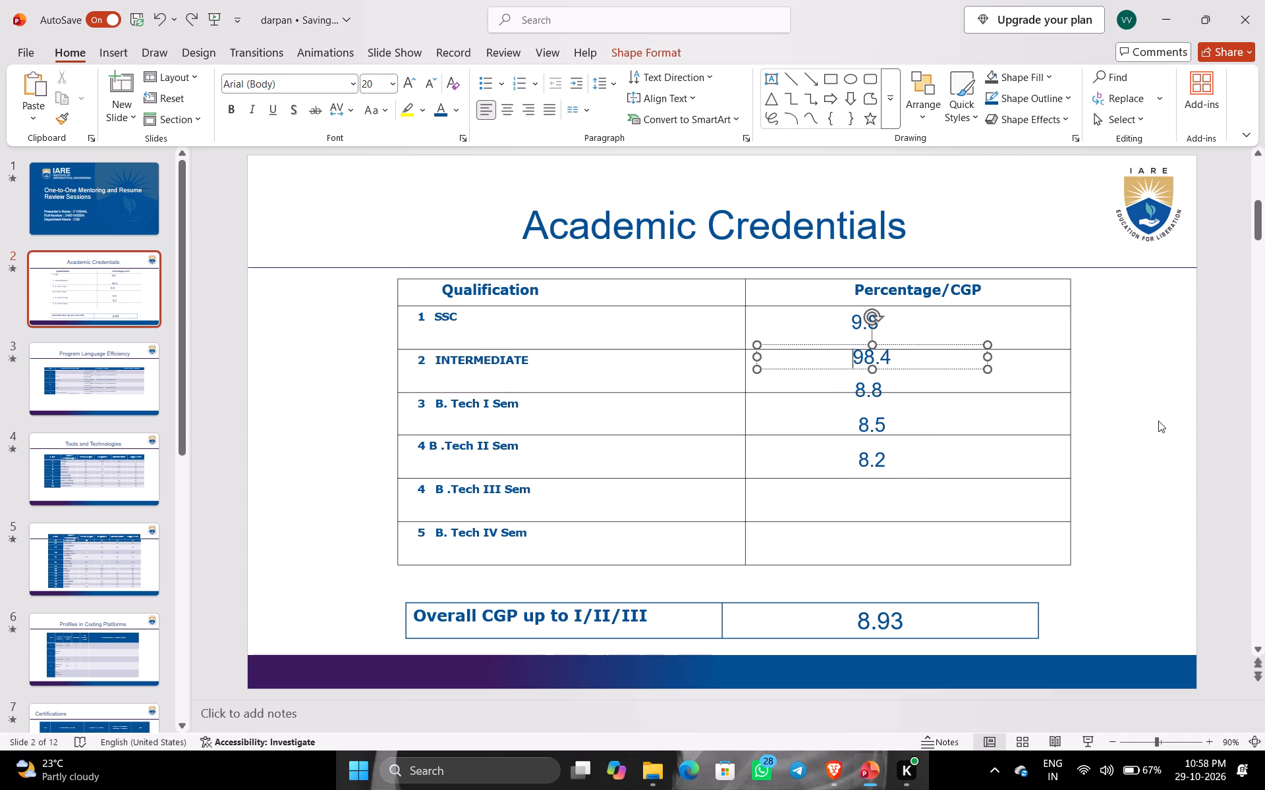
key("ctrl+z")
key("ctrl+z")
key("ctrl+z")
key("ctrl+z")
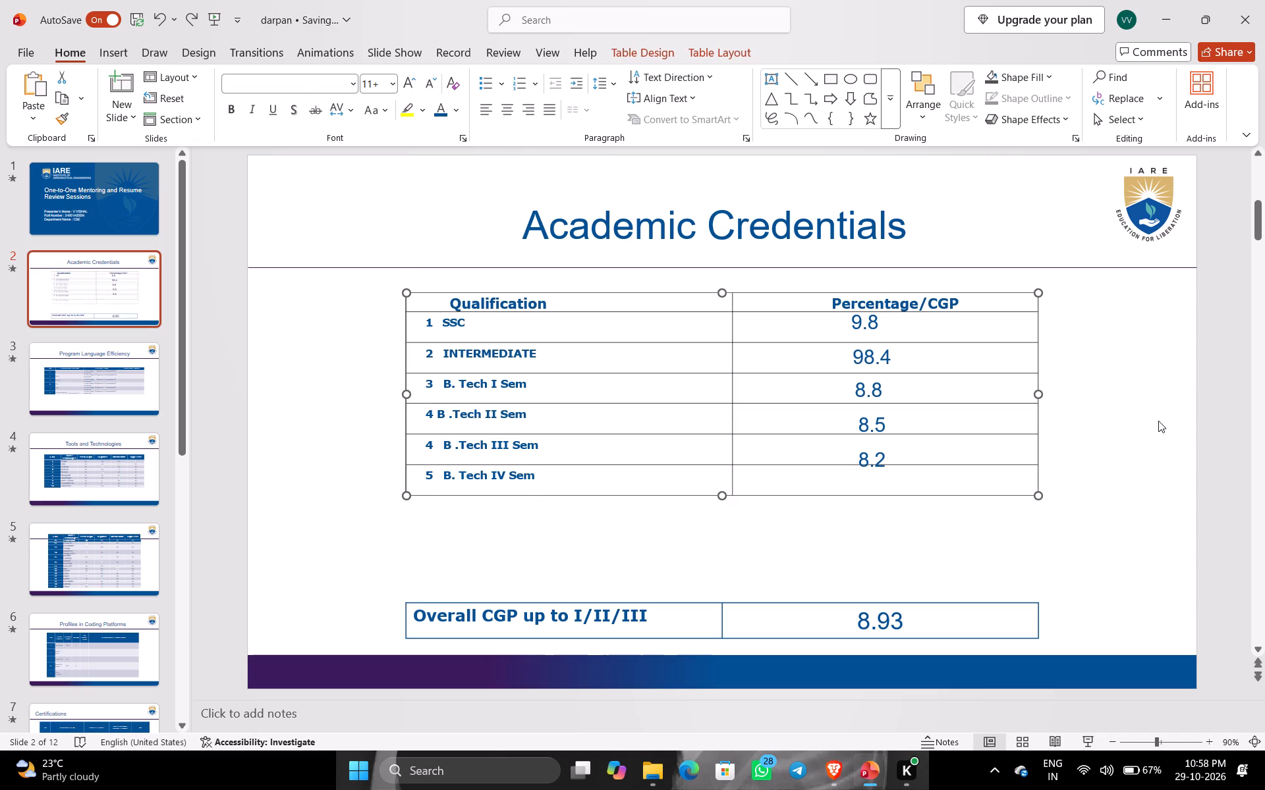
key("ctrl+z")
key("ctrl+z")
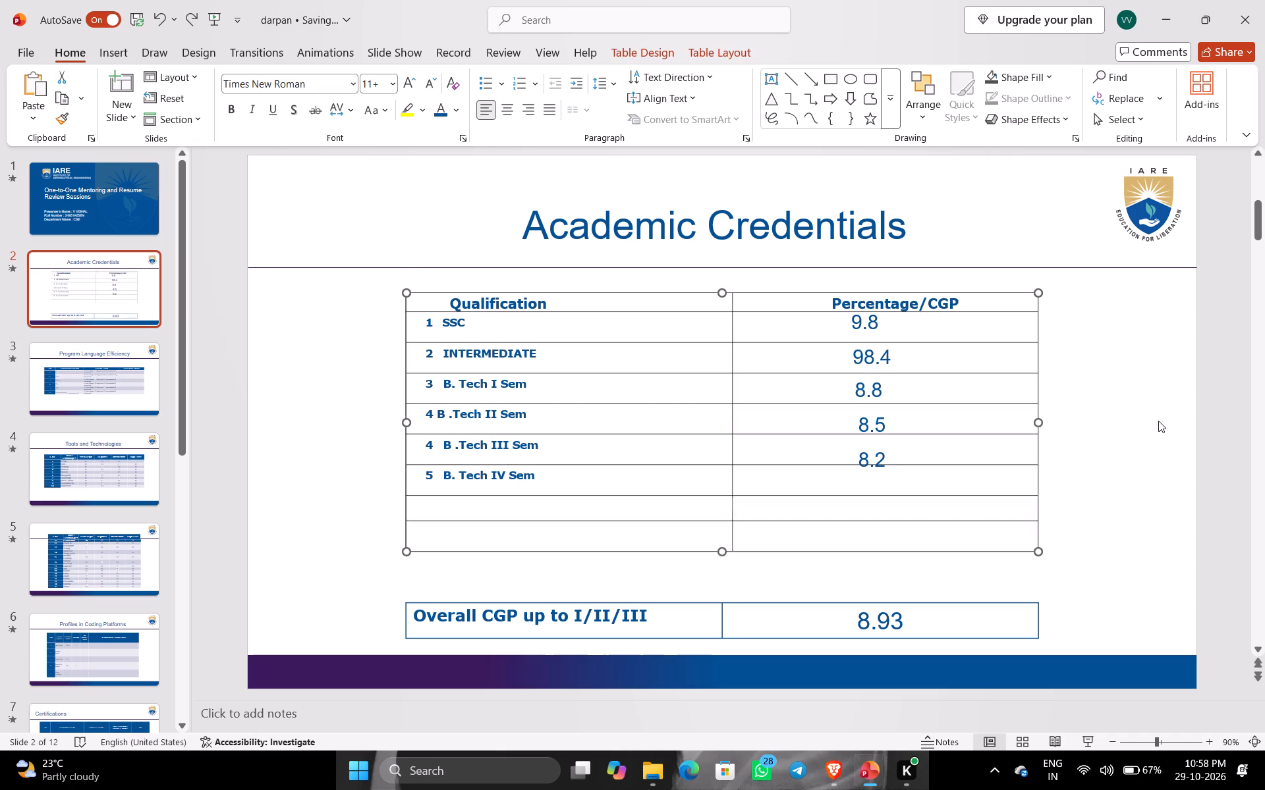
key("ctrl+z")
key("ctrl+z")
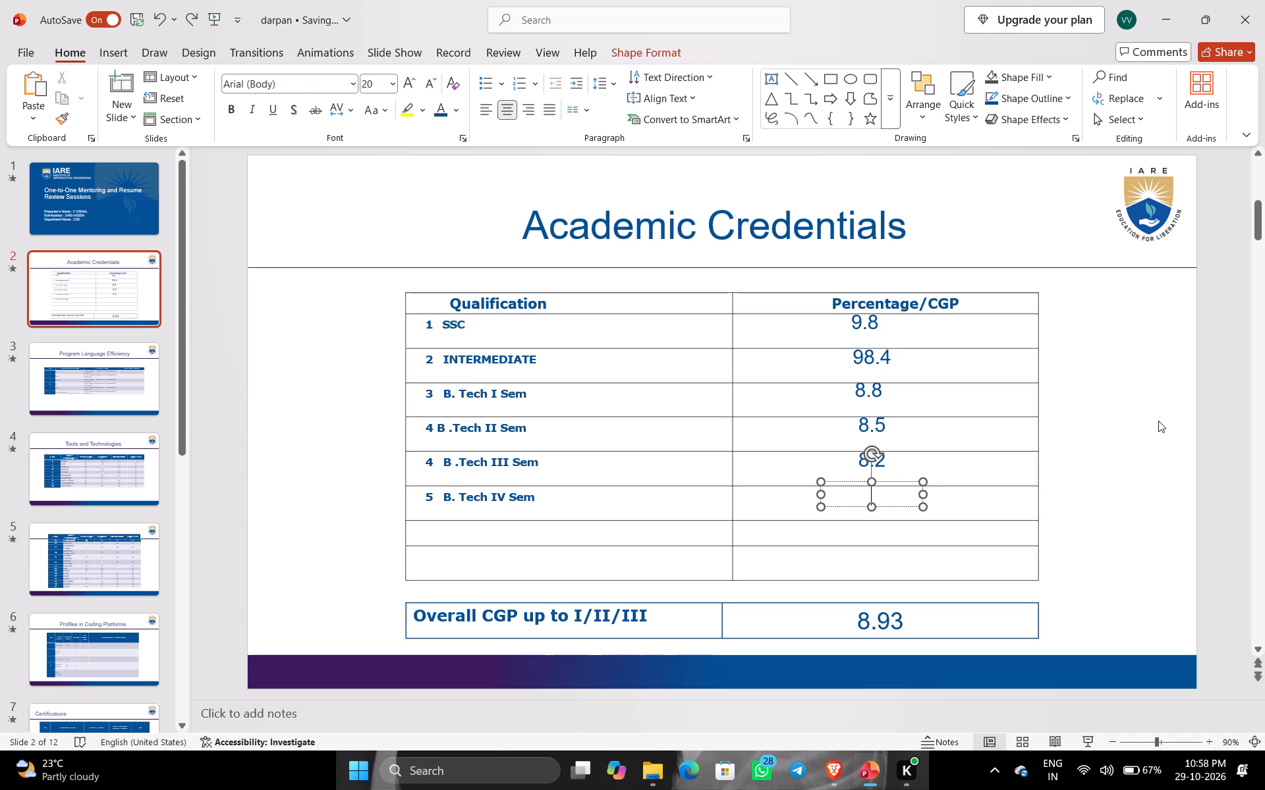
key("ctrl+z")
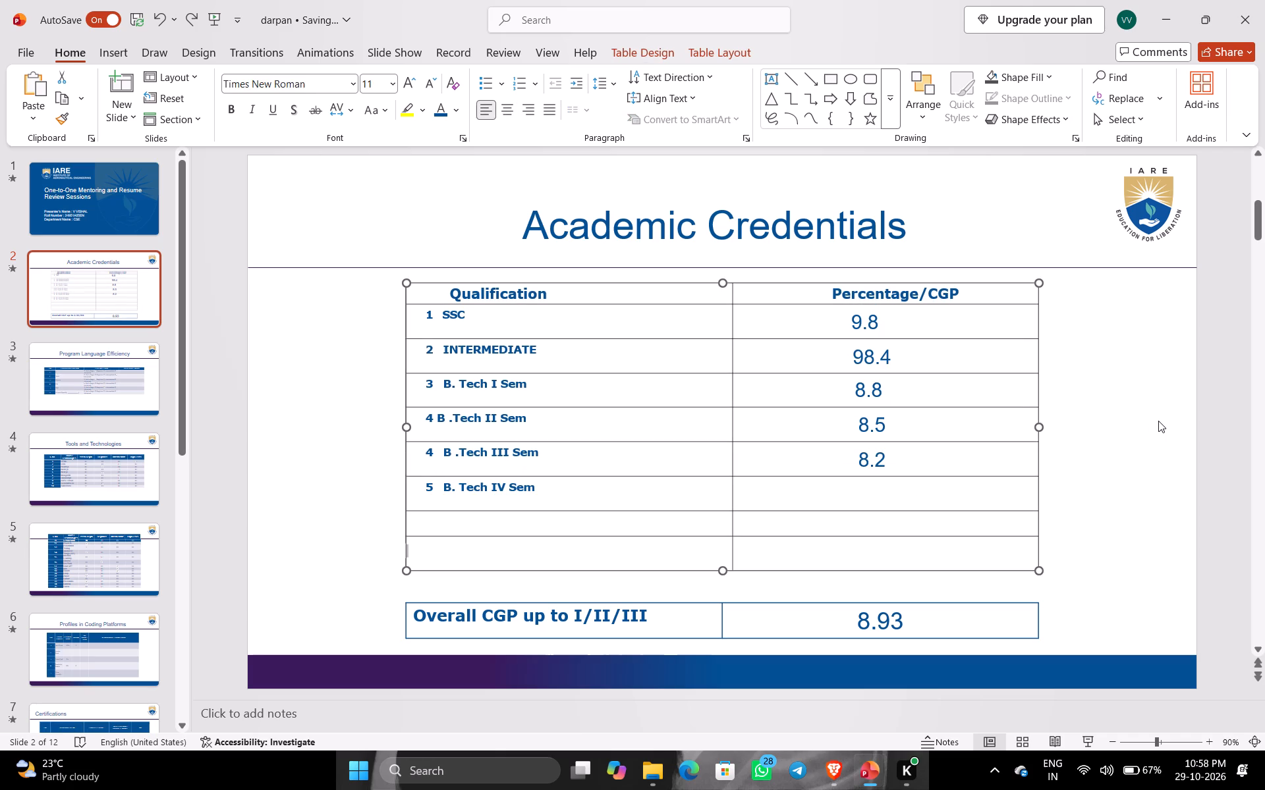
left_click(1158, 421)
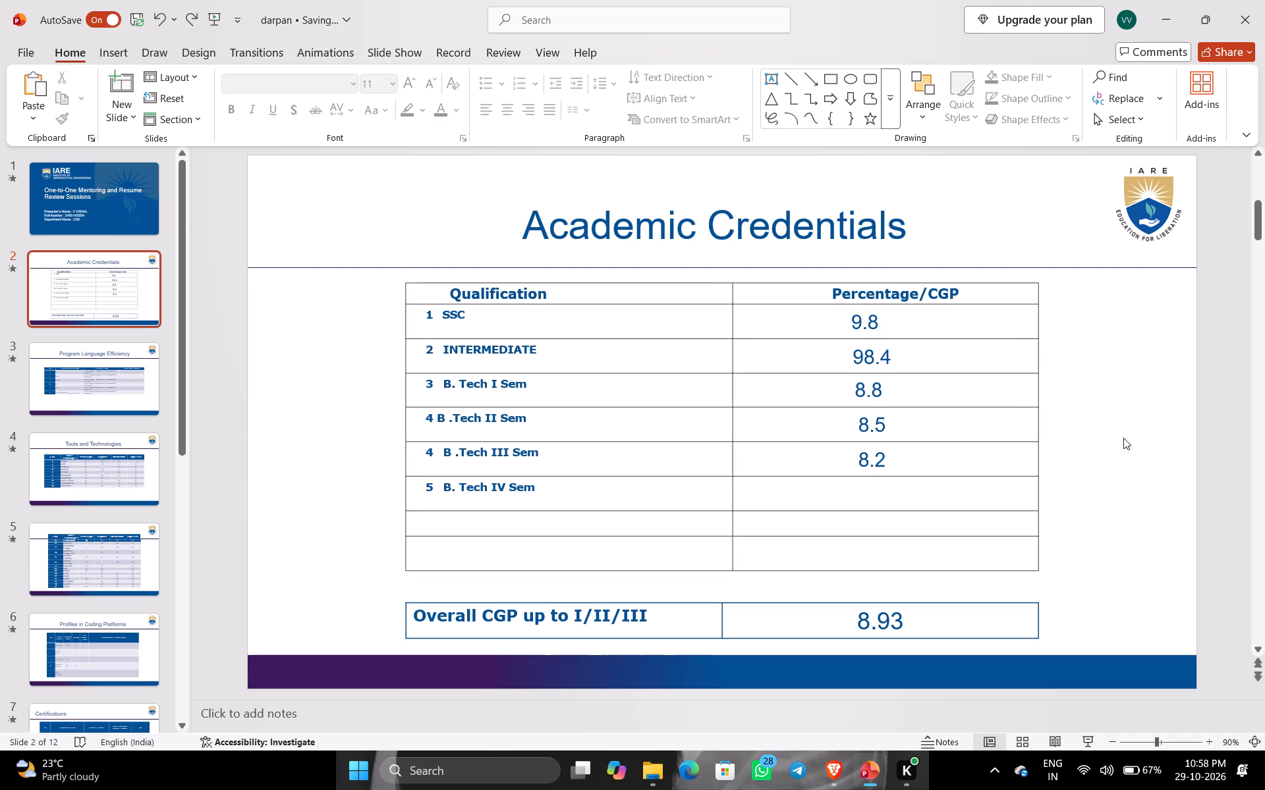
Delete the B. Tech IV Sem row and the empty row directly below it from the qualifications table.
left_click(907, 495)
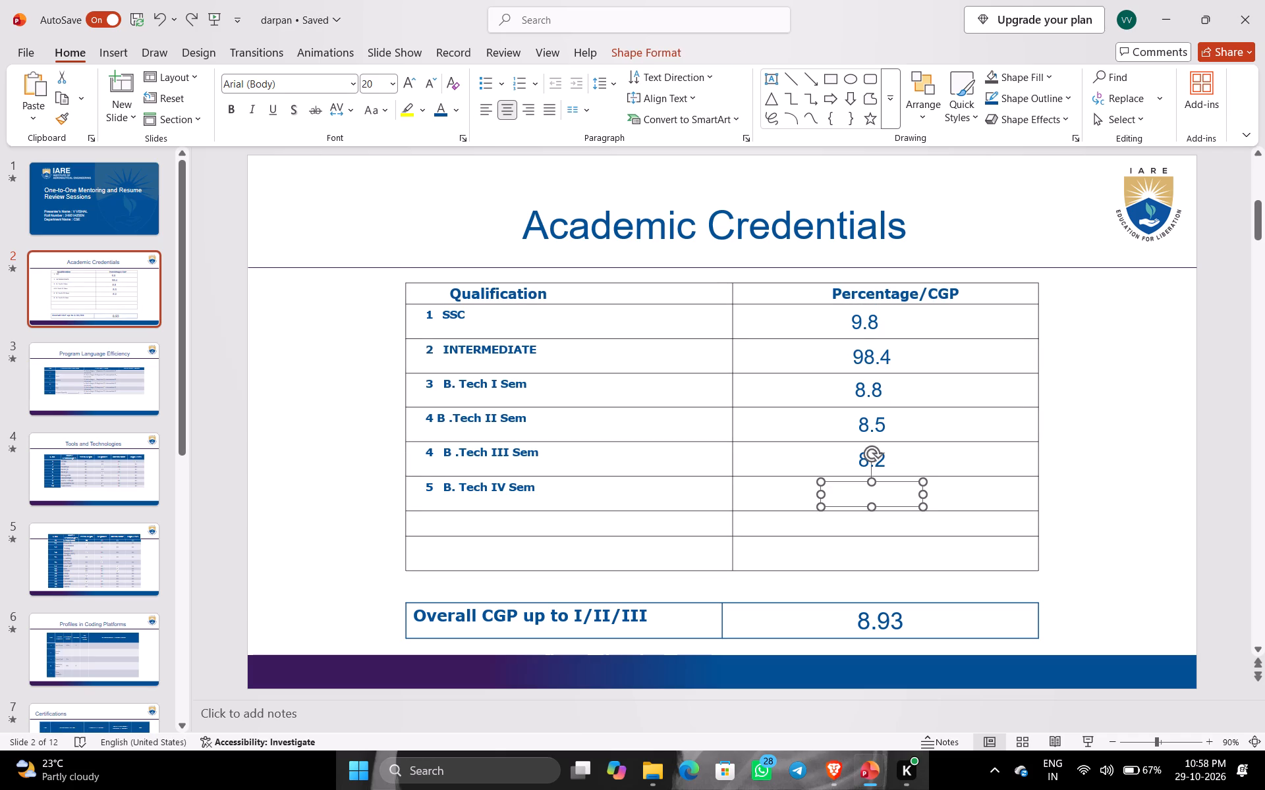
left_click(907, 495)
left_click(1008, 502)
right_click(1008, 502)
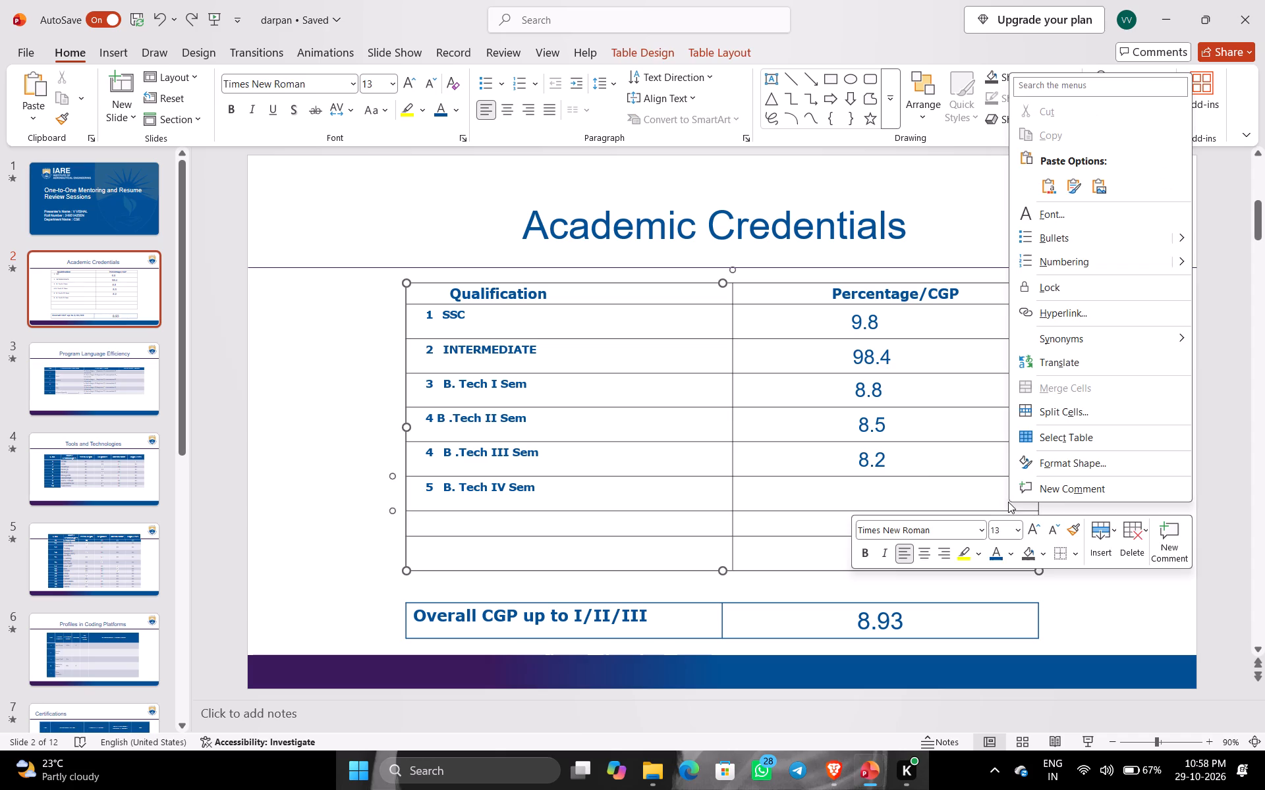
left_click(1145, 537)
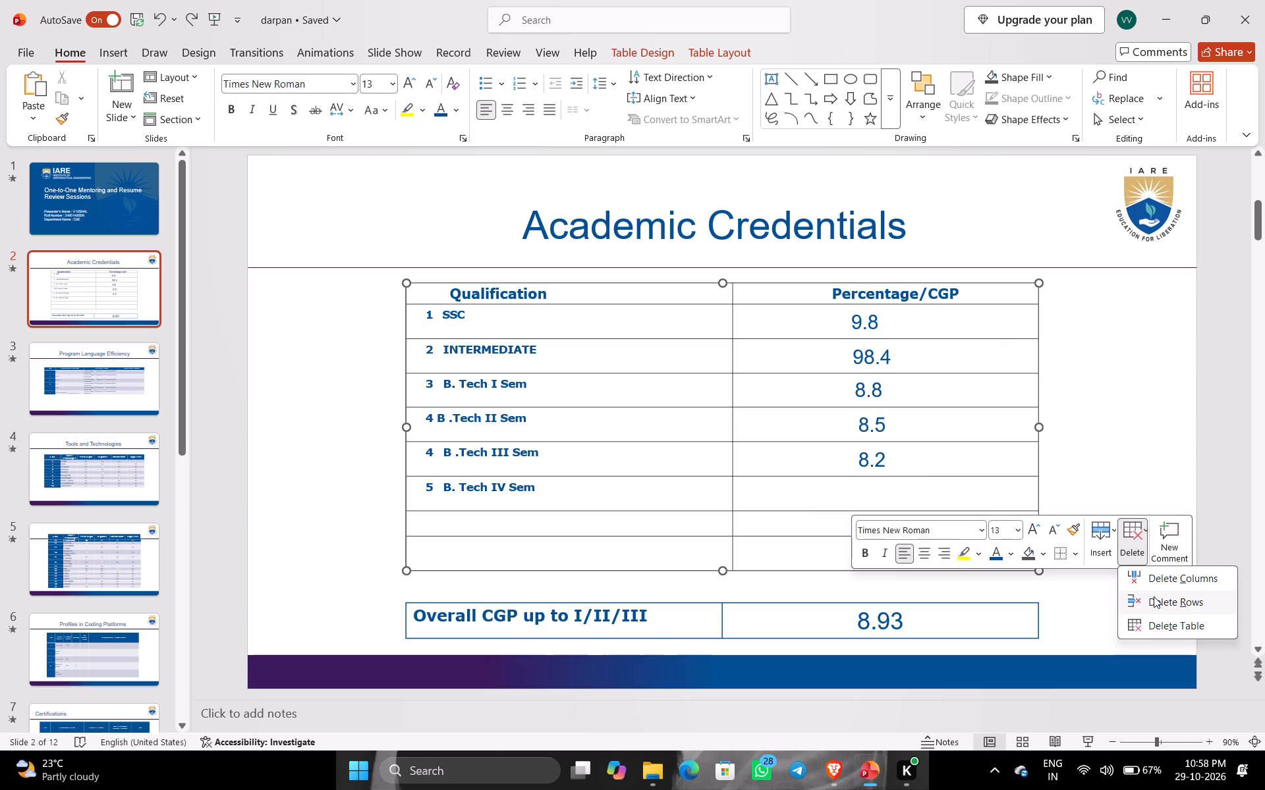
left_click(1163, 604)
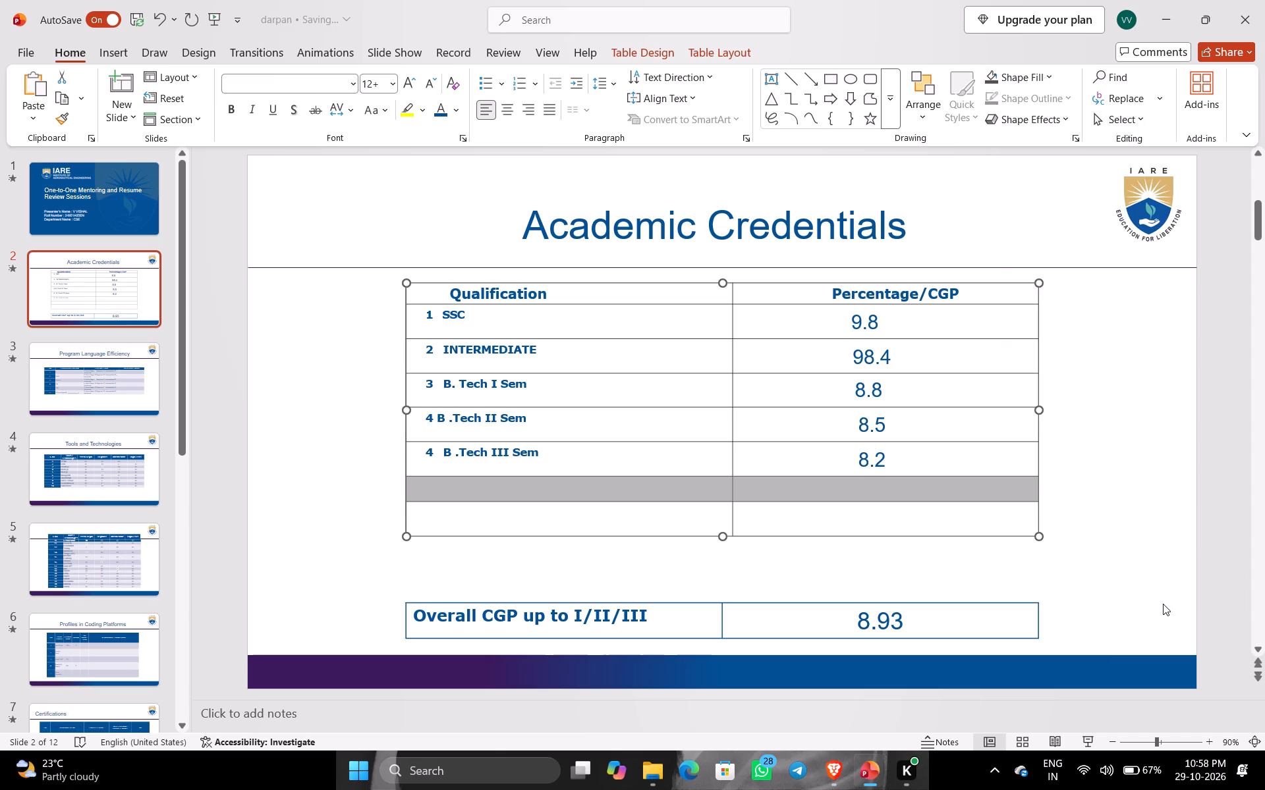
right_click(999, 493)
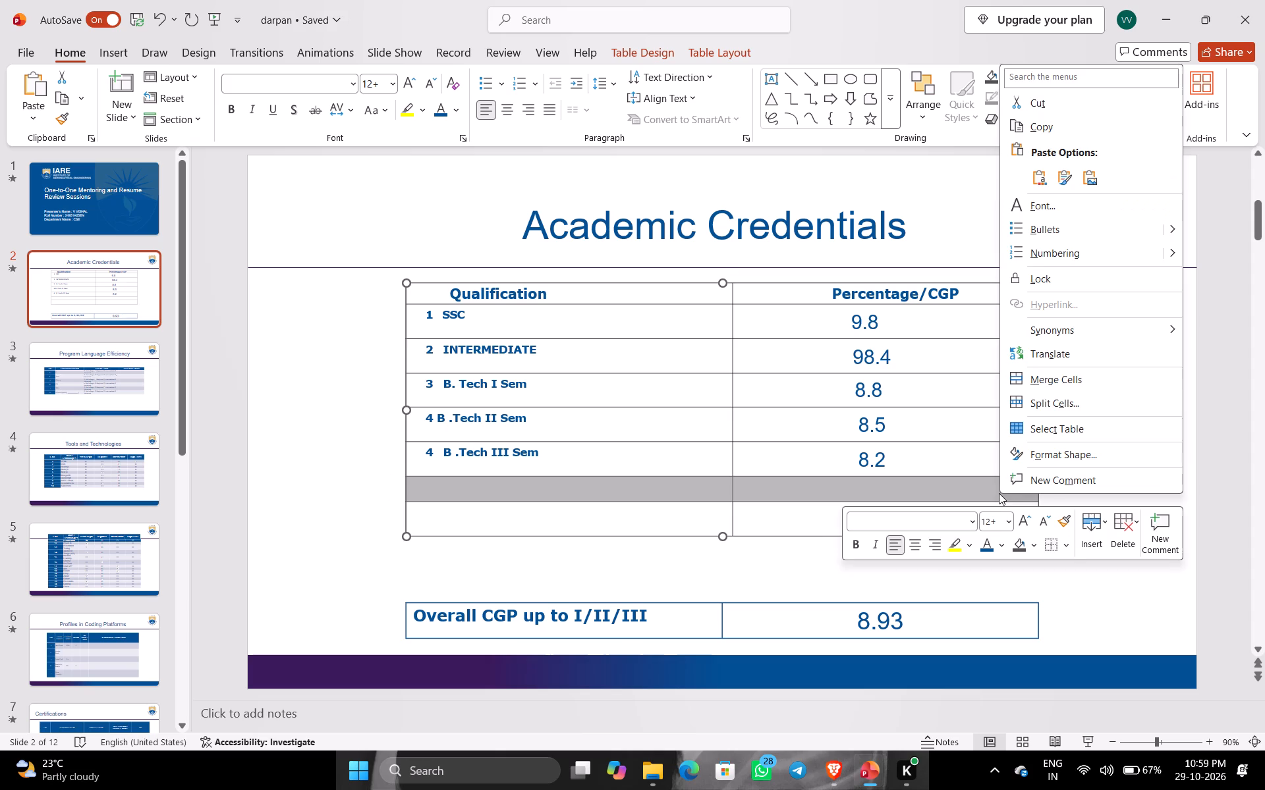
left_click(1137, 520)
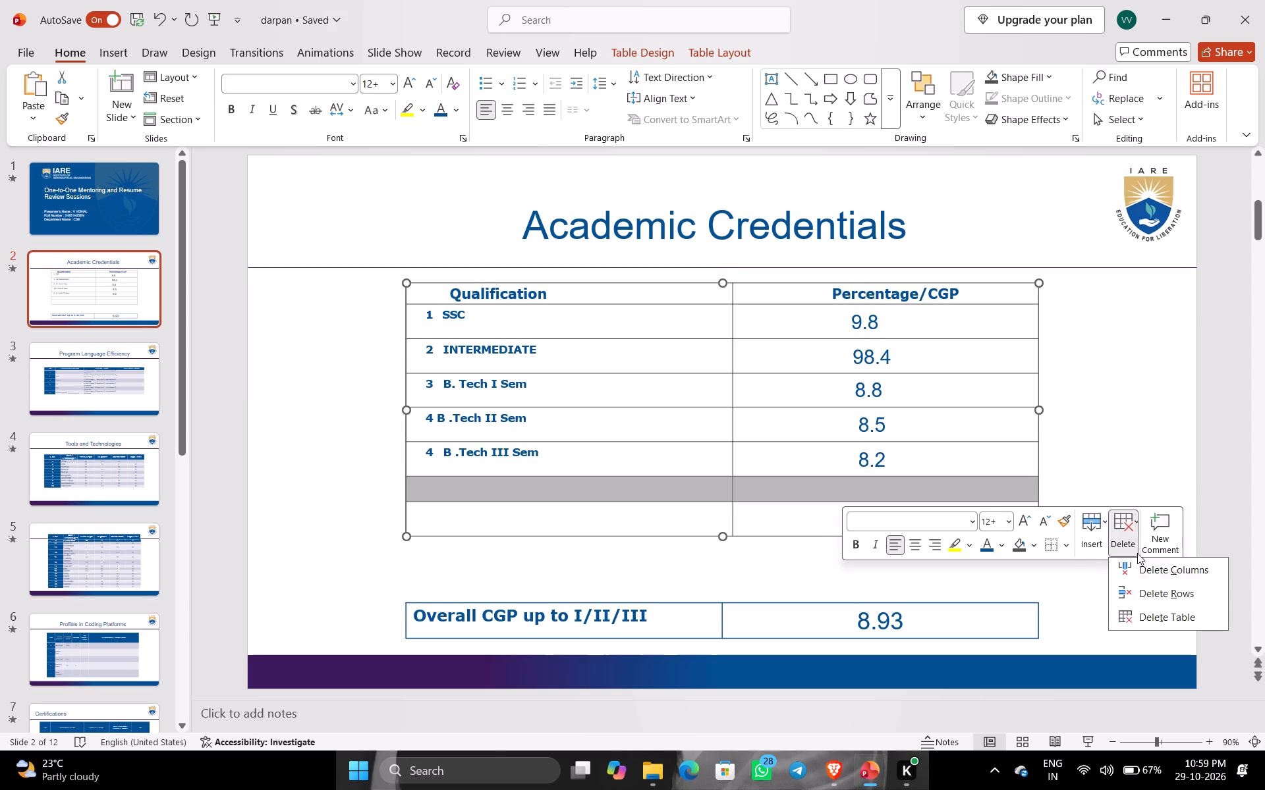
left_click(1171, 590)
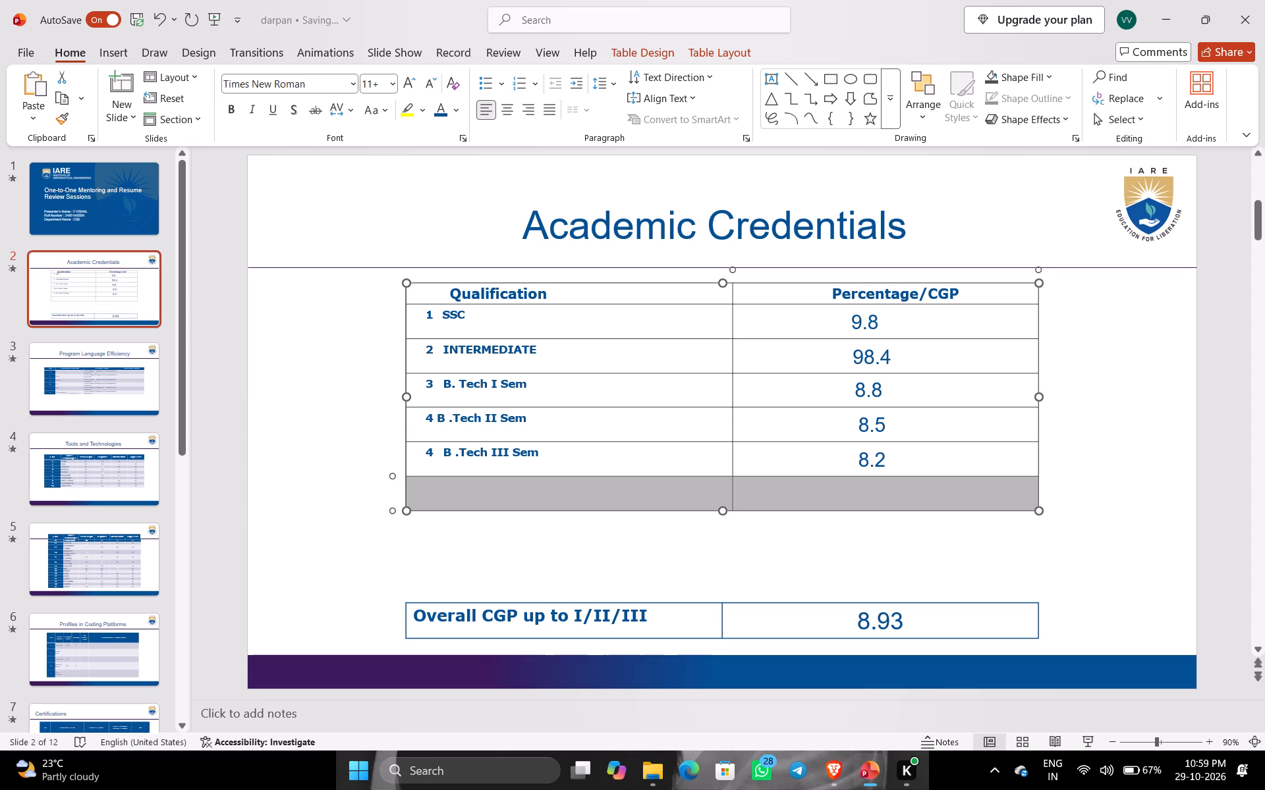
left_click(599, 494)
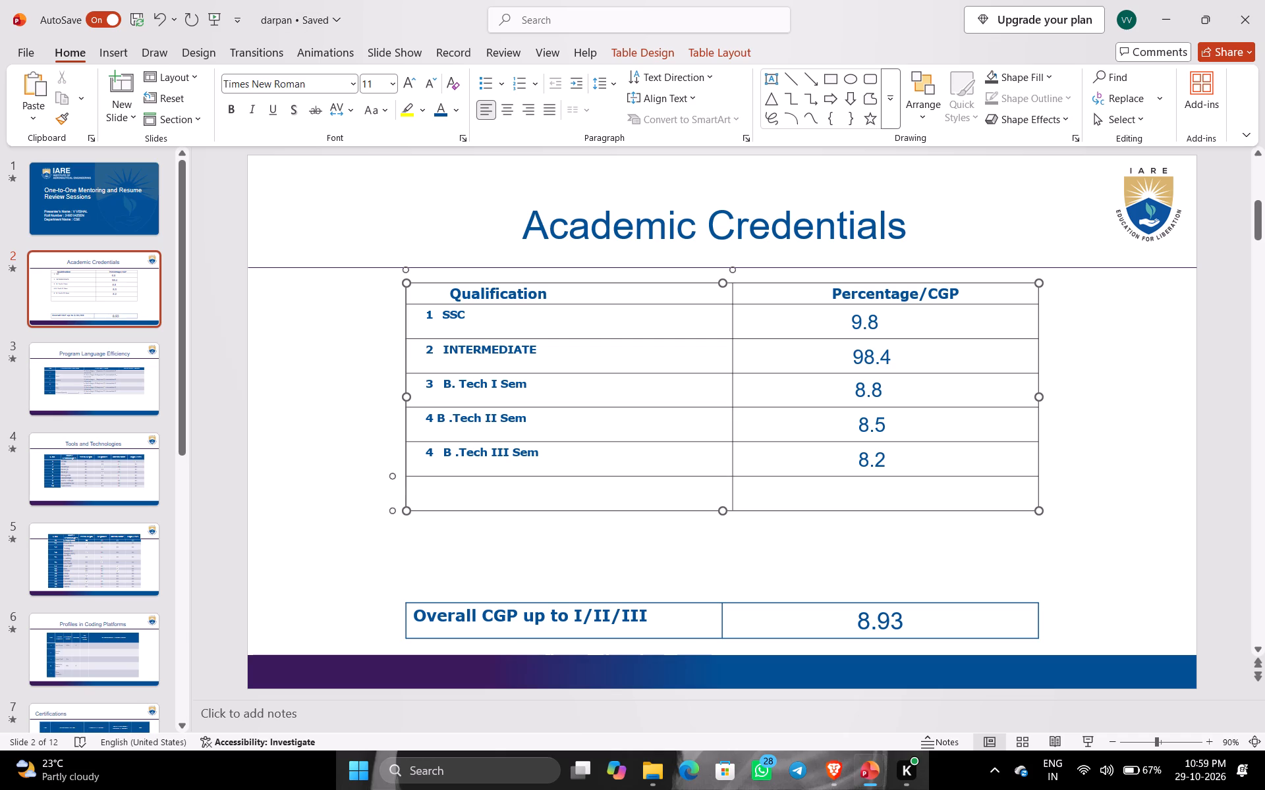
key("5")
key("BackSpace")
Delete the remaining empty row below B. Tech III Sem from the qualifications table.
left_click(795, 502)
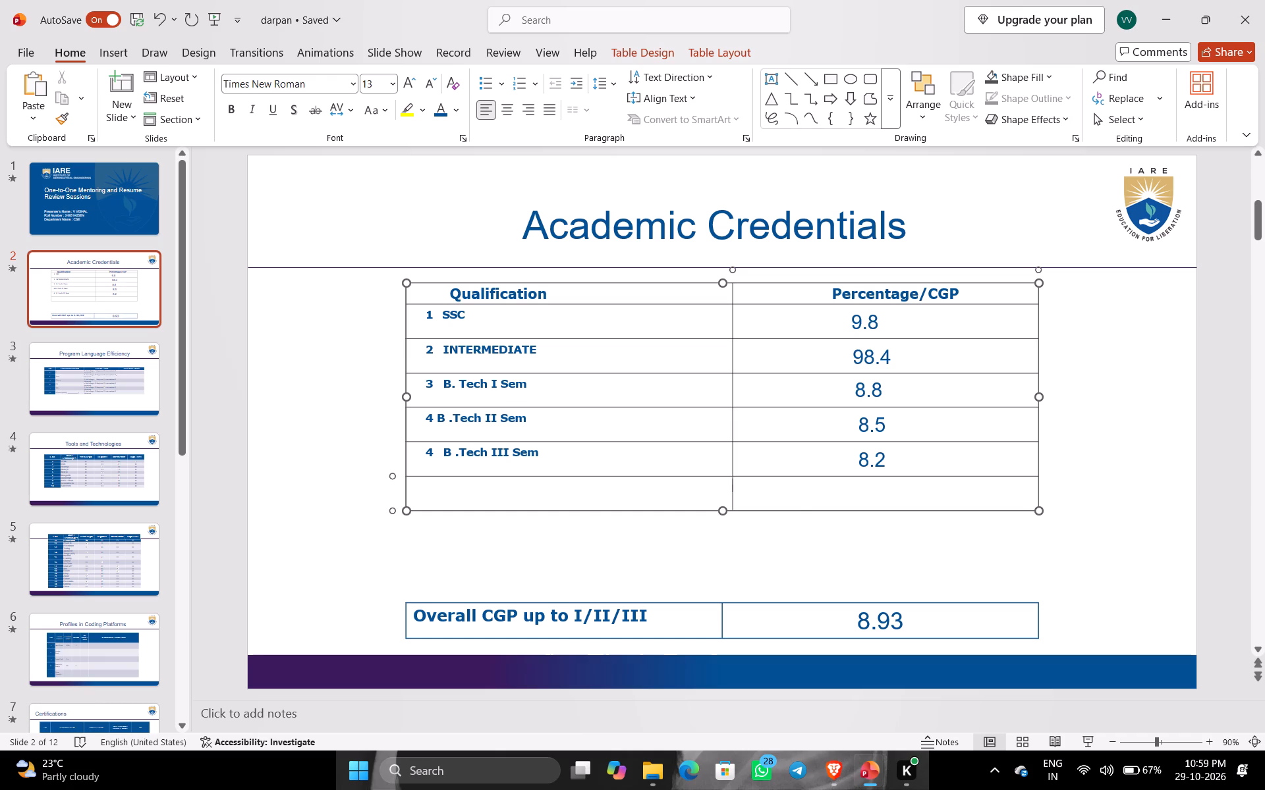
right_click(795, 502)
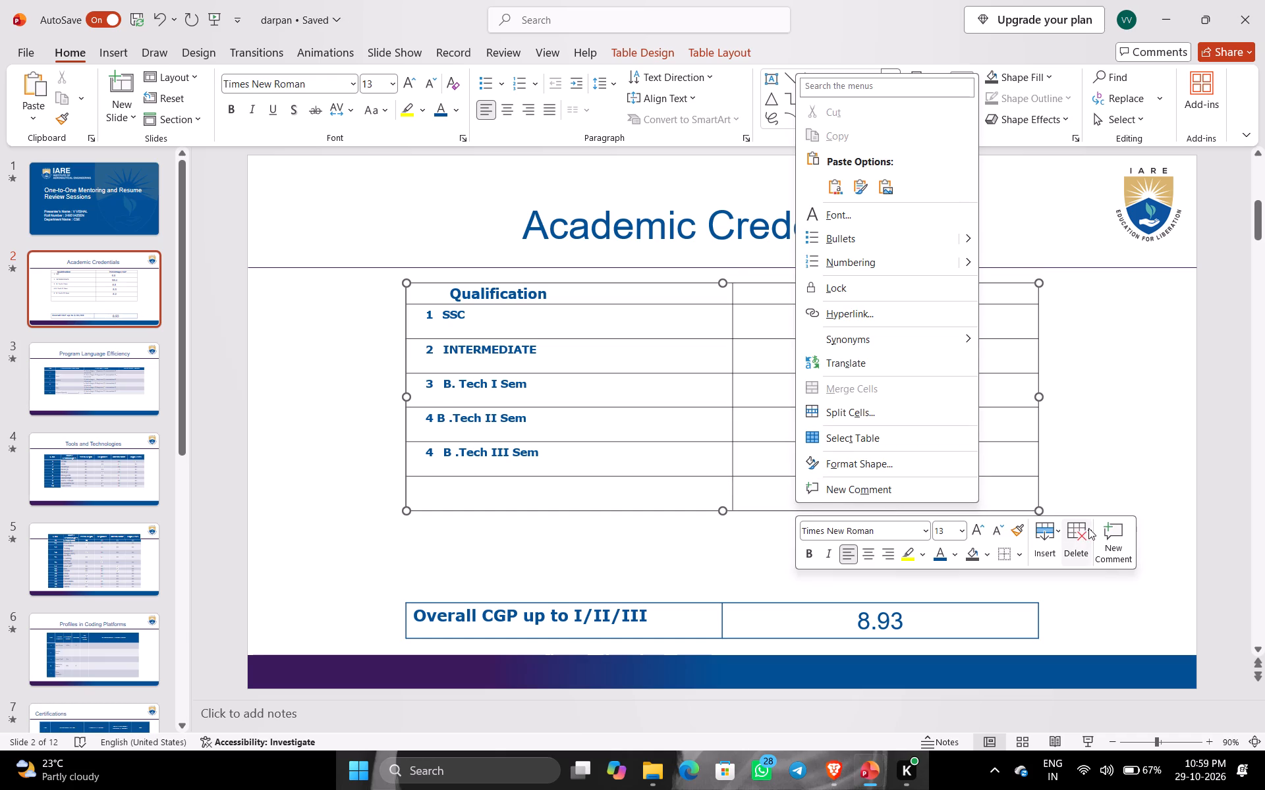
left_click(1088, 528)
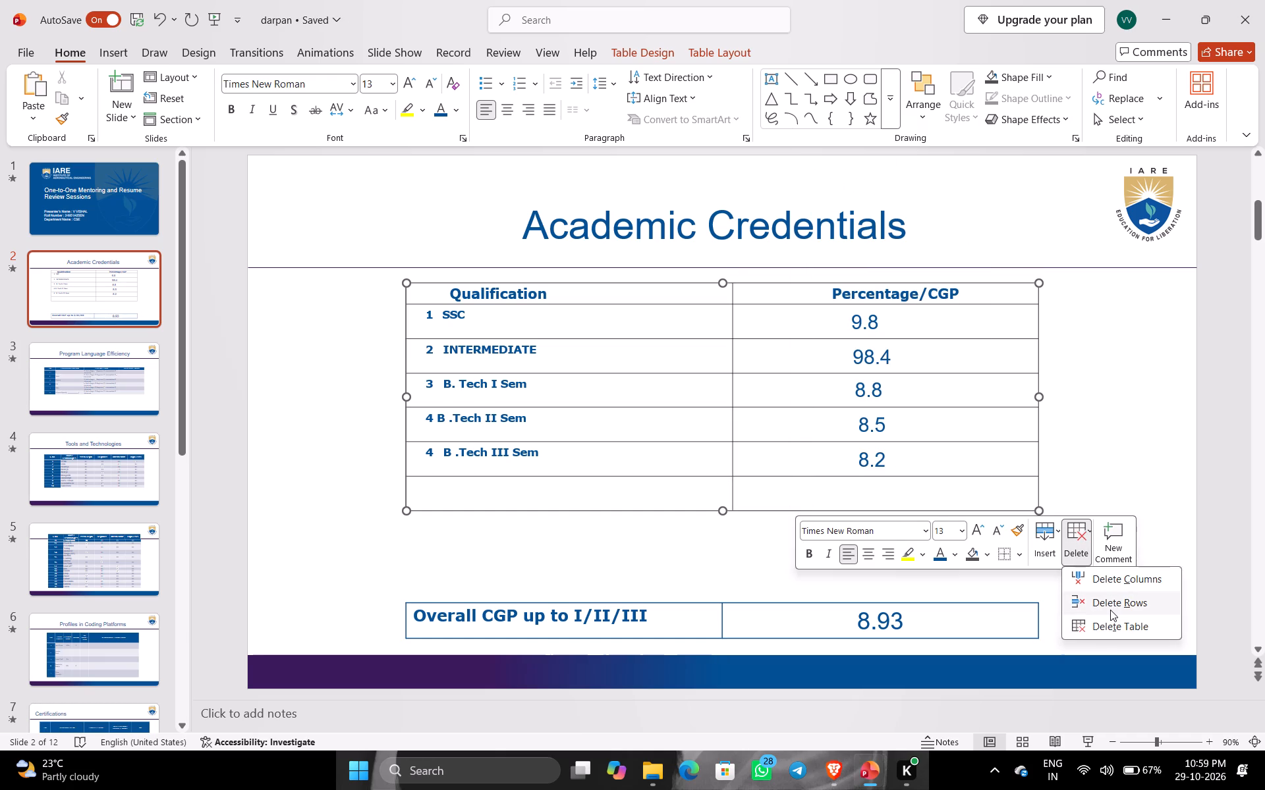
left_click(1110, 610)
left_click(1050, 573)
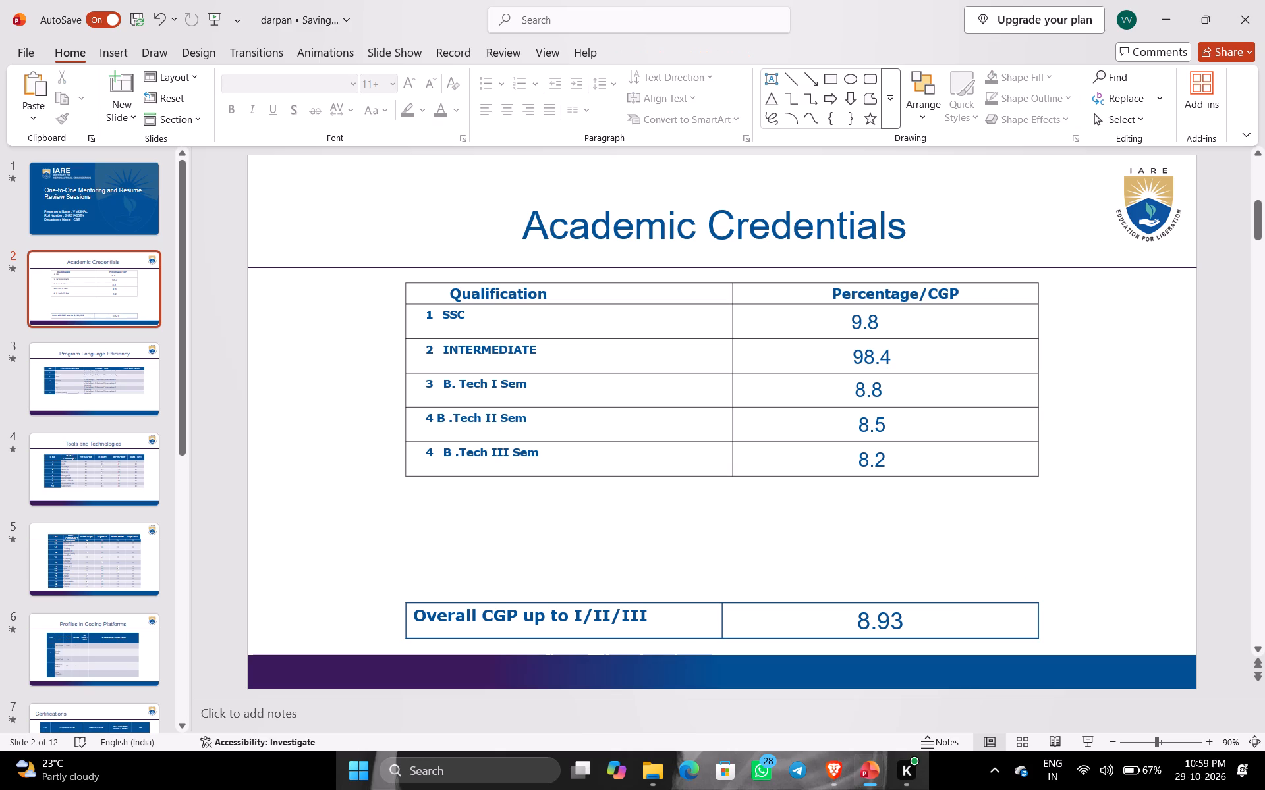
Set the Overall CGP up to I/II/III value to 8.5.
left_click(918, 618)
key("BackSpace")
key("BackSpace")
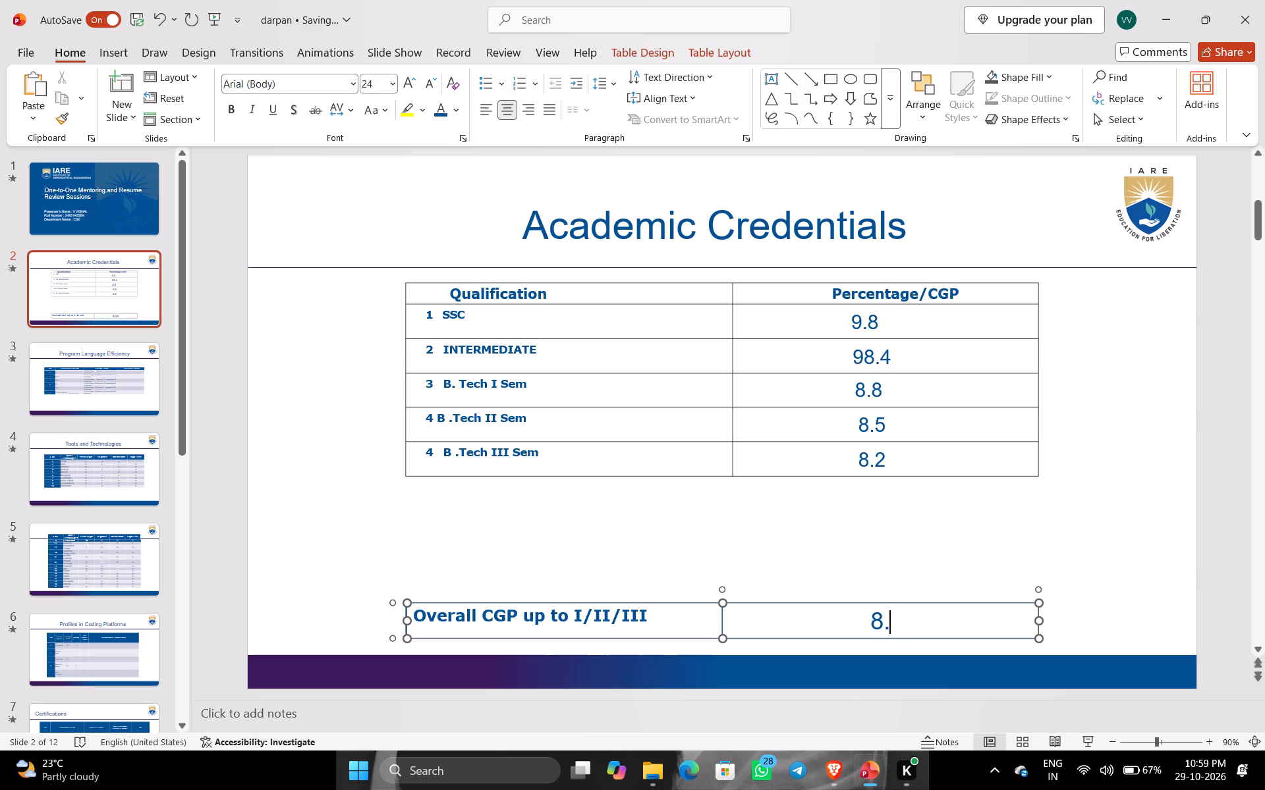
key("BackSpace")
key("period")
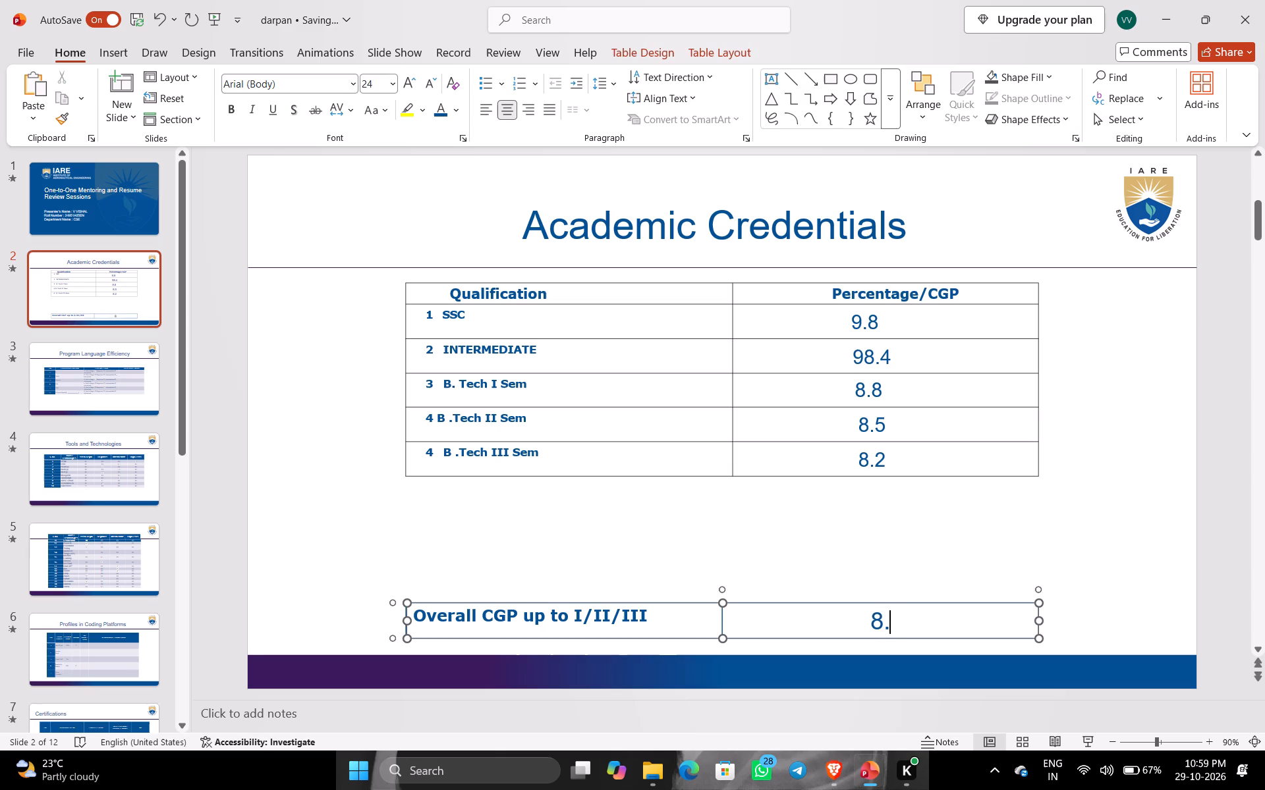
key("5")
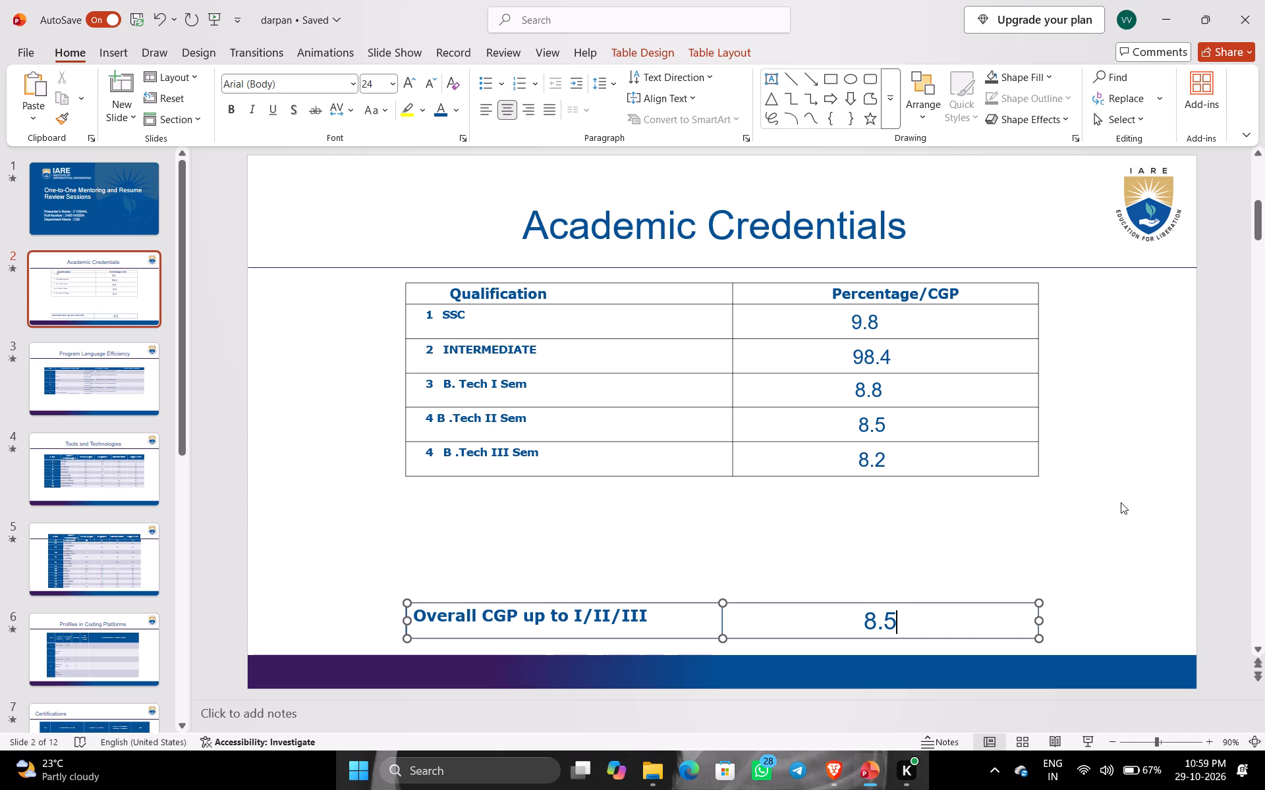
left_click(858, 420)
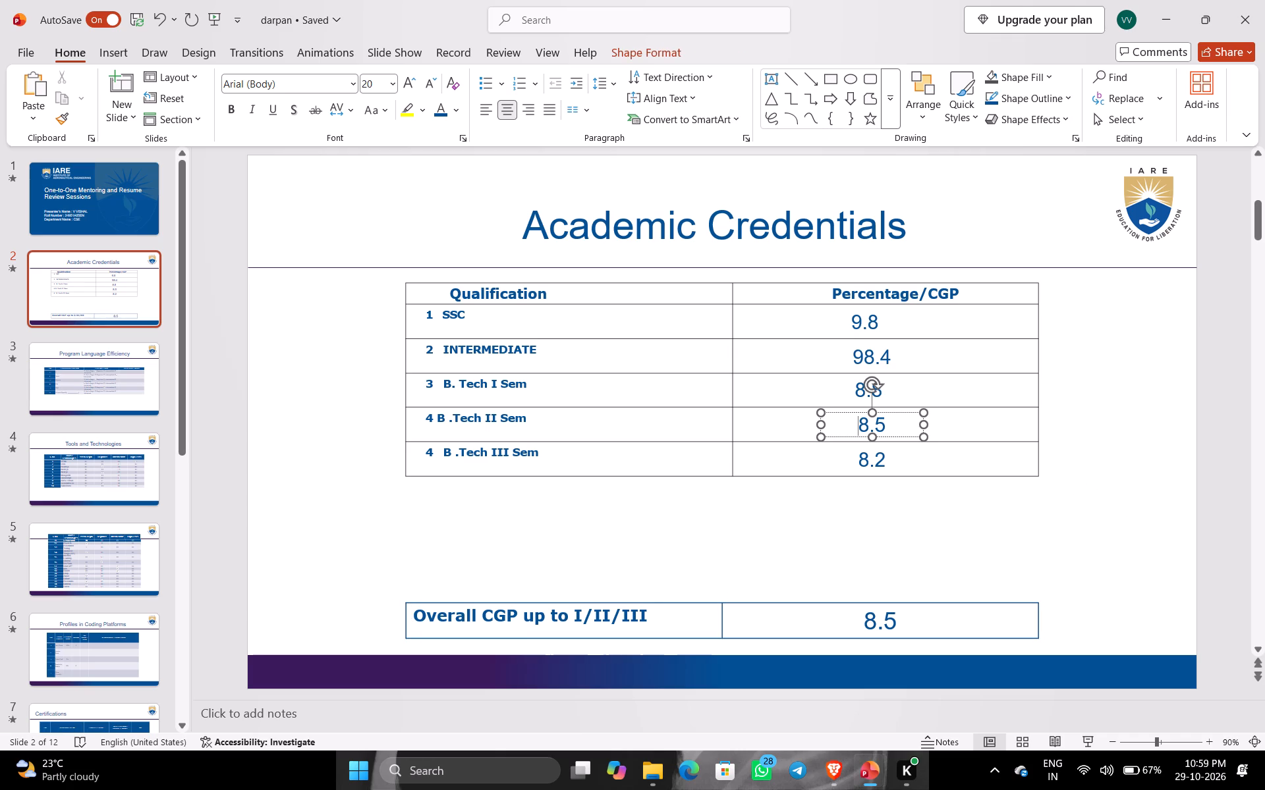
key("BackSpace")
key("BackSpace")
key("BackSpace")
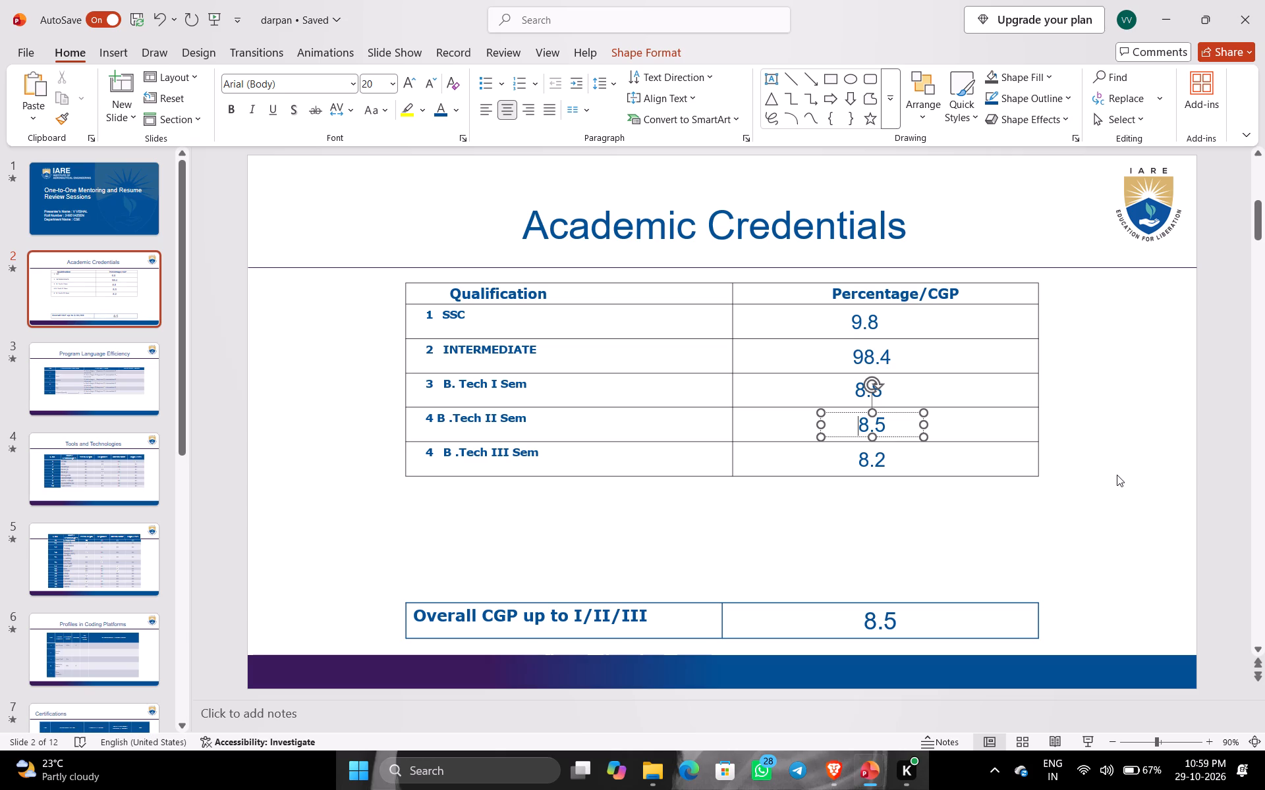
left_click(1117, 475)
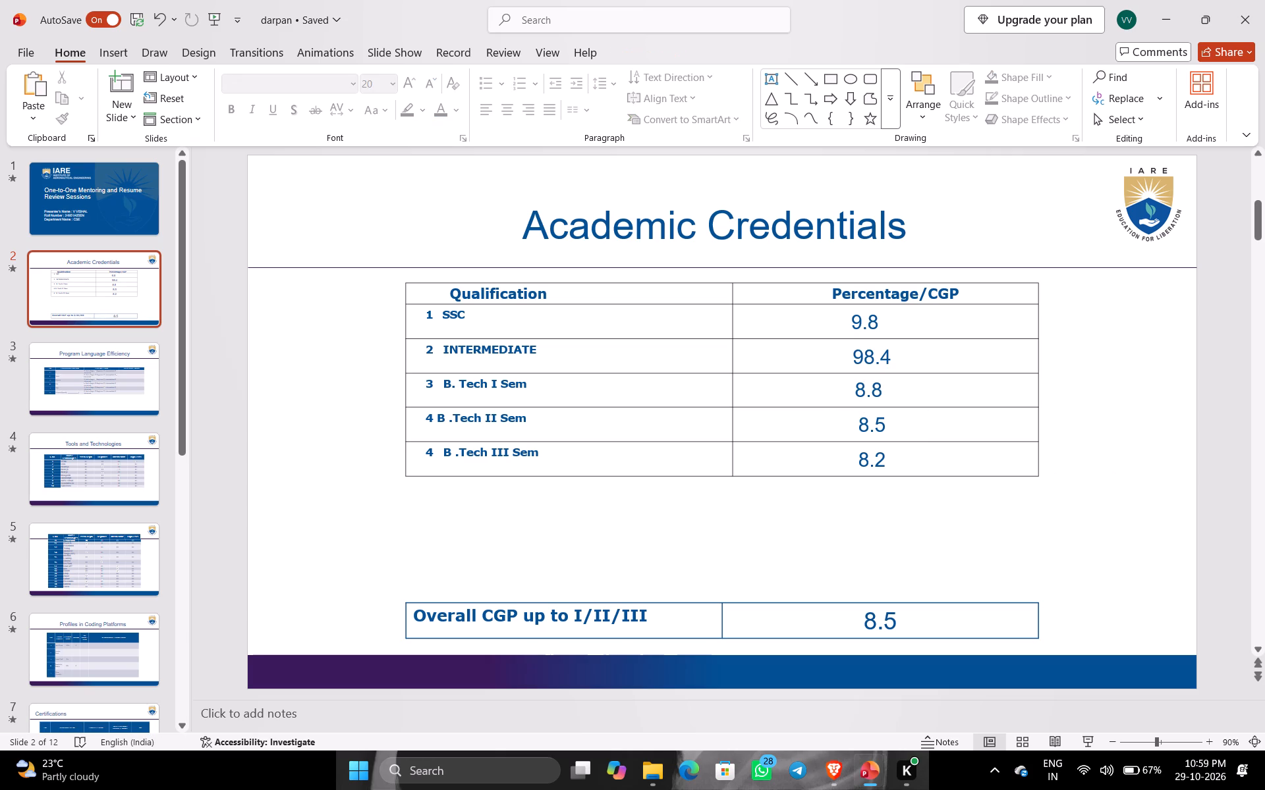
On the Program Language Efficiency slide, move the check mark for C onto its Yet to Begin box.
left_click(100, 375)
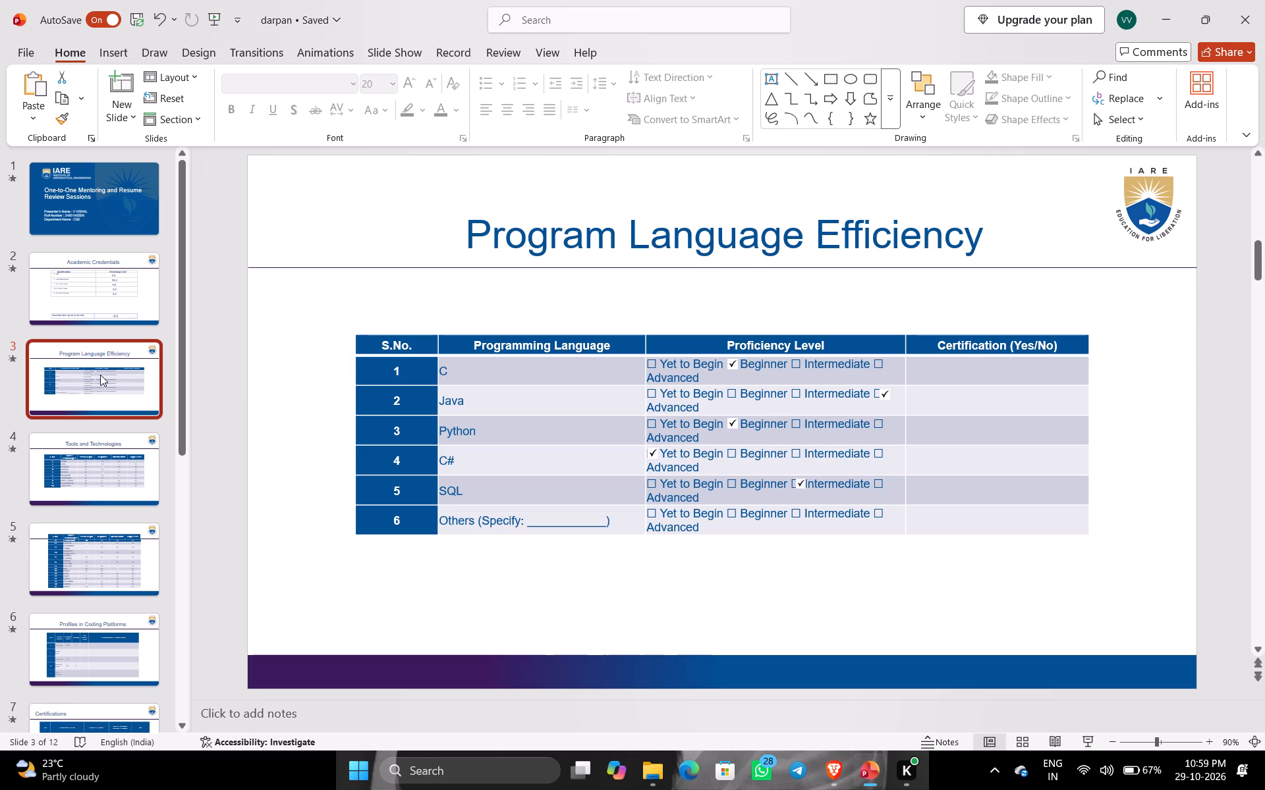
left_click(673, 375)
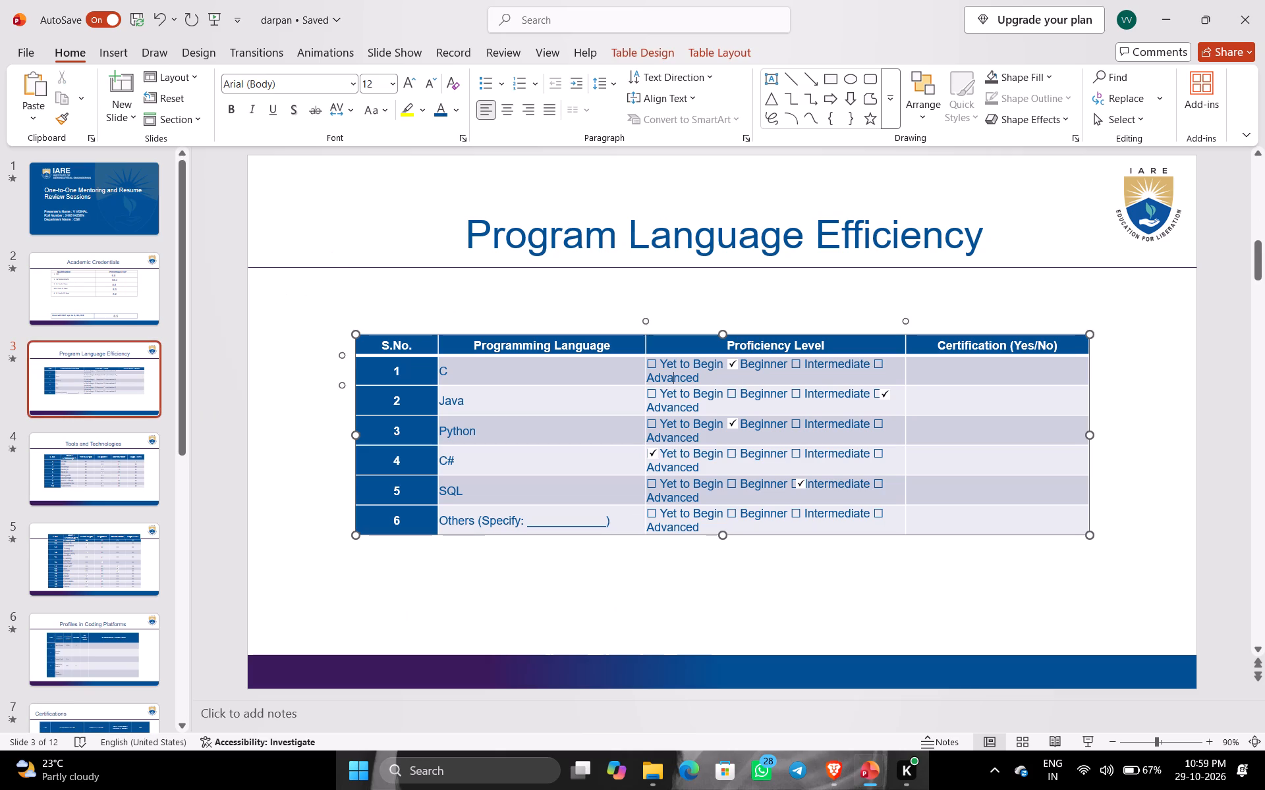
left_click_drag(731, 364, 720, 367)
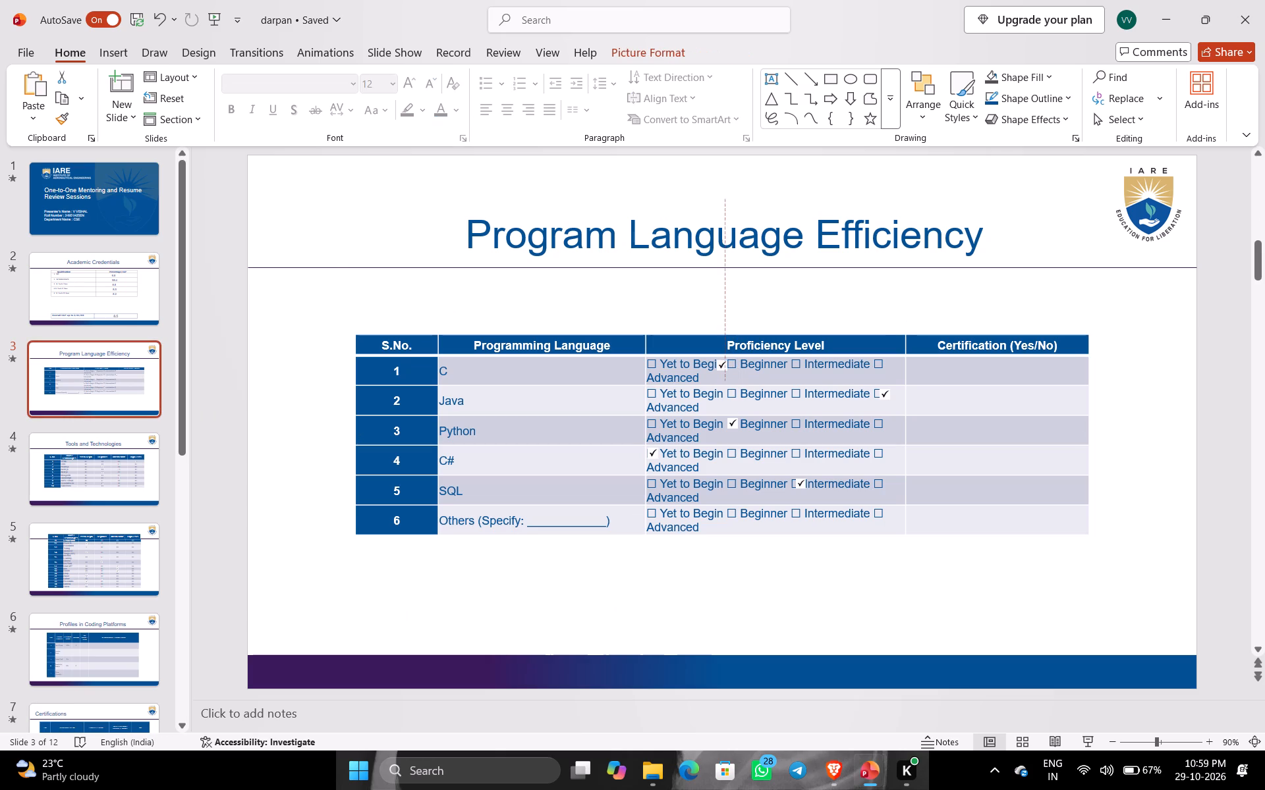
left_click_drag(720, 367, 649, 363)
left_click_drag(649, 363, 652, 361)
left_click(1173, 302)
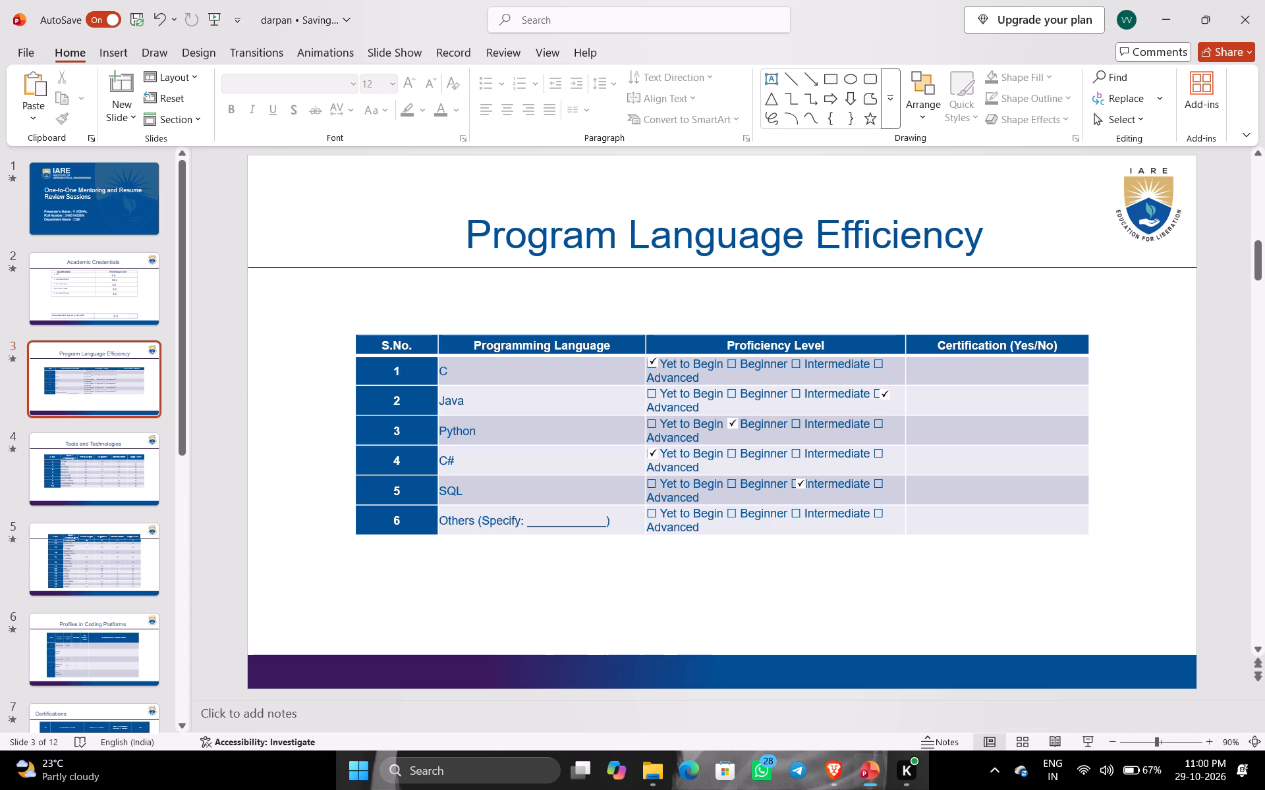
Move the check mark for Java onto its Intermediate box.
left_click_drag(885, 392, 828, 394)
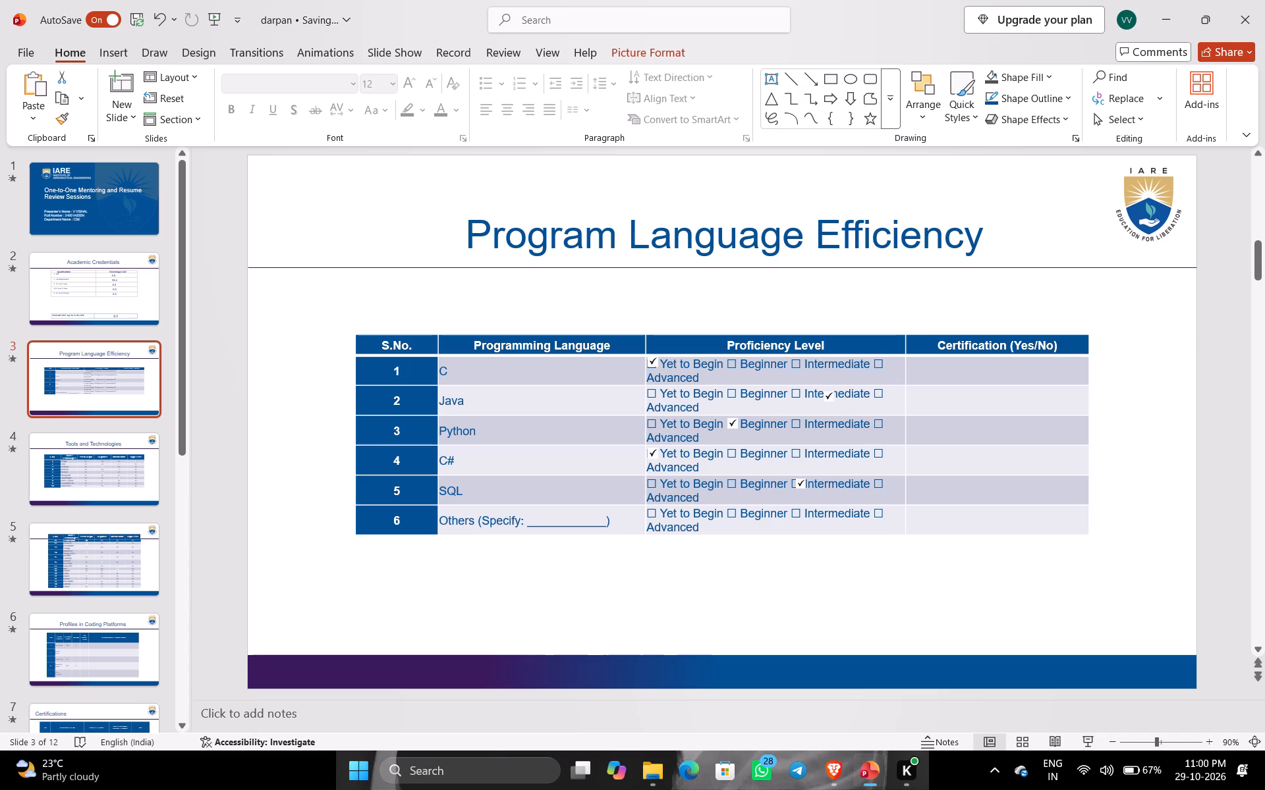
left_click_drag(828, 394, 793, 390)
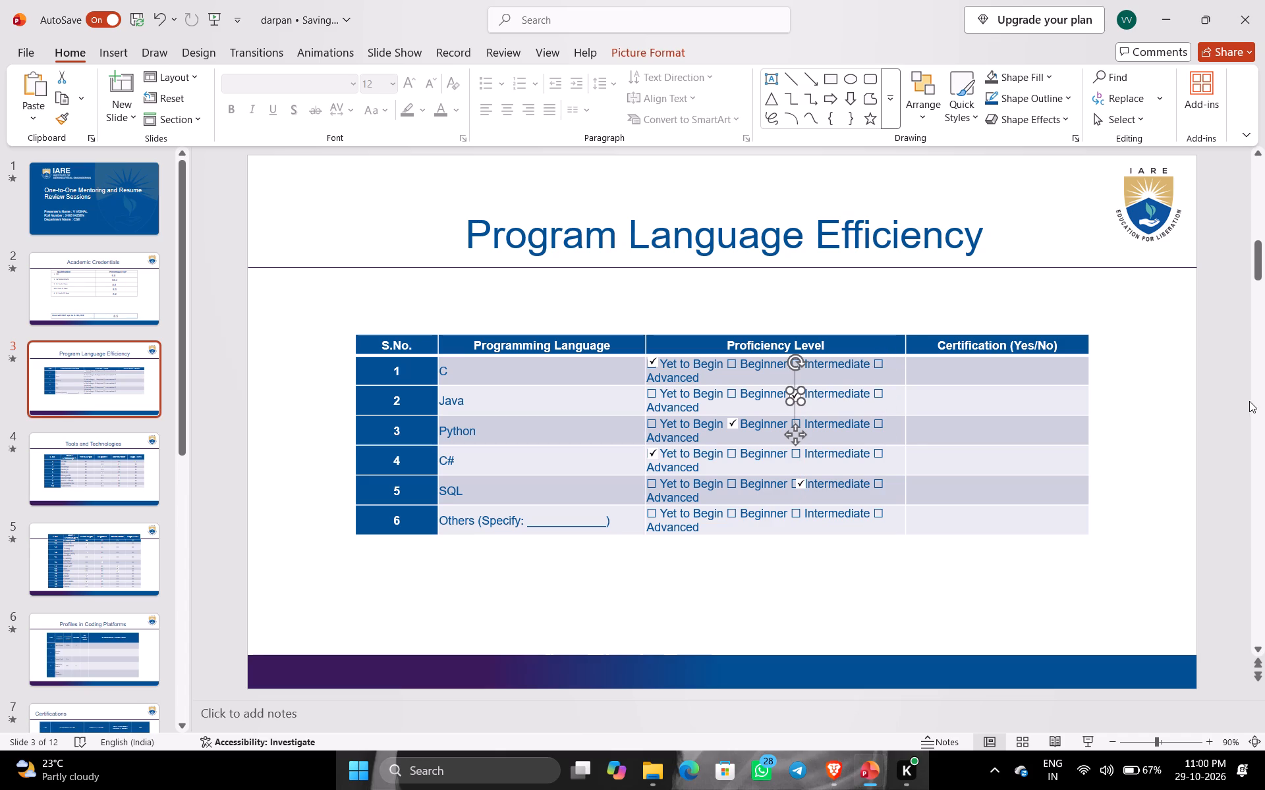
left_click(1184, 403)
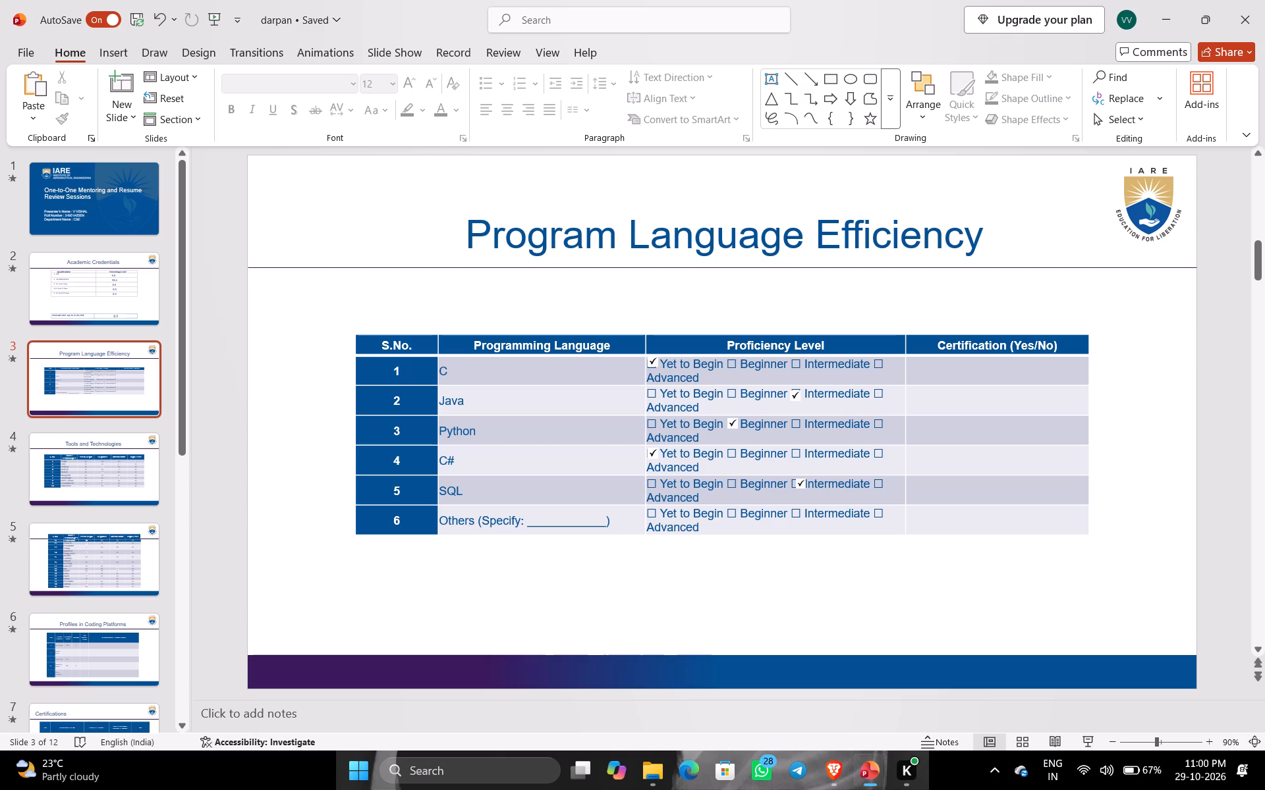
Enter NO in the Certification (Yes/No) cells for C and Java.
left_click(969, 369)
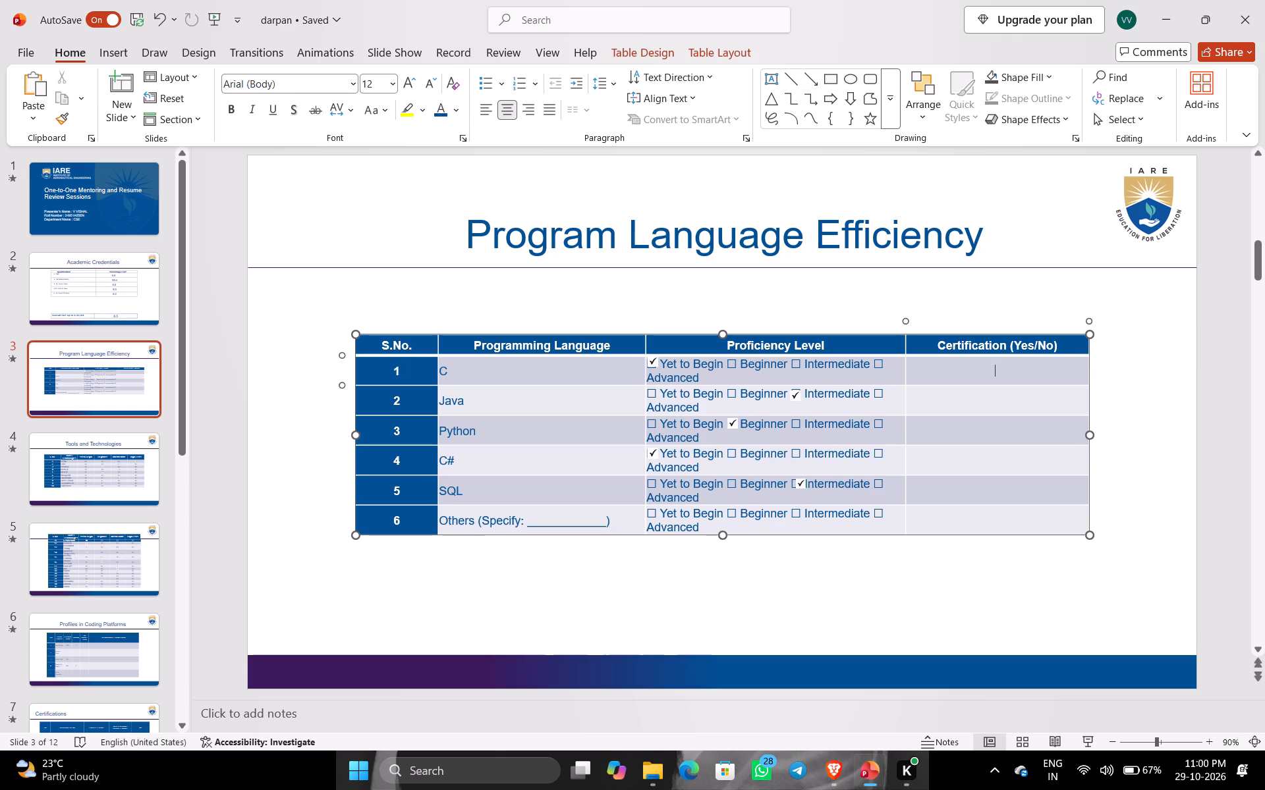
type("no")
key("BackSpace")
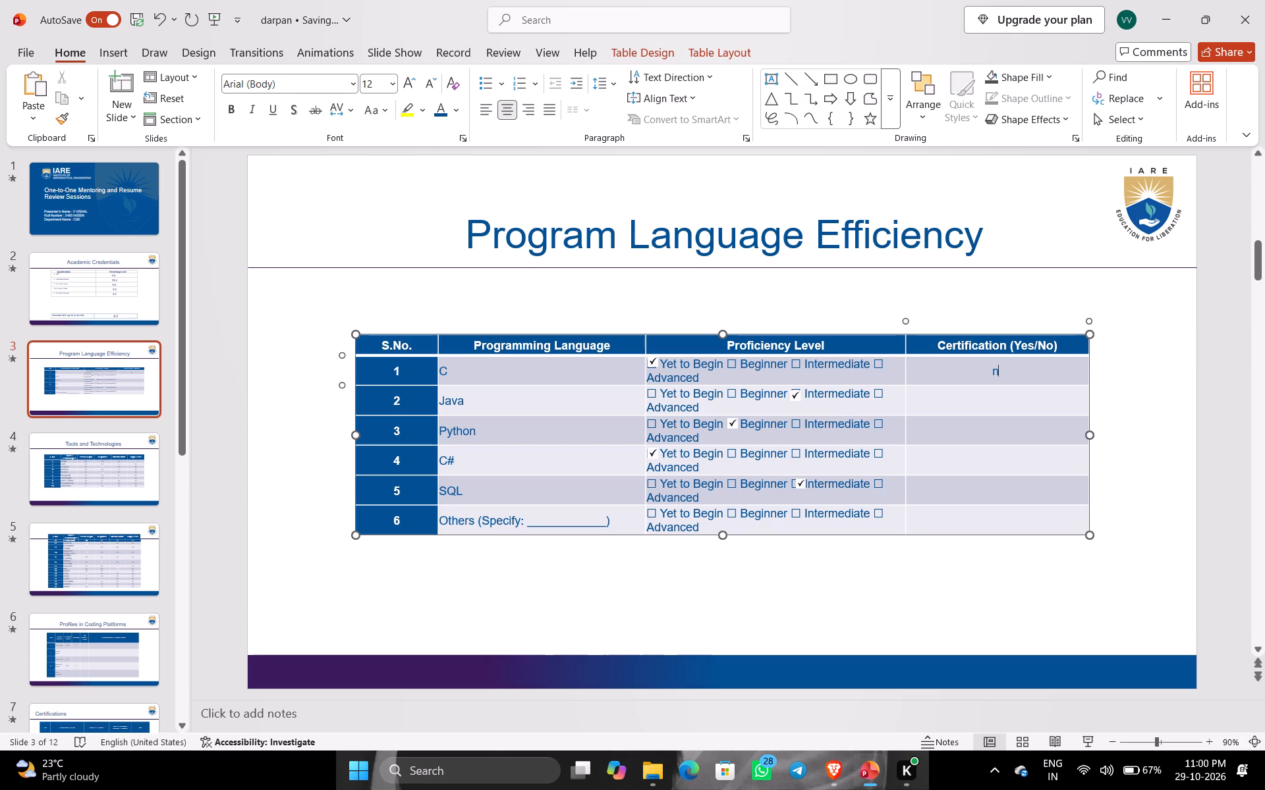
key("BackSpace")
key("shift+n")
key("shift+o")
key("Return")
key("BackSpace")
left_click(998, 402)
key("shift+n")
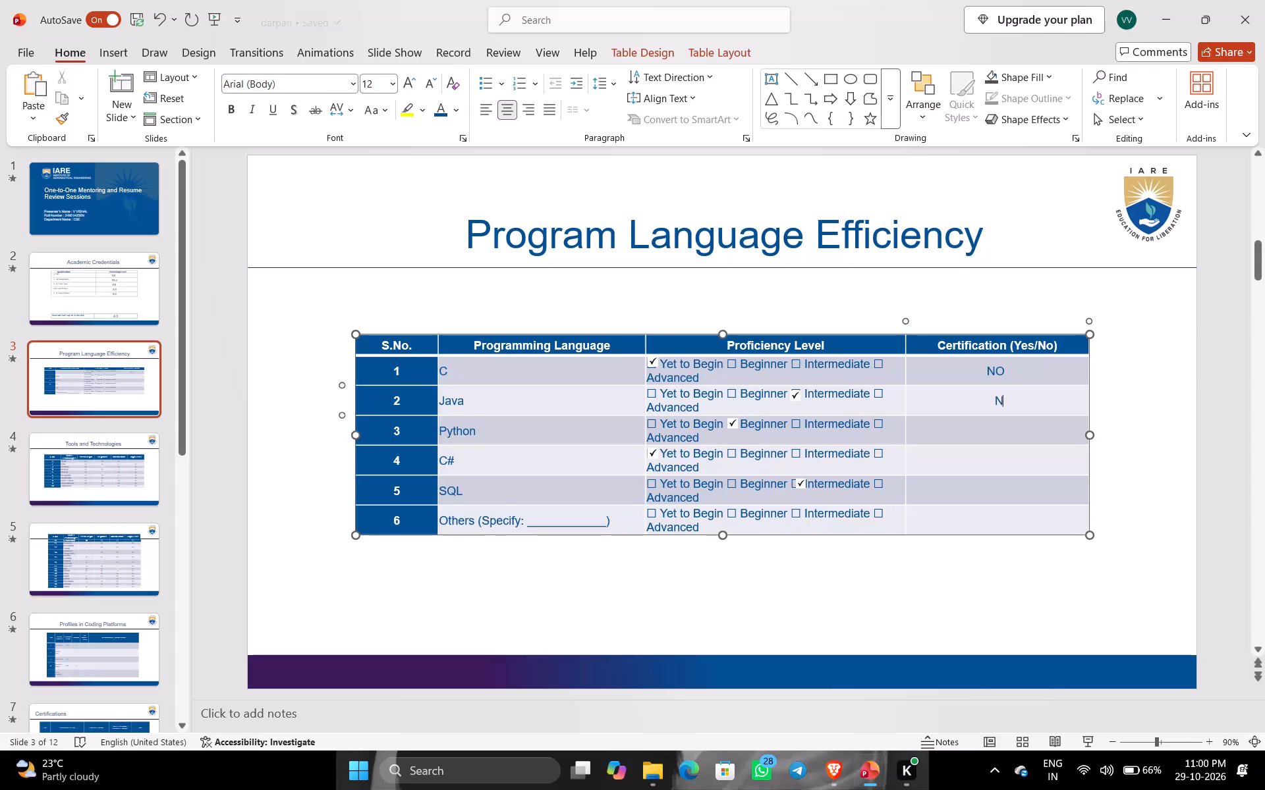
key("shift+o")
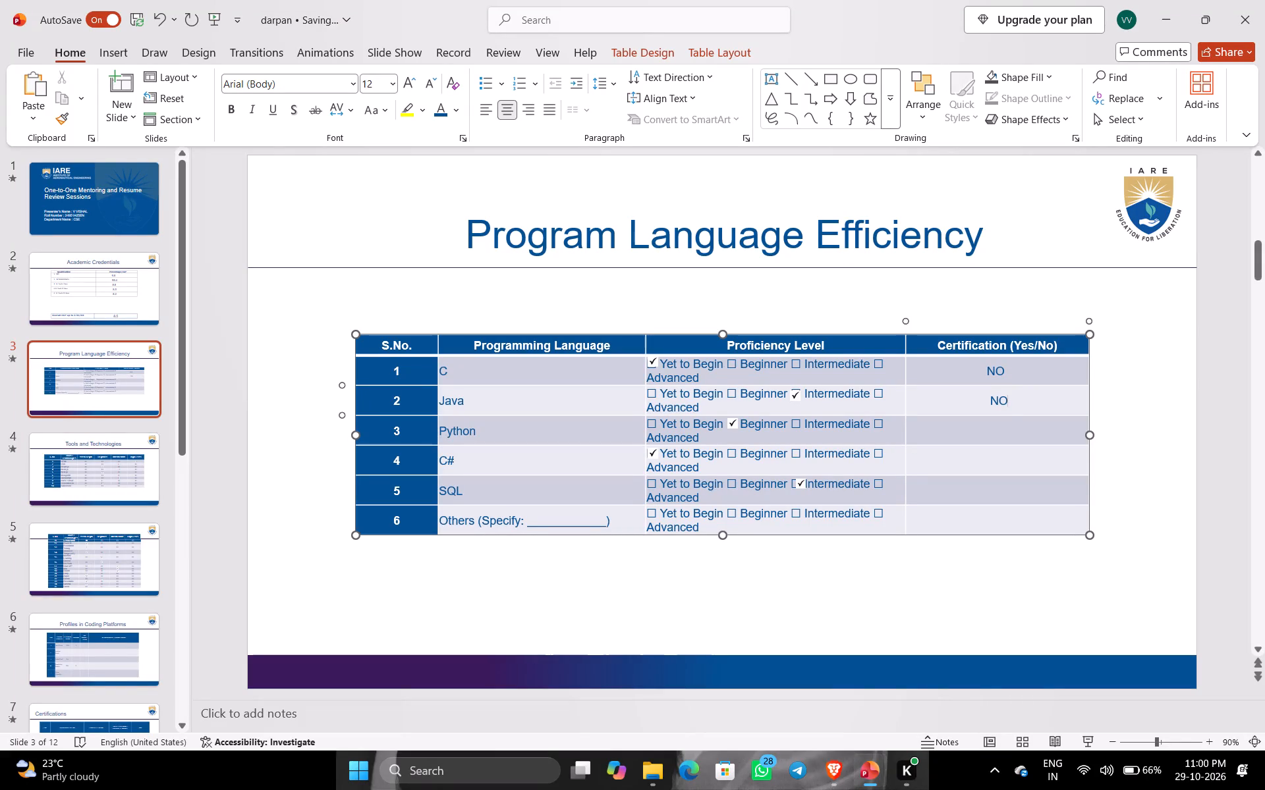
Copy Java's NO entry into Python's Certification cell and insert a line break above it.
key("ctrl+c")
key("ctrl+a")
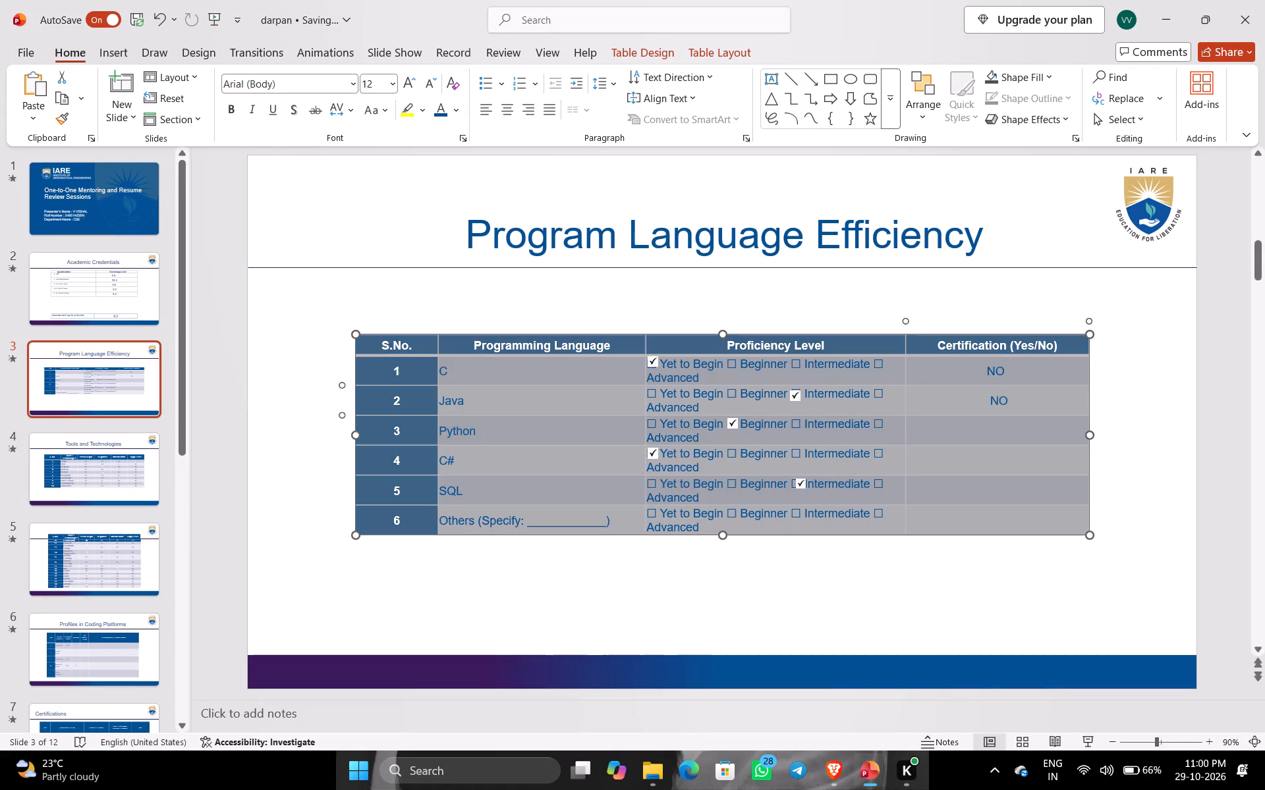
left_click(998, 402)
left_click(997, 400)
triple_click(997, 400)
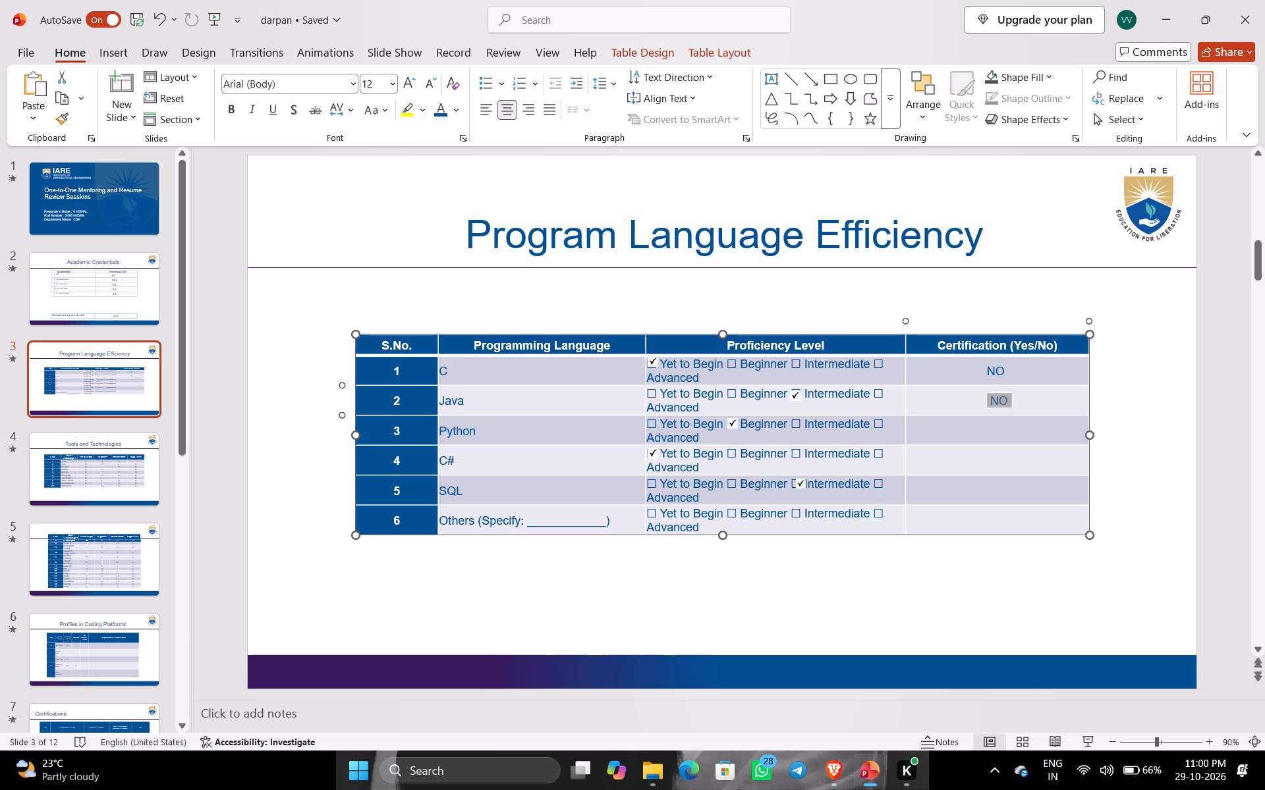
key("ctrl+c")
left_click(997, 400)
left_click(994, 425)
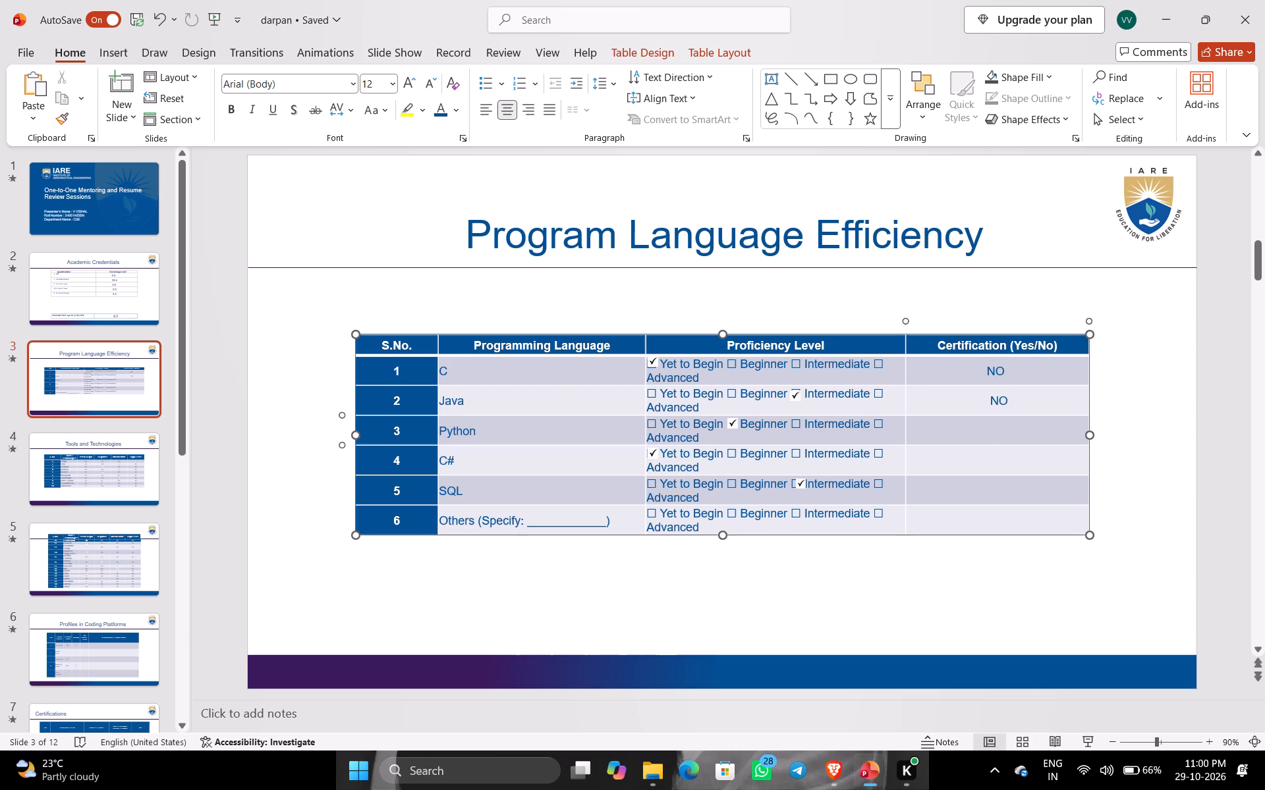
key("ctrl+v")
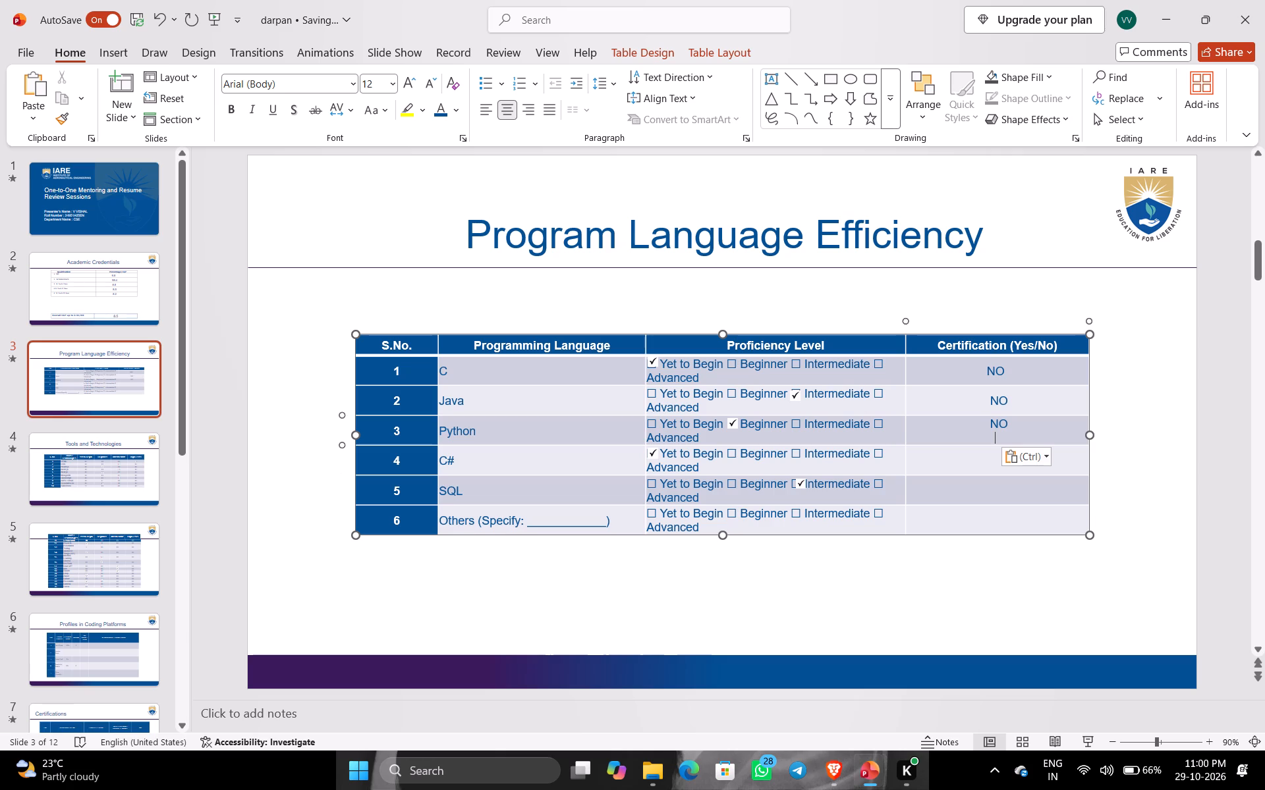
left_click(991, 423)
key("Return")
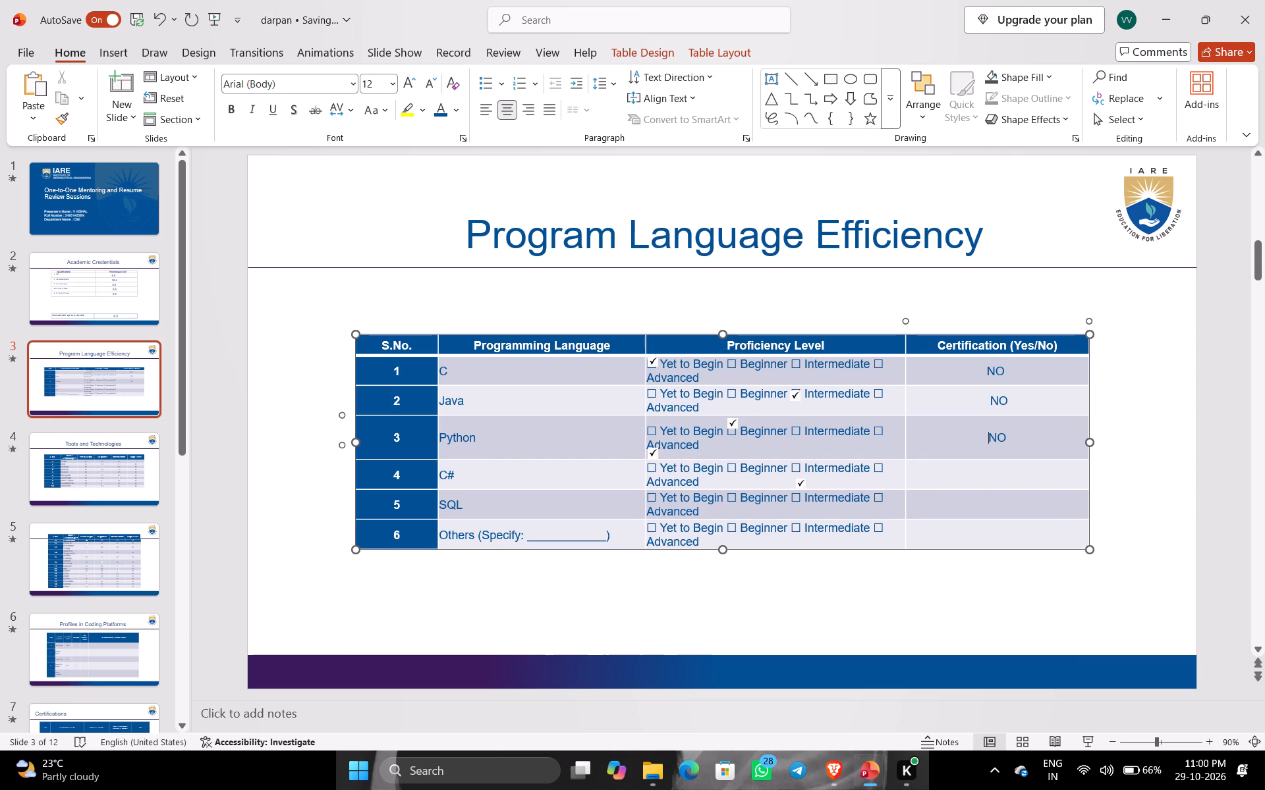
Fill in NO in the Certification cells for C# and SQL.
left_click(1000, 475)
key("ctrl+v")
left_click(988, 510)
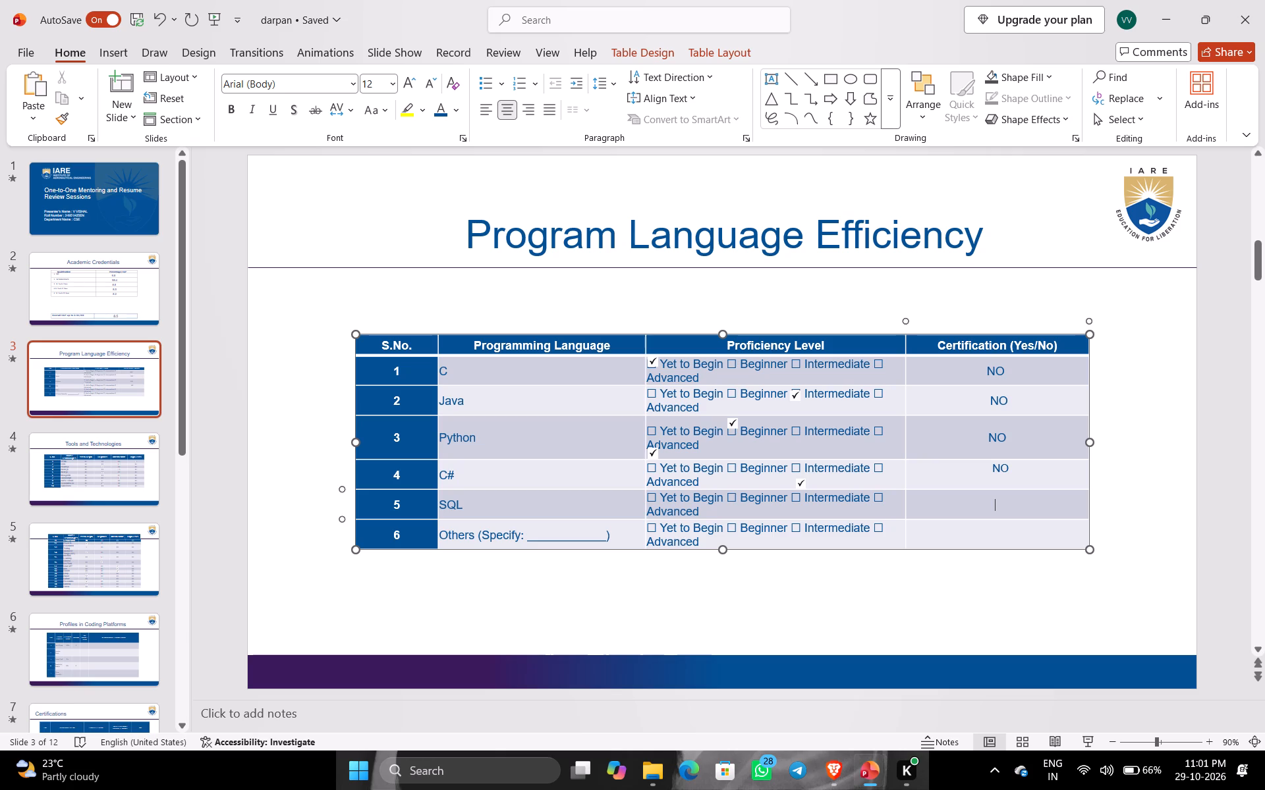
type("NO")
Remove the extra spaces before NO in the C# Certification cell and the line break above NO in the Python cell.
left_click(995, 469)
key("BackSpace")
key("BackSpace")
key("BackSpace")
key("BackSpace")
left_click(990, 434)
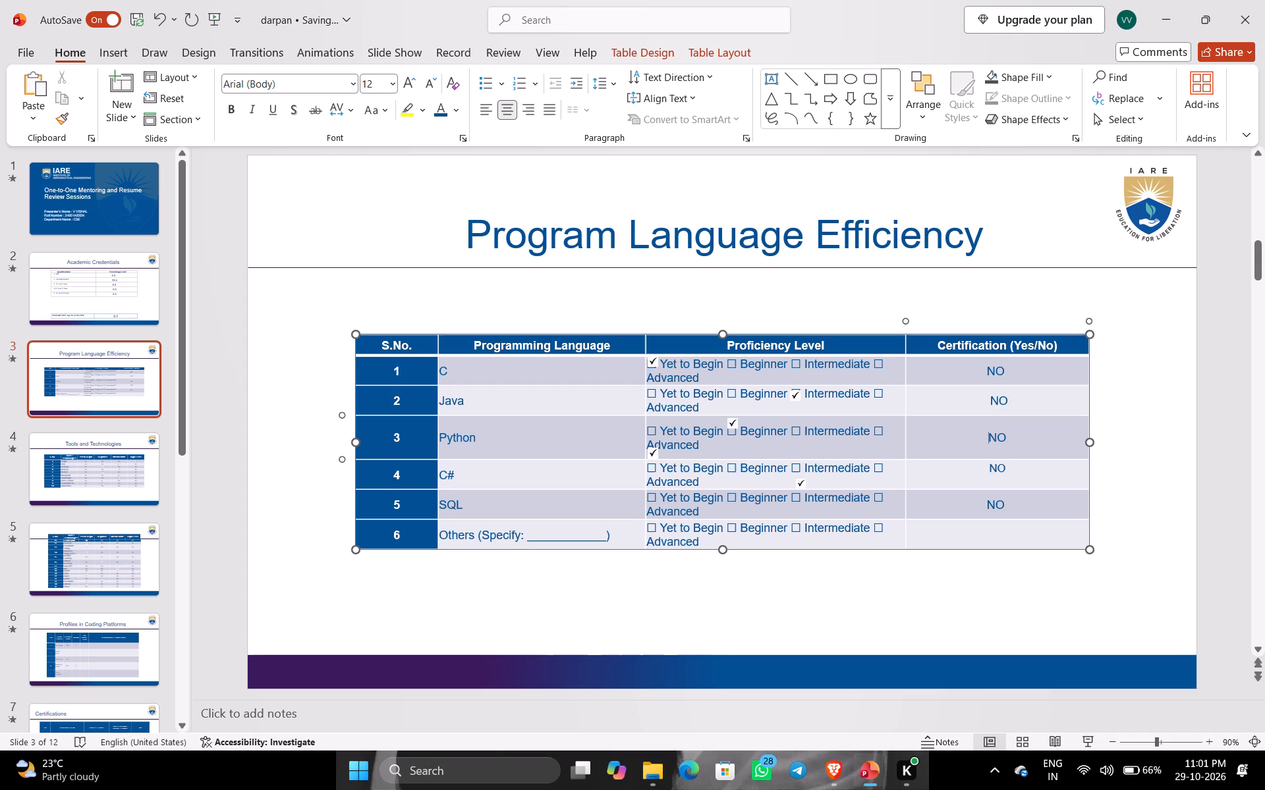
key("BackSpace")
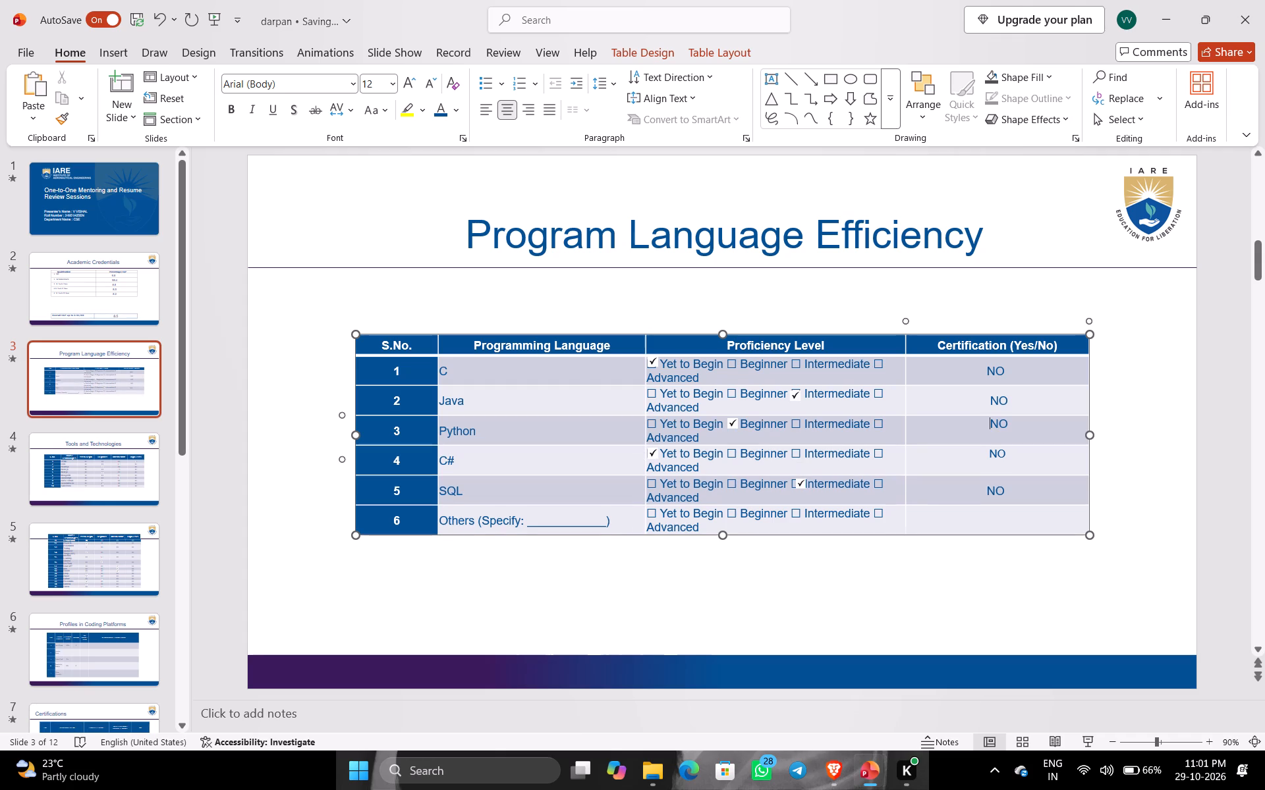
left_click(1145, 421)
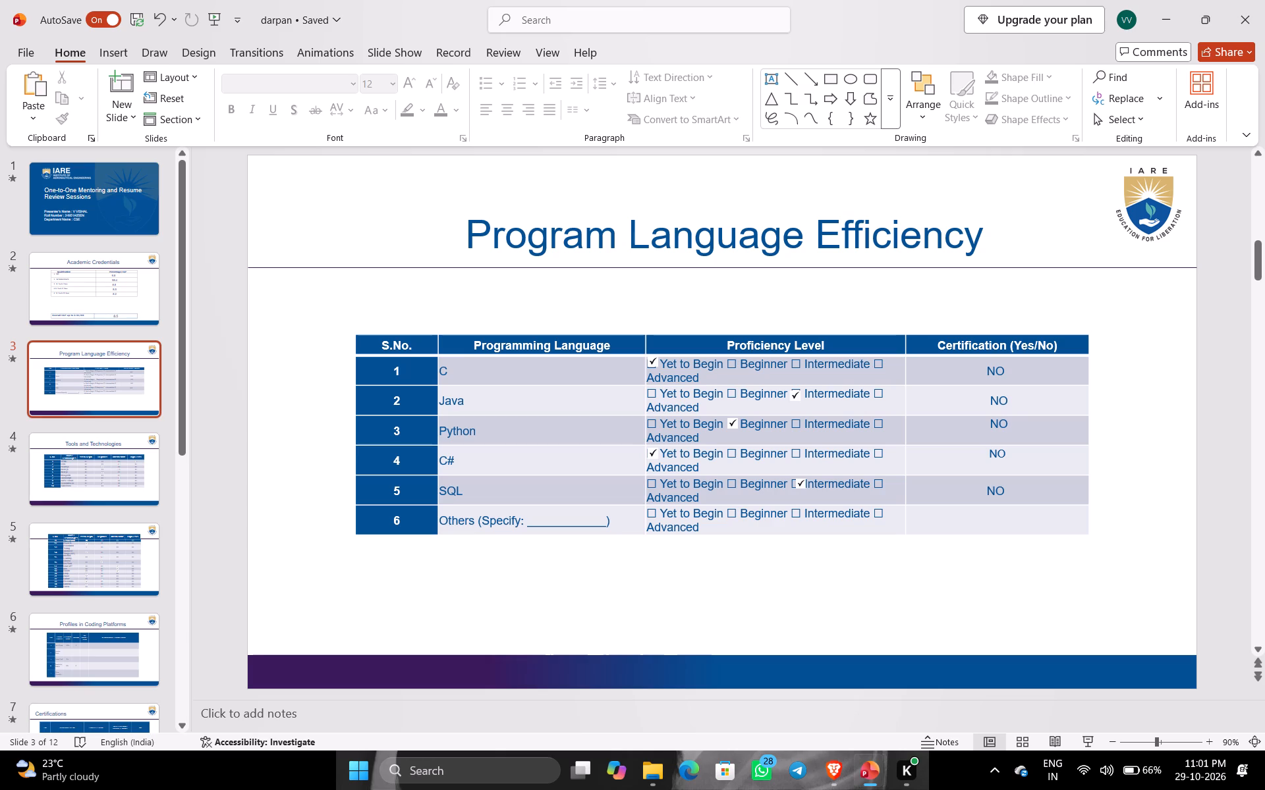
Align the SQL check mark with its Intermediate box.
left_click(802, 487)
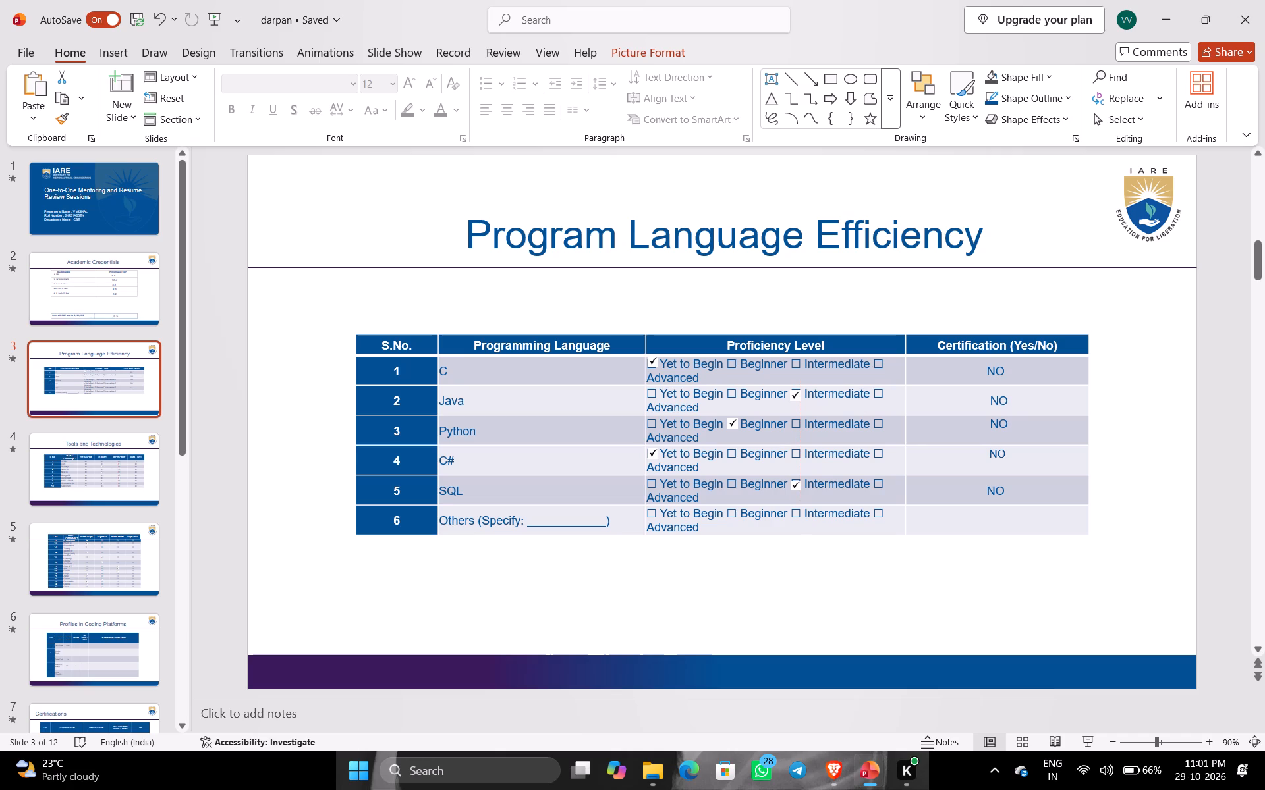
left_click(1149, 554)
left_click(795, 482)
left_click(795, 482)
Enlarge the Program Language Efficiency table slightly, mainly in height, and move it up so it is centred horizontally on the slide.
left_click(1120, 597)
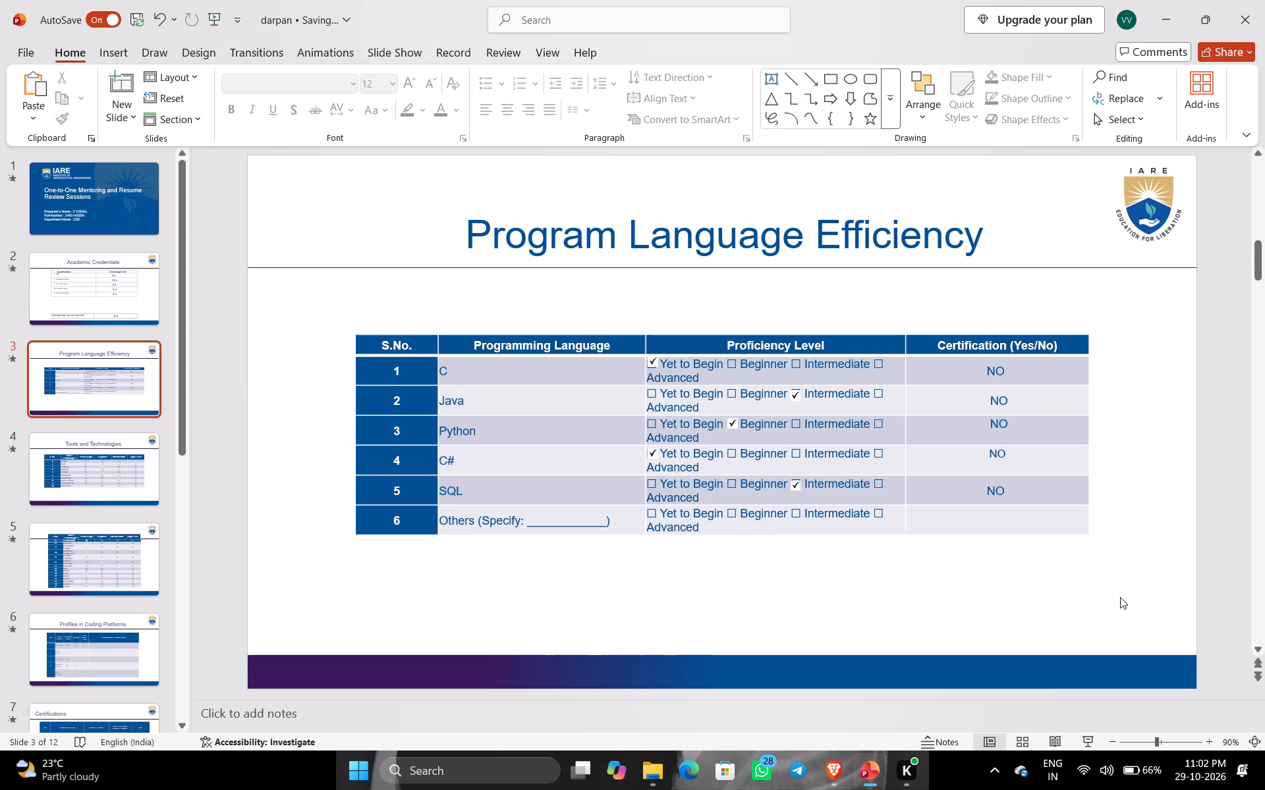
left_click(1206, 538)
left_click(1079, 519)
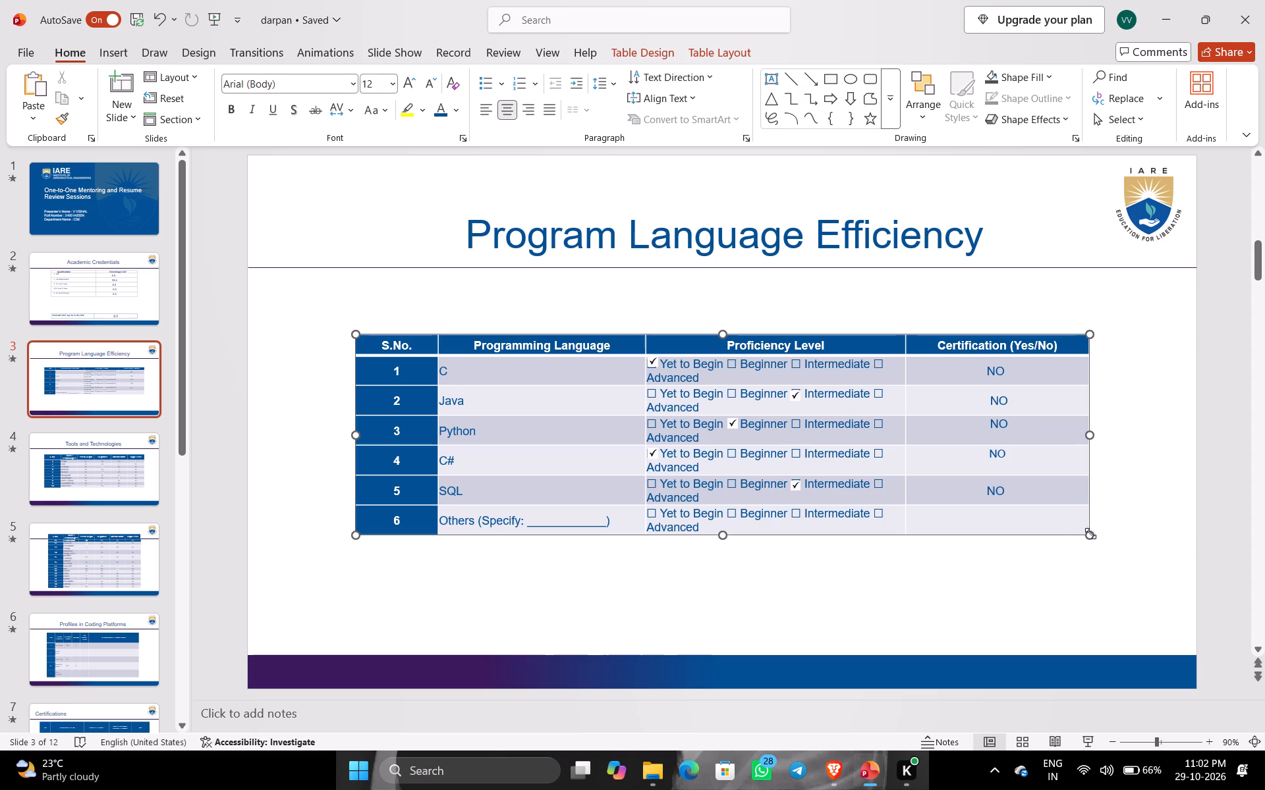
left_click_drag(1090, 533, 1099, 564)
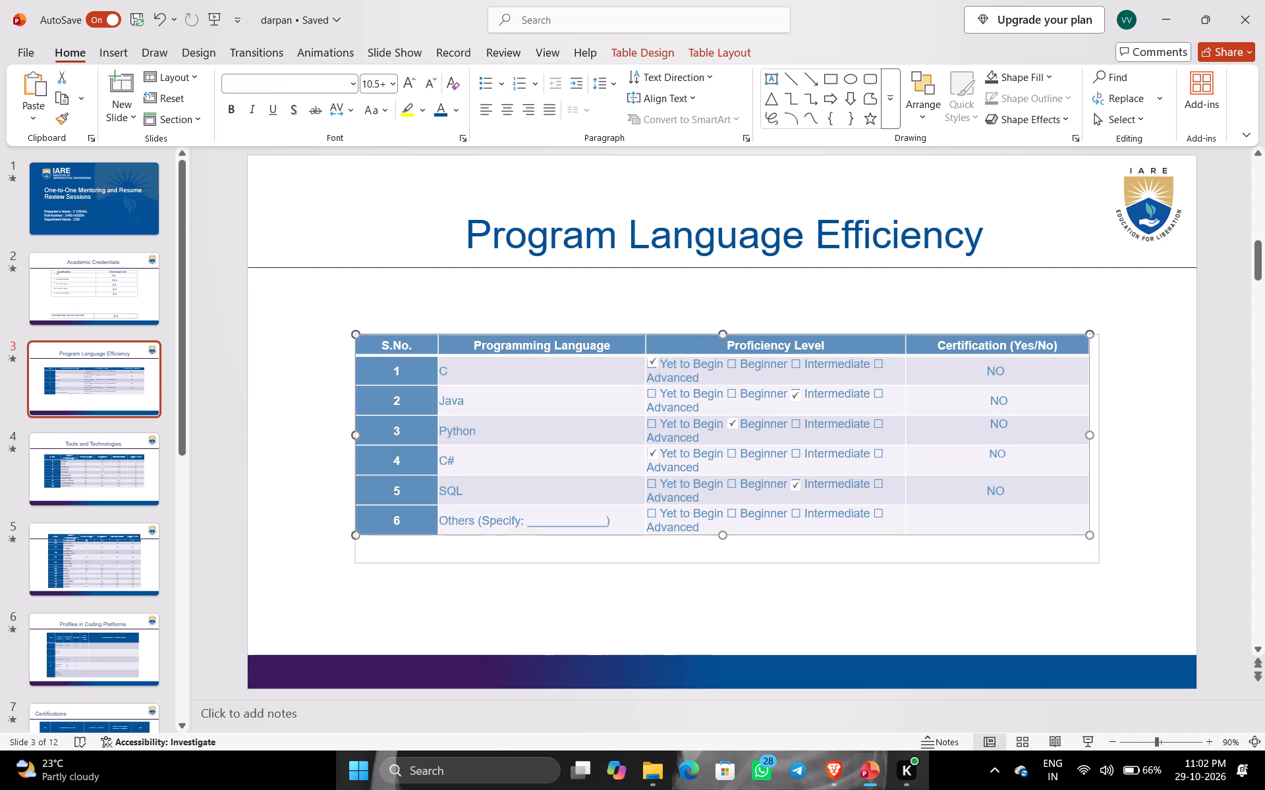
left_click_drag(1099, 564, 1101, 569)
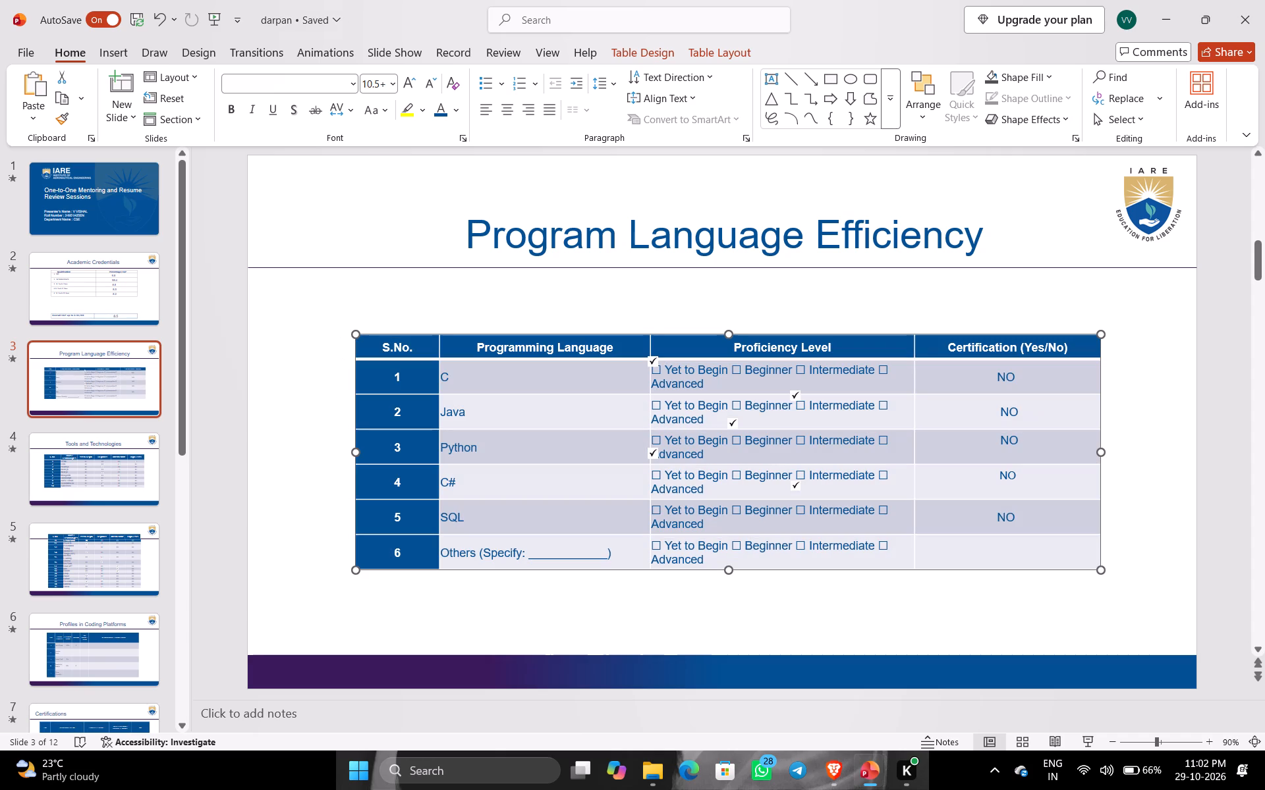
left_click_drag(820, 331, 816, 308)
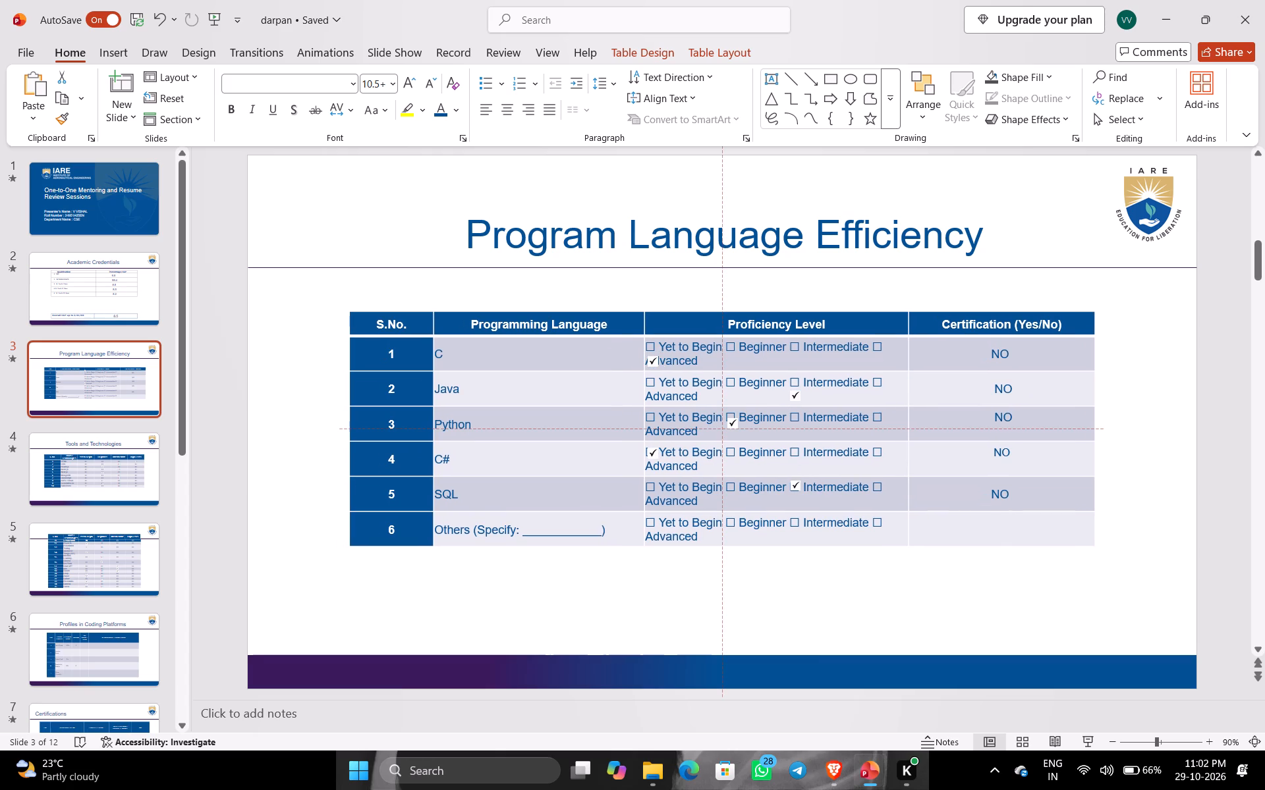
left_click_drag(816, 308, 815, 306)
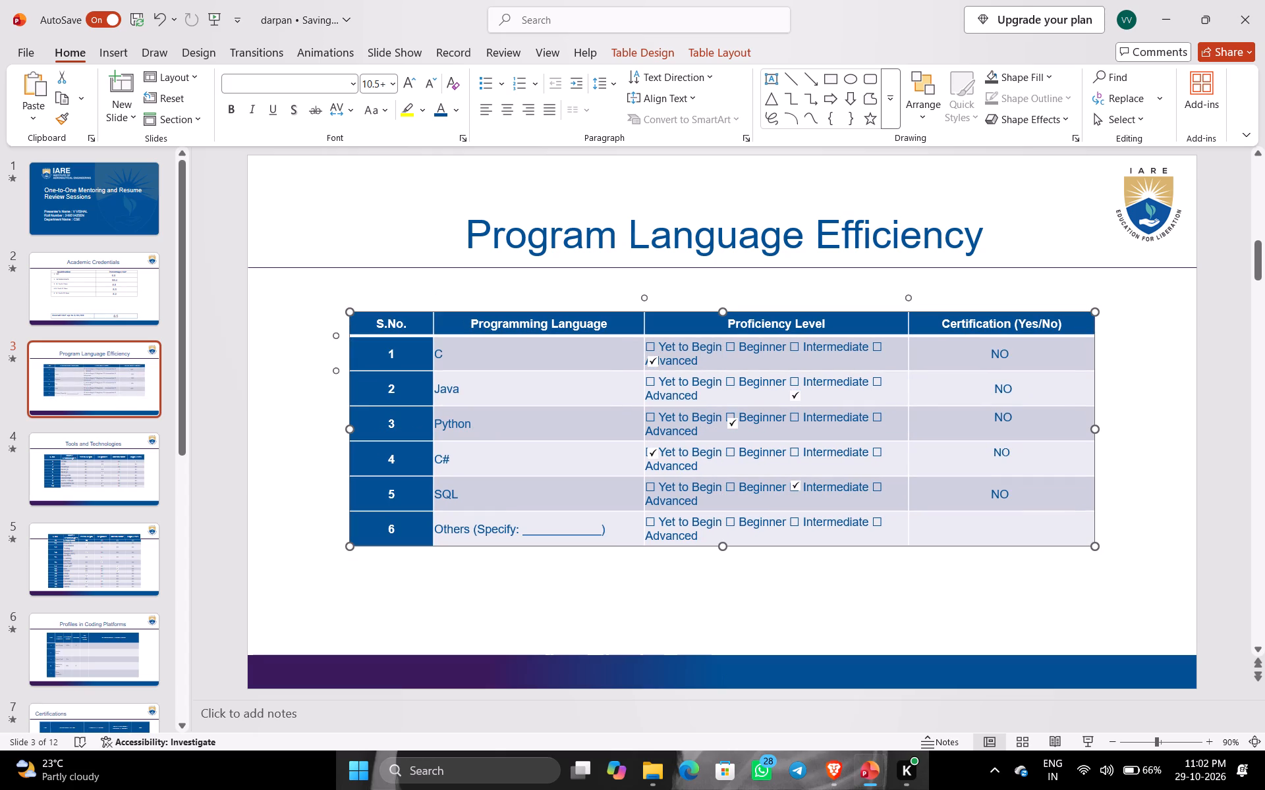
Realign the check marks with C's Yet to Begin, Java's Intermediate, Python's Beginner and C#'s Yet to Begin boxes.
left_click_drag(652, 362, 648, 348)
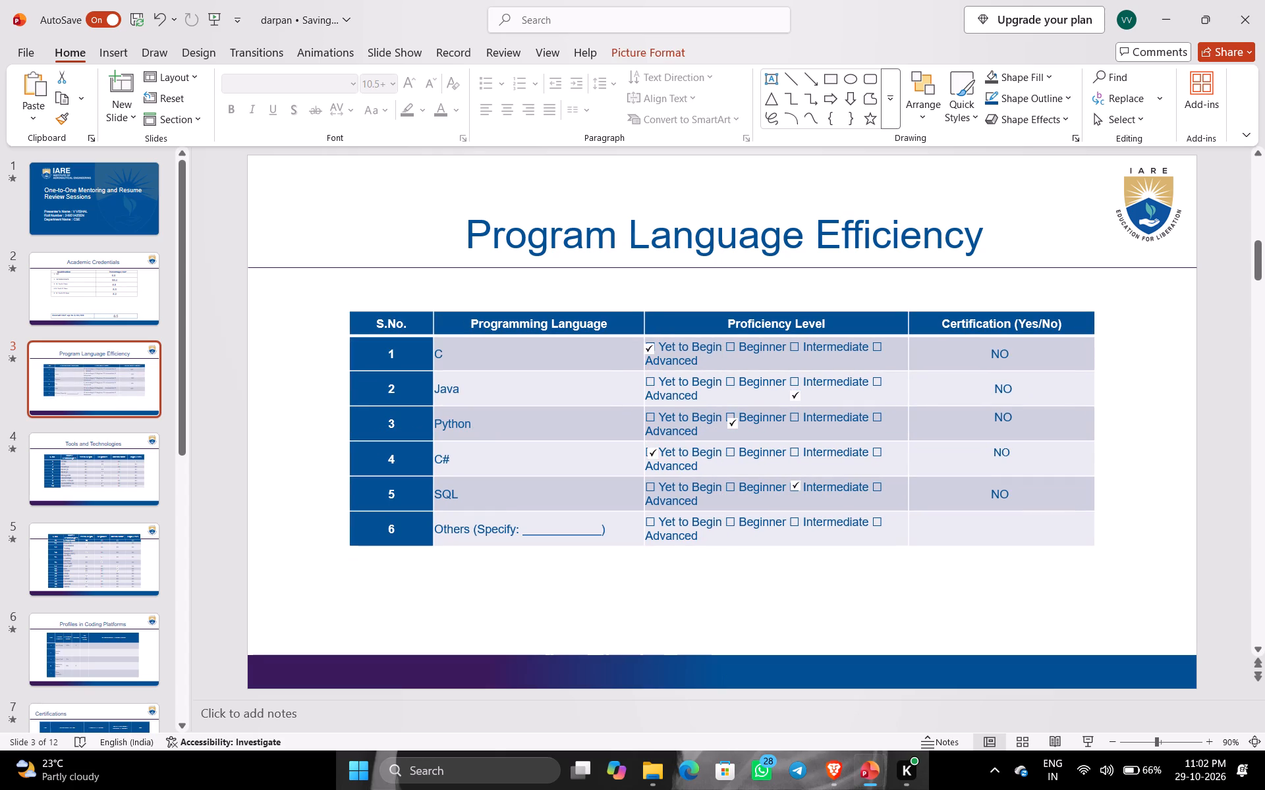
left_click_drag(648, 348, 648, 347)
left_click_drag(794, 395, 793, 381)
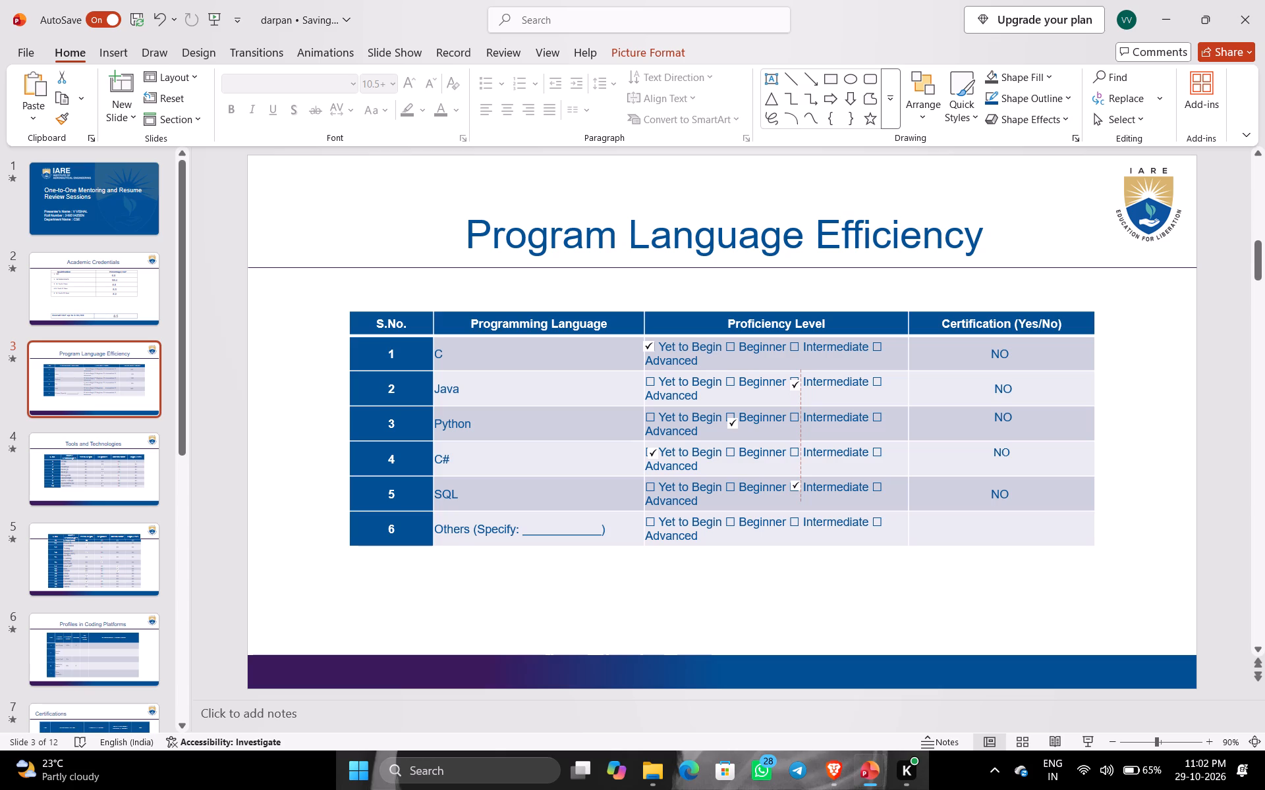
left_click_drag(793, 381, 793, 381)
left_click_drag(793, 381, 793, 381)
left_click_drag(793, 381, 793, 379)
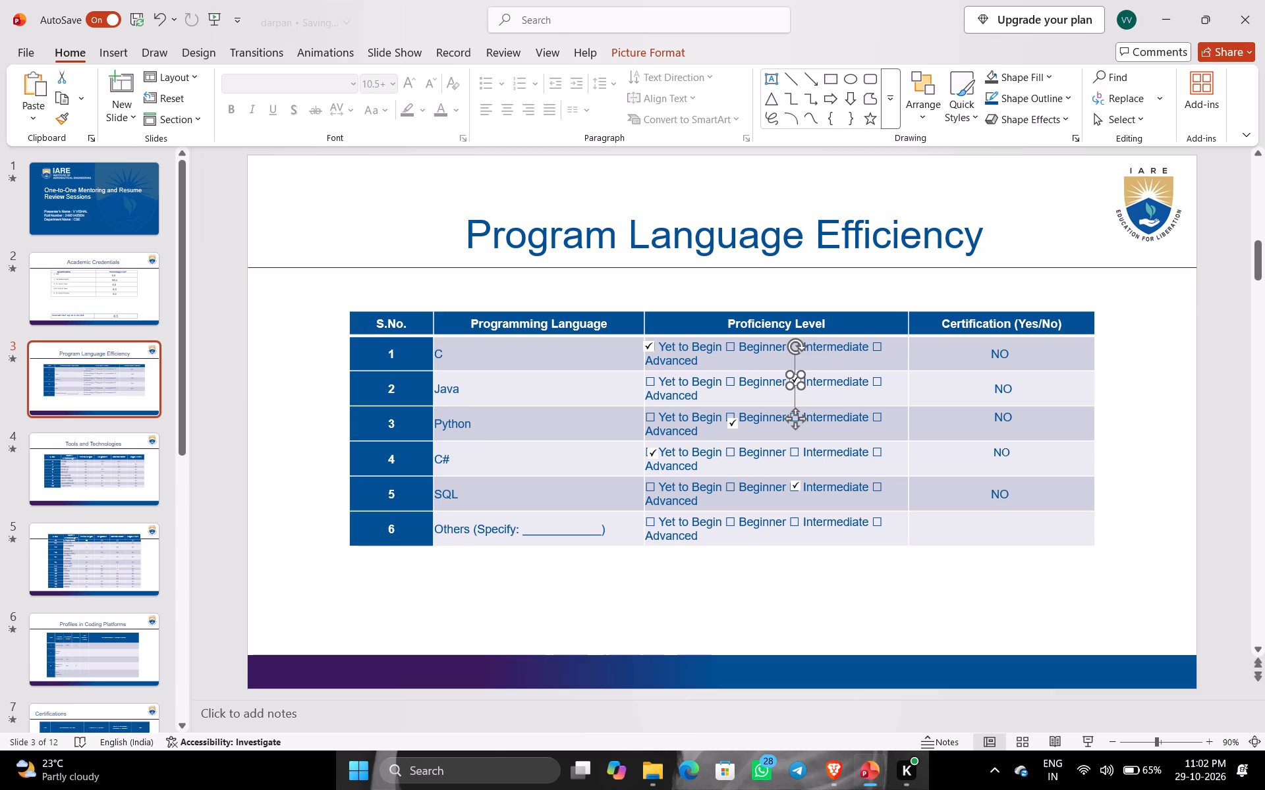
left_click(733, 425)
left_click_drag(733, 425, 730, 419)
left_click(654, 452)
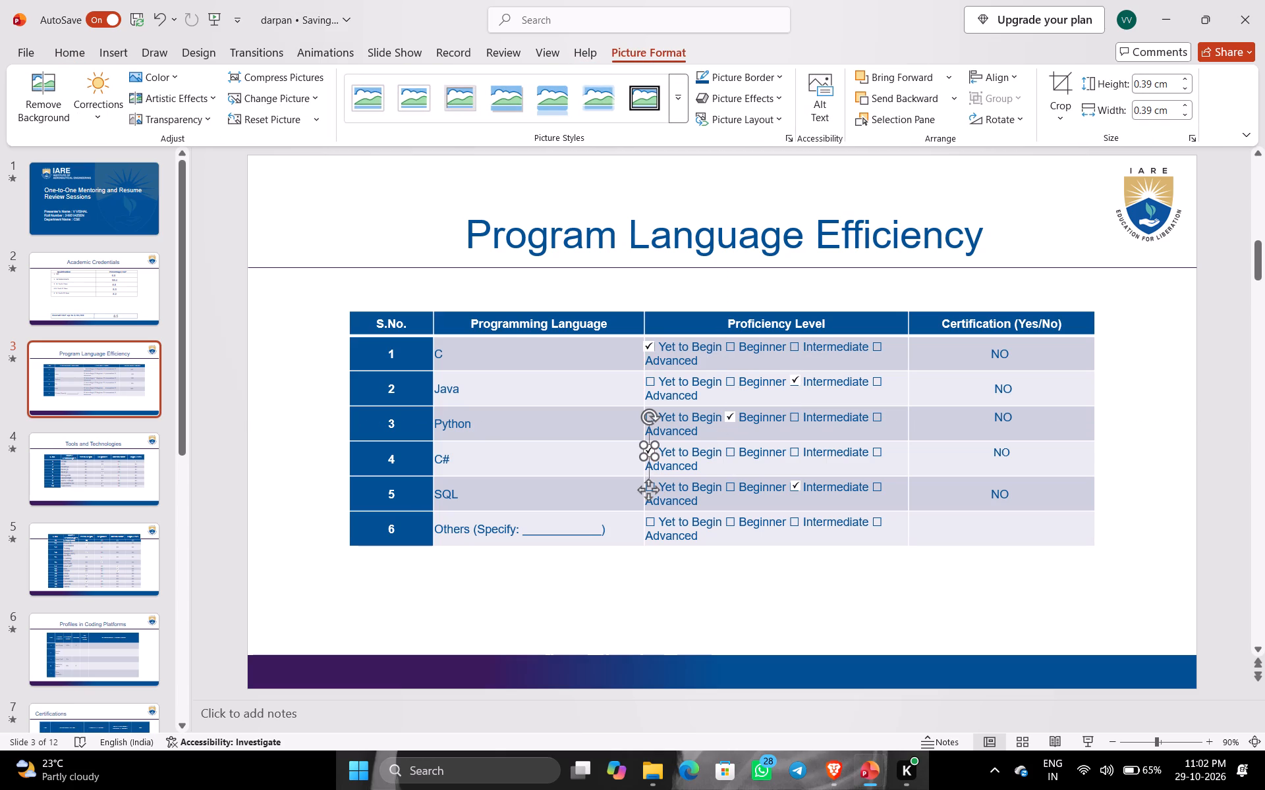
left_click(1090, 586)
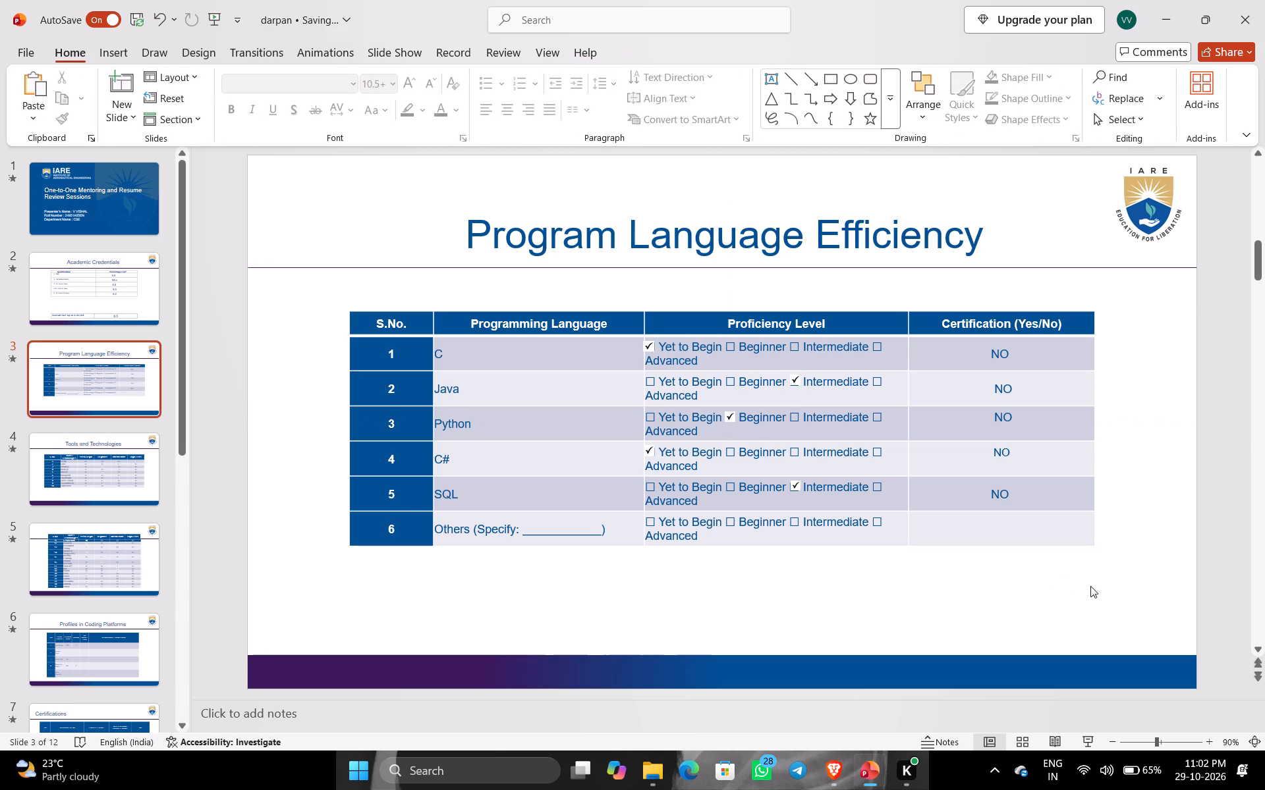
On the Tools and Technologies slide, move the HTML check mark to the Intermediate box.
key("Down")
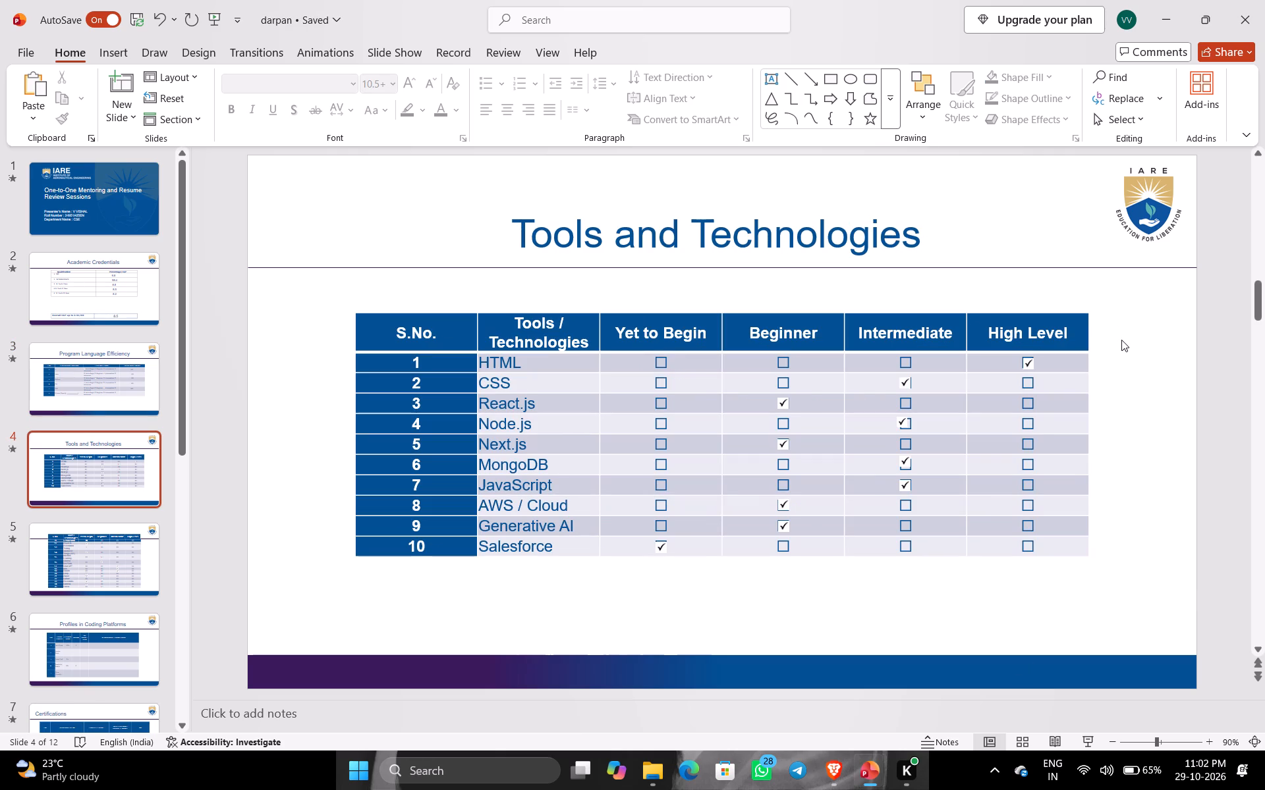
left_click_drag(1030, 363, 919, 363)
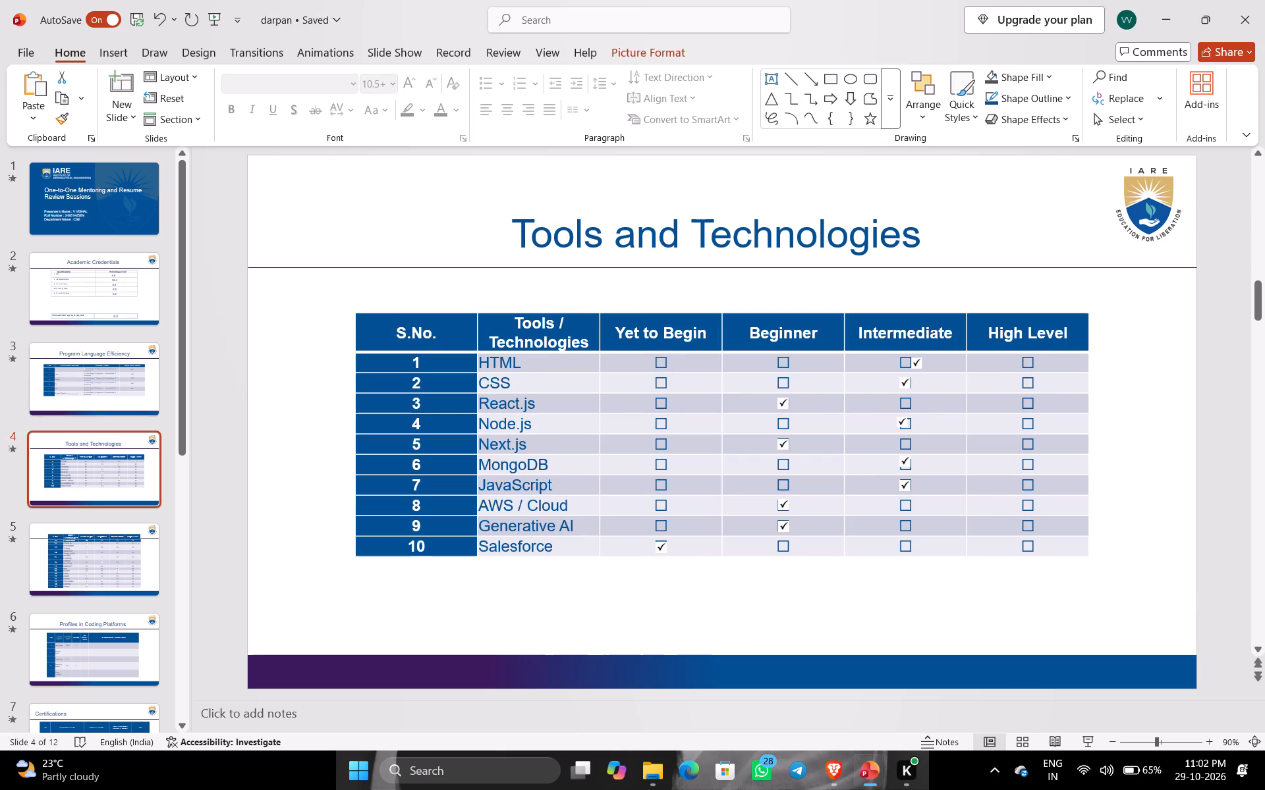
left_click_drag(919, 363, 906, 361)
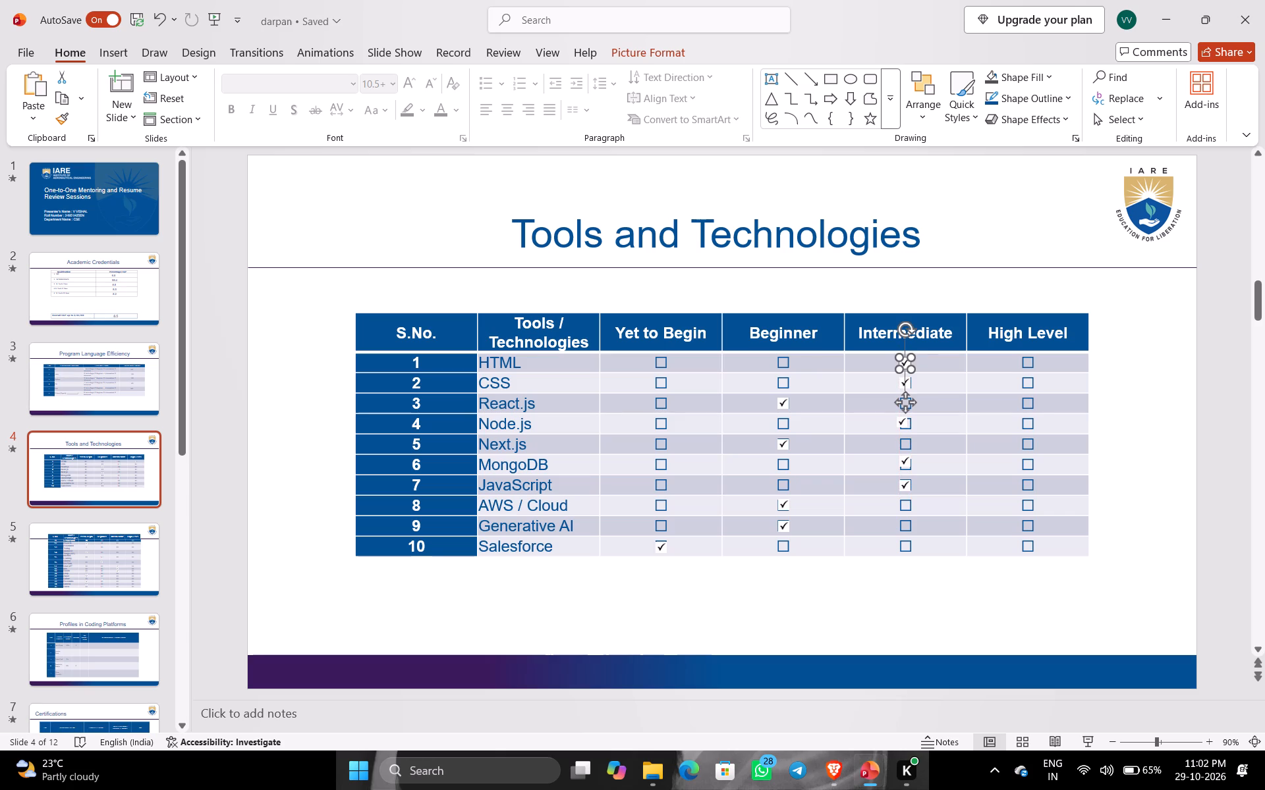
left_click(1129, 319)
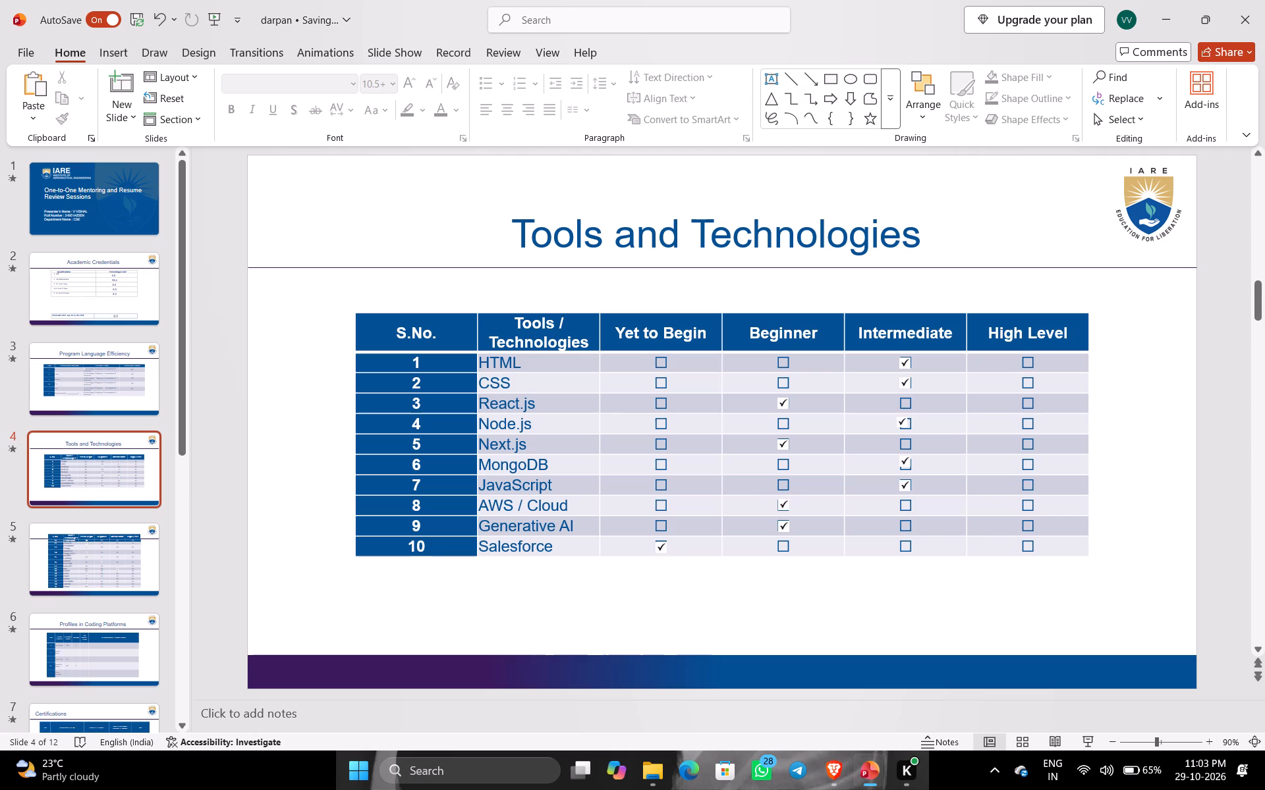
Move the React.js check mark to its Yet to Begin box.
left_click(784, 404)
left_click_drag(783, 403, 660, 400)
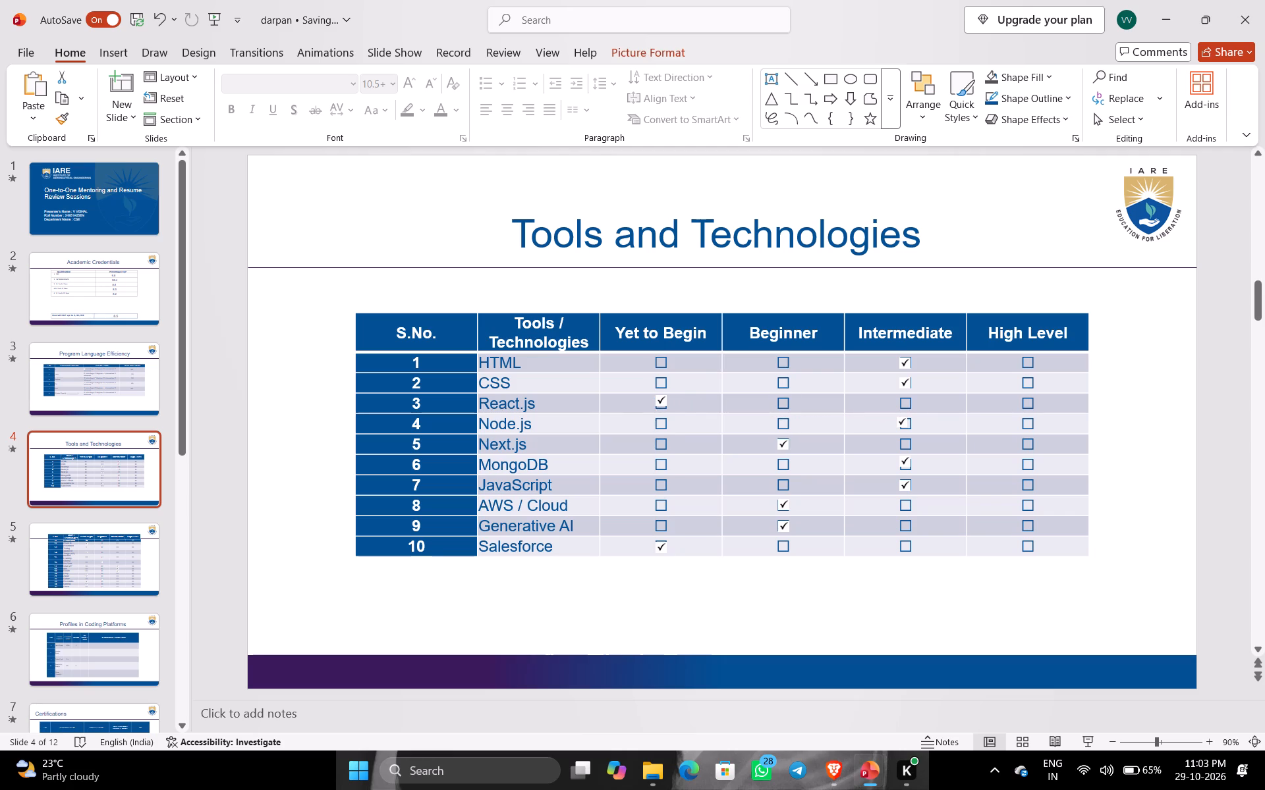
left_click_drag(660, 400, 661, 399)
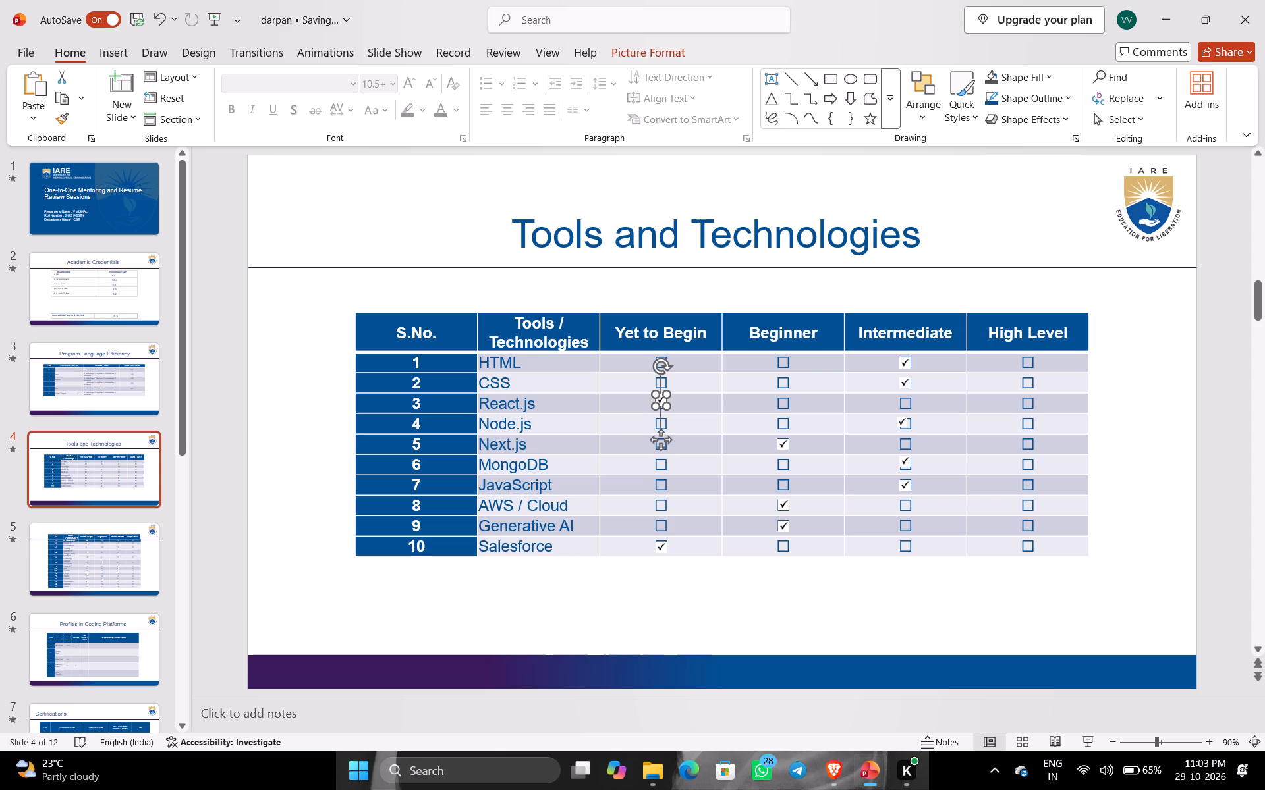
left_click(661, 399)
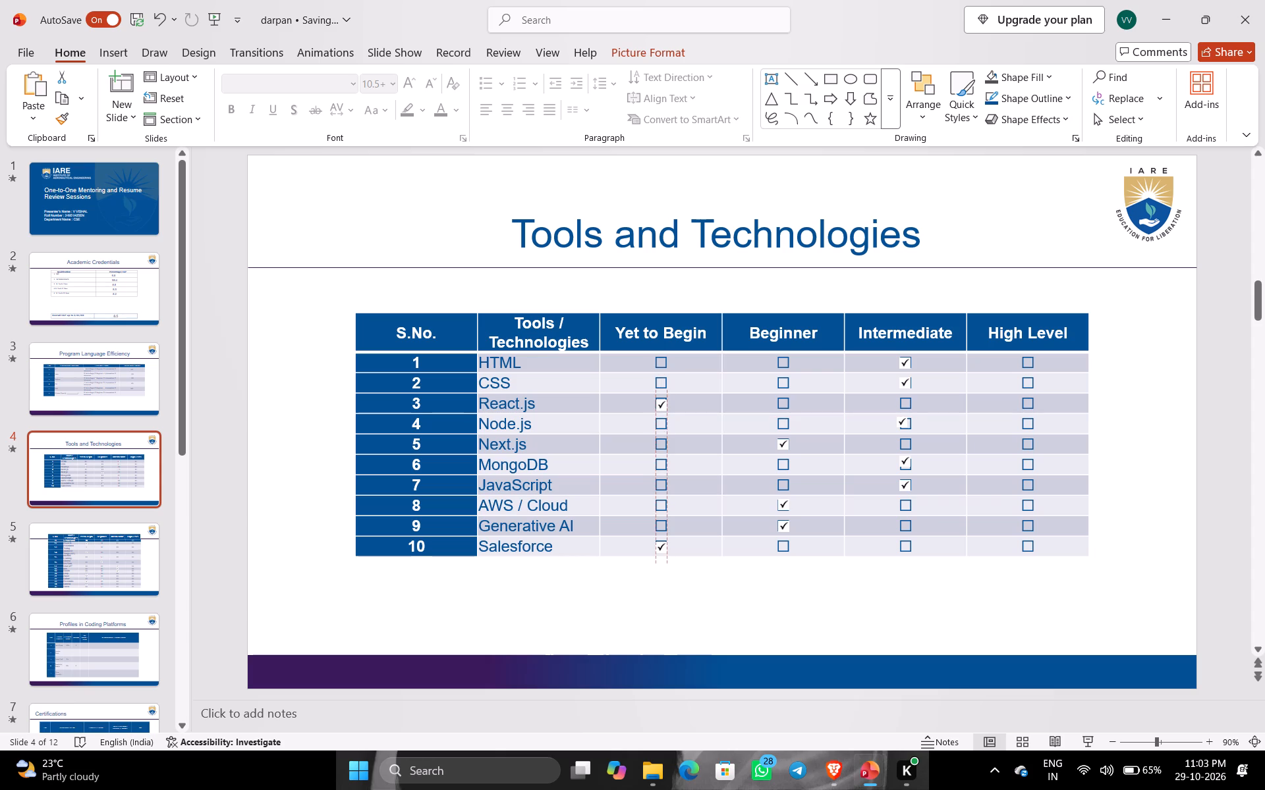
left_click(1131, 410)
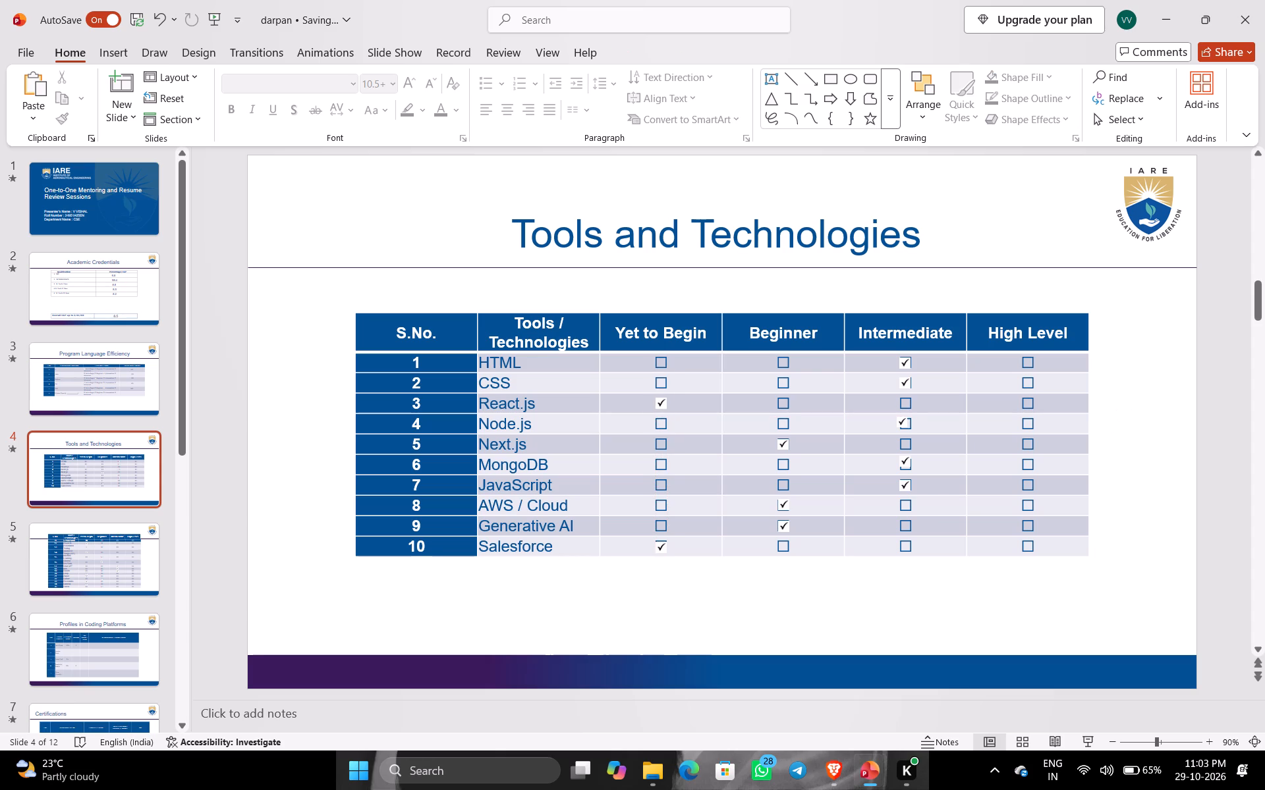
Move the Node.js and Next.js check marks to the Yet to Begin column in their rows.
left_click_drag(903, 424, 777, 433)
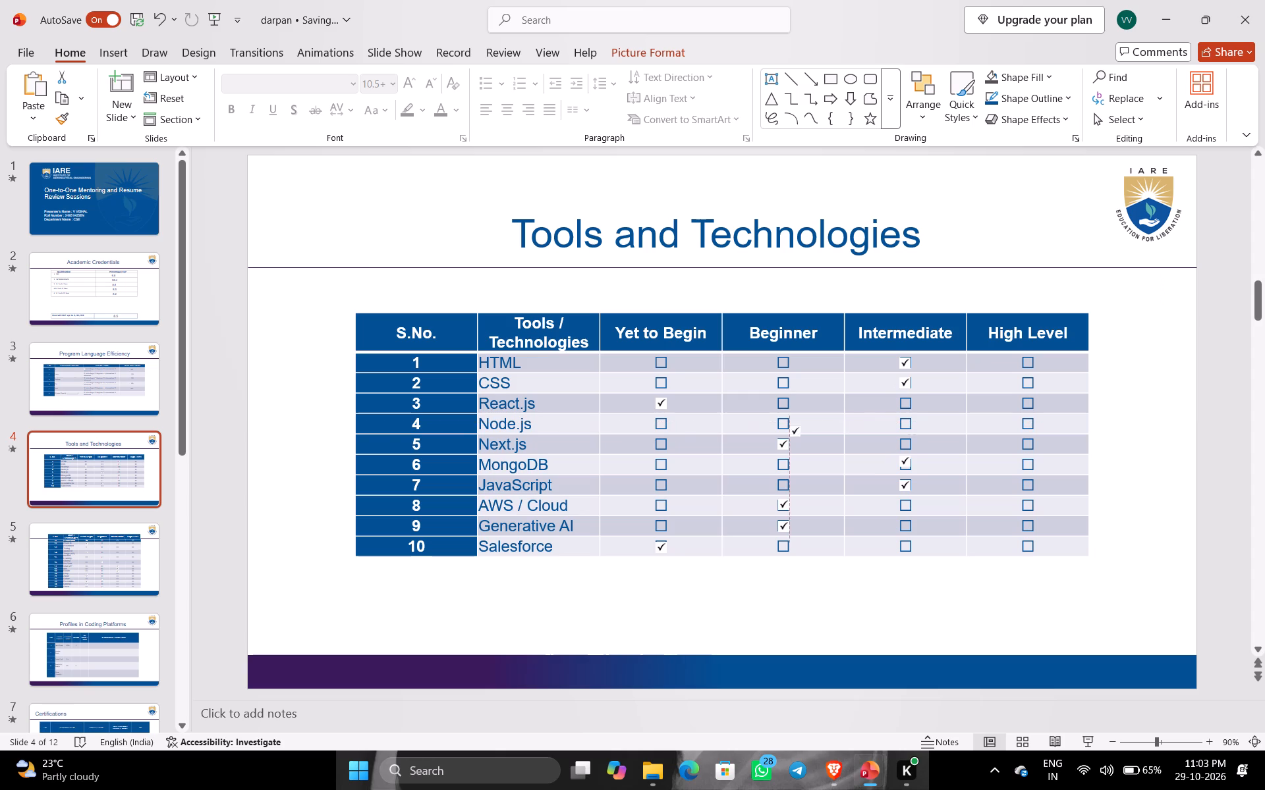
left_click_drag(777, 433, 663, 425)
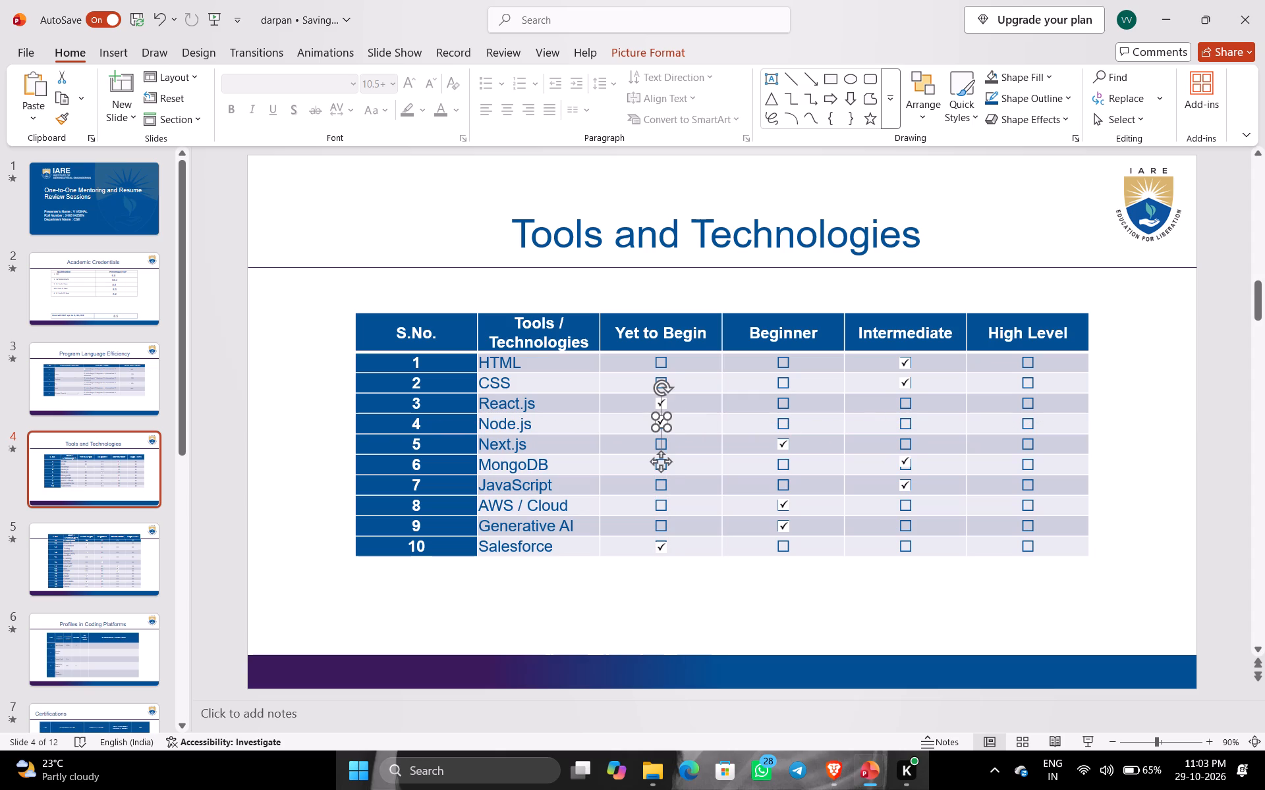
left_click_drag(785, 449, 658, 442)
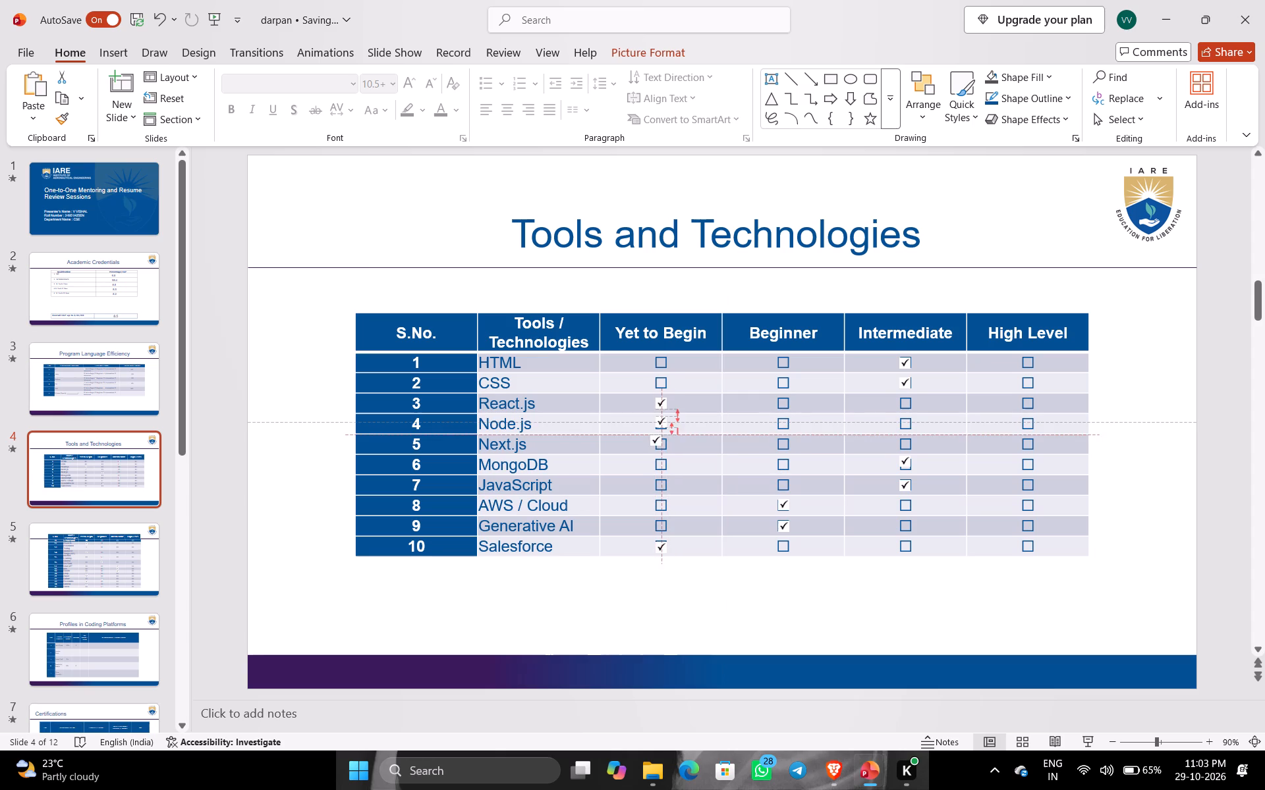
left_click_drag(658, 442, 663, 449)
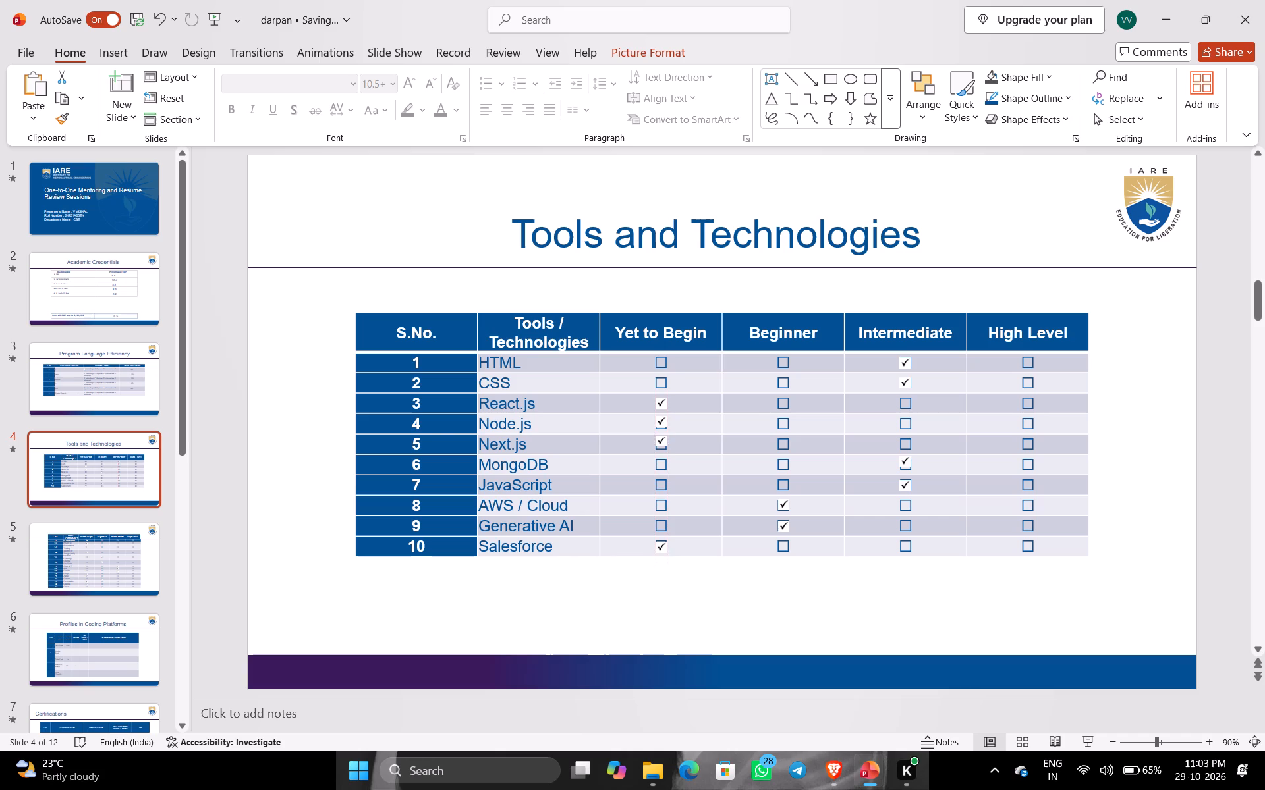
left_click_drag(663, 449, 661, 446)
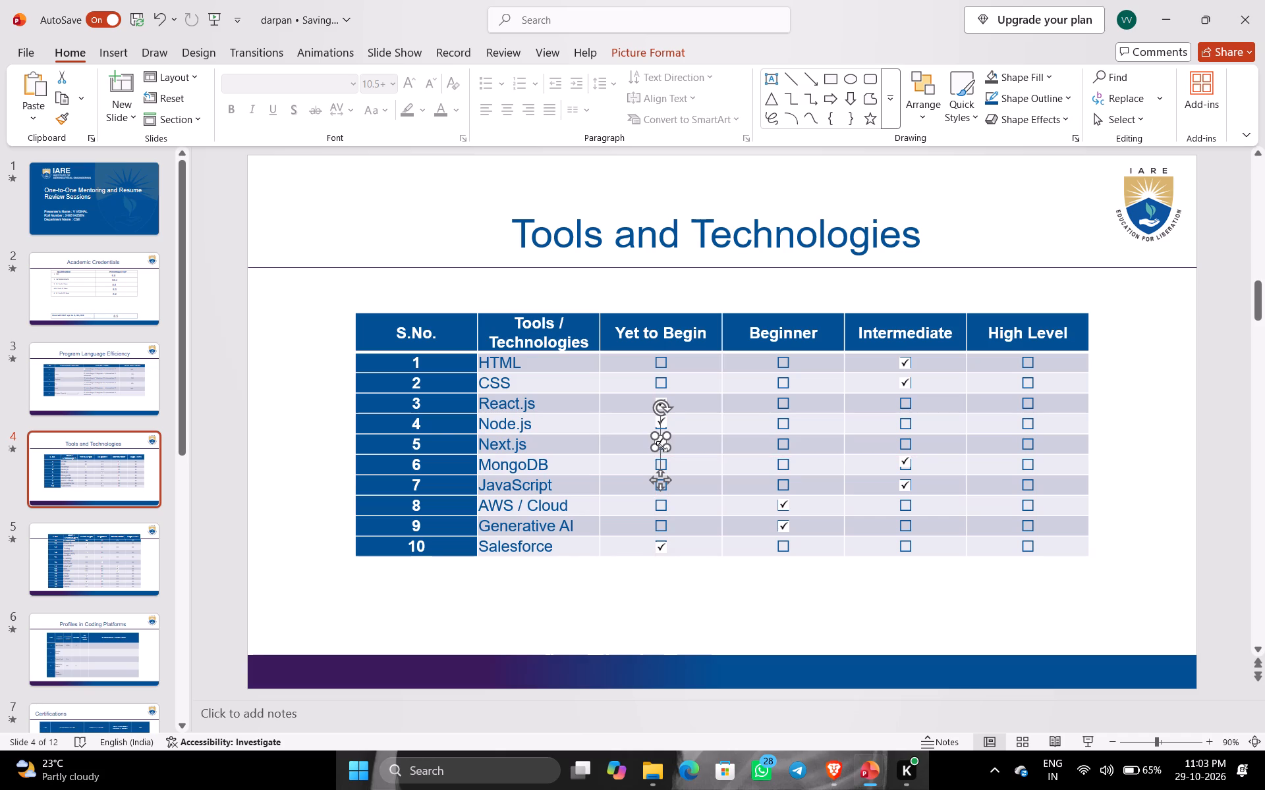
left_click(1156, 471)
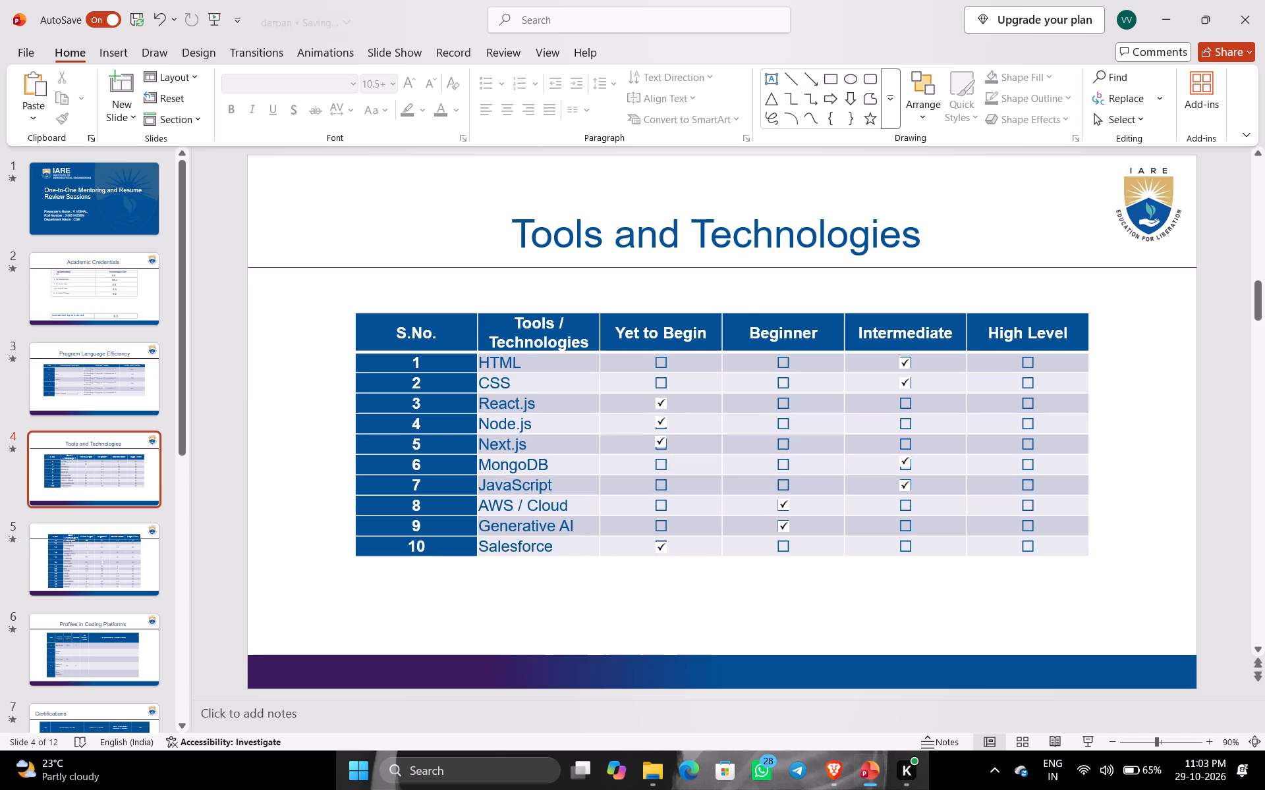
left_click(660, 440)
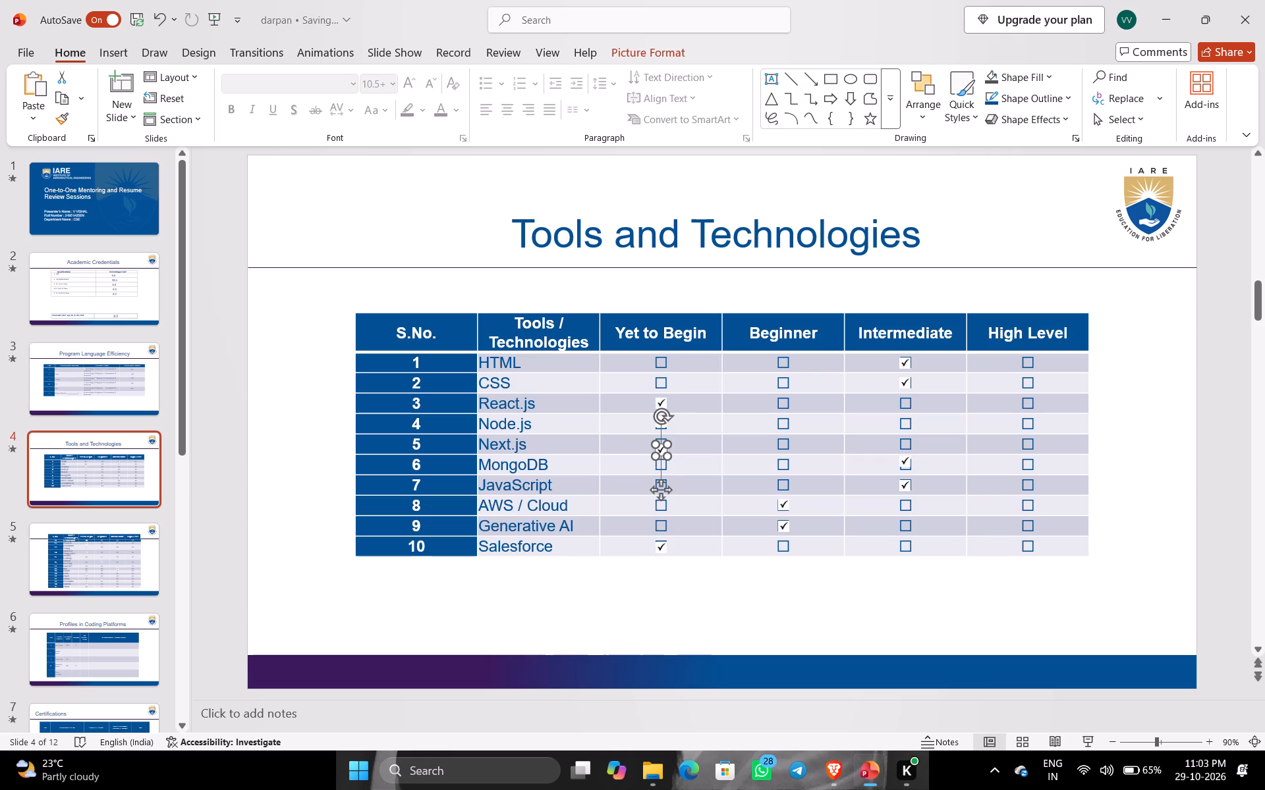
left_click(1161, 355)
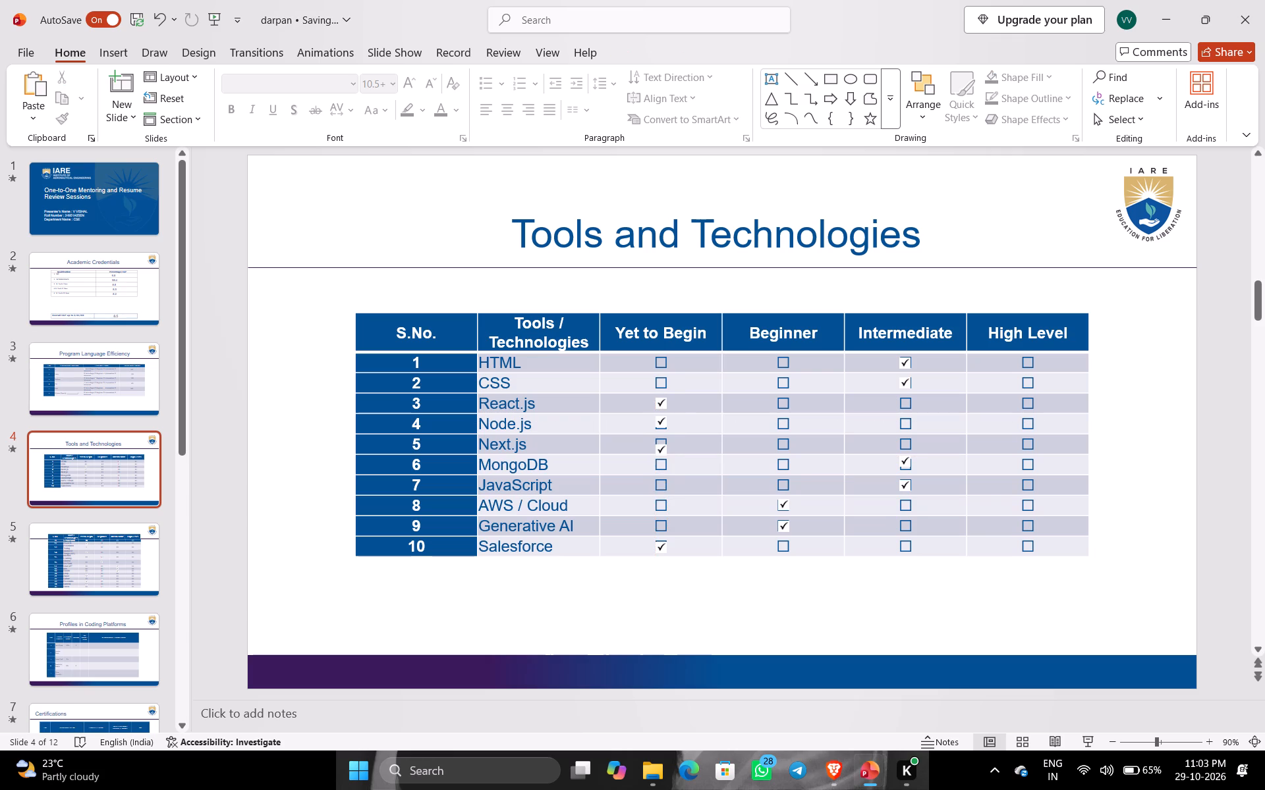
Enlarge the Tools and Technologies table slightly in width and height.
left_click(1079, 523)
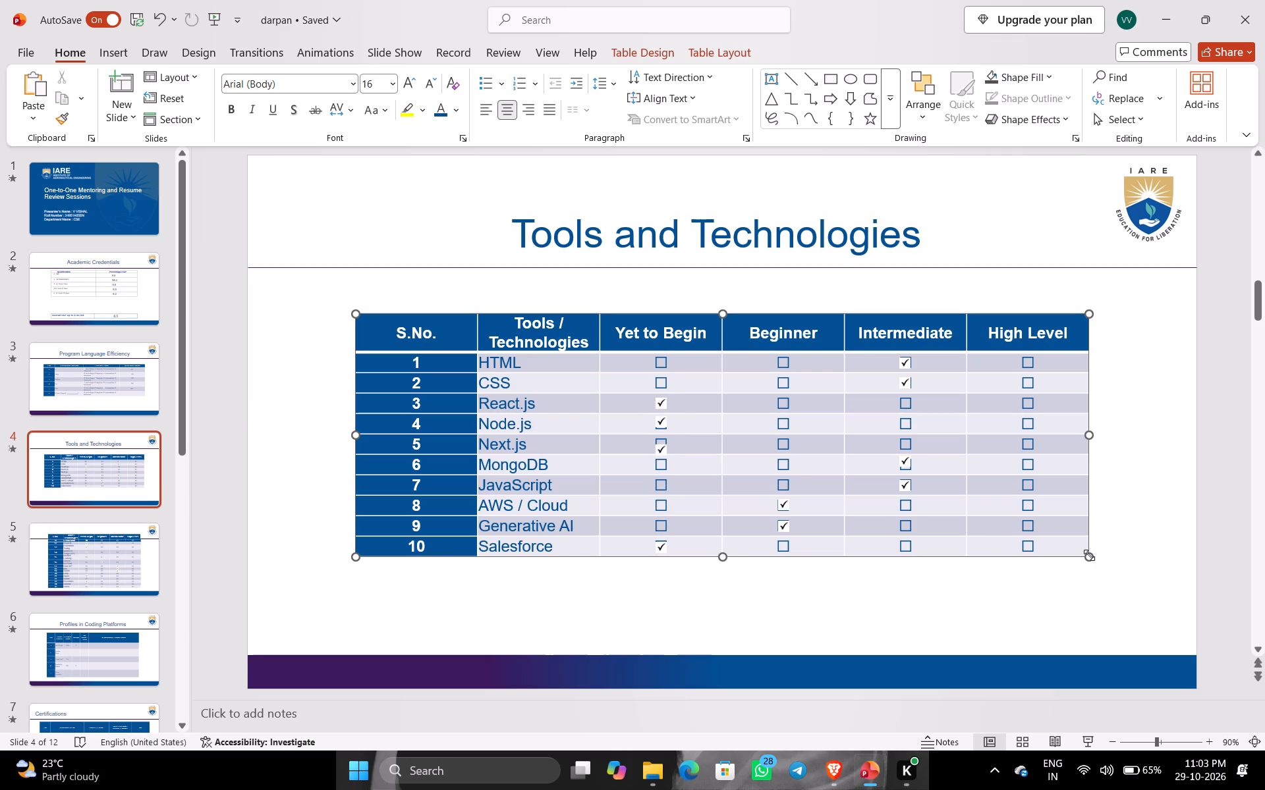
left_click_drag(1089, 556, 1100, 568)
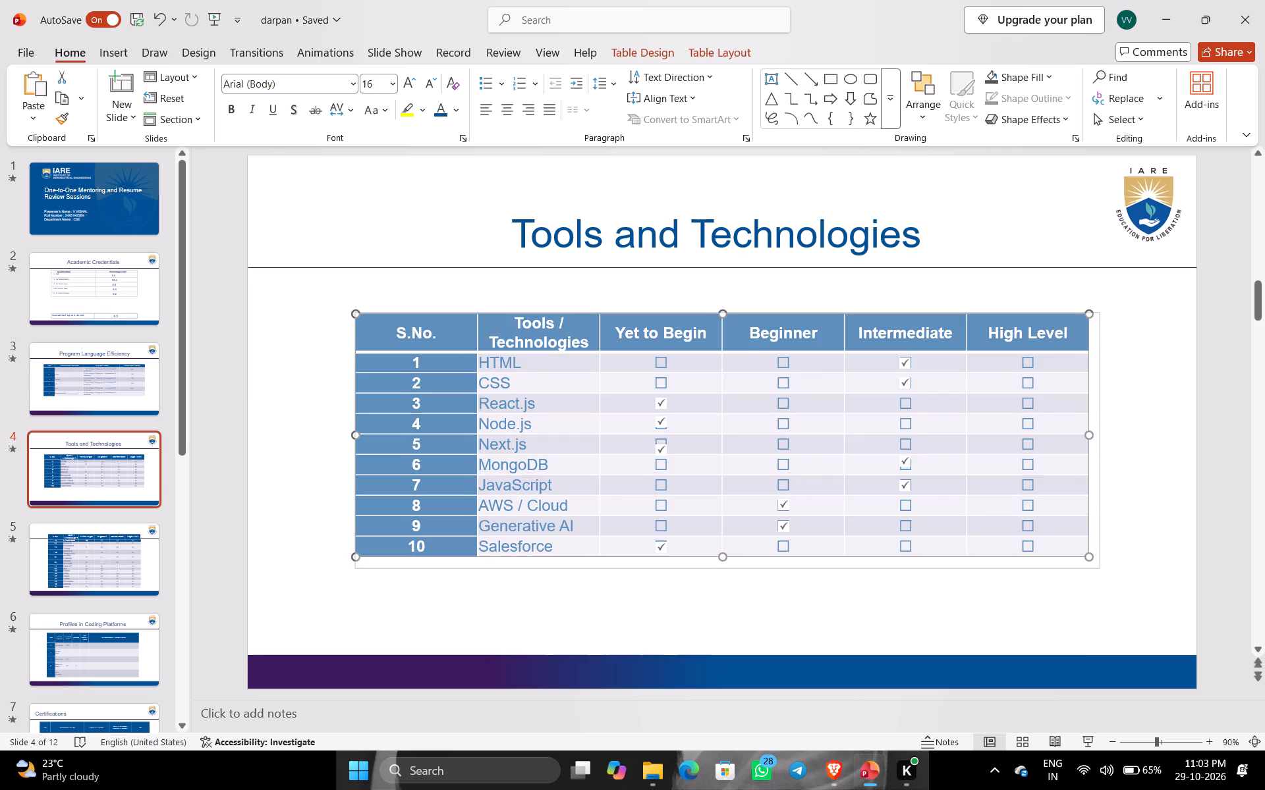
left_click_drag(1100, 568, 1100, 567)
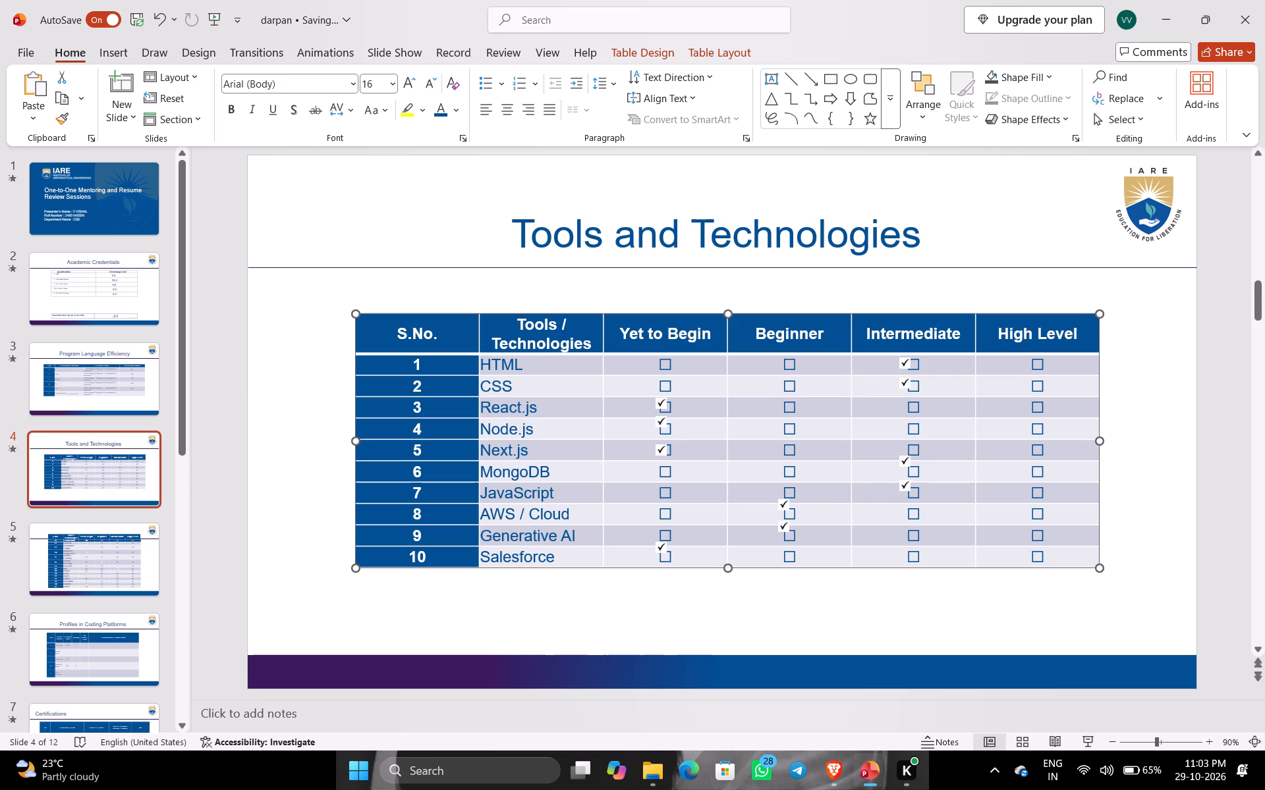
Align the React.js, Node.js and Next.js check marks over their Yet to Begin boxes.
left_click(661, 405)
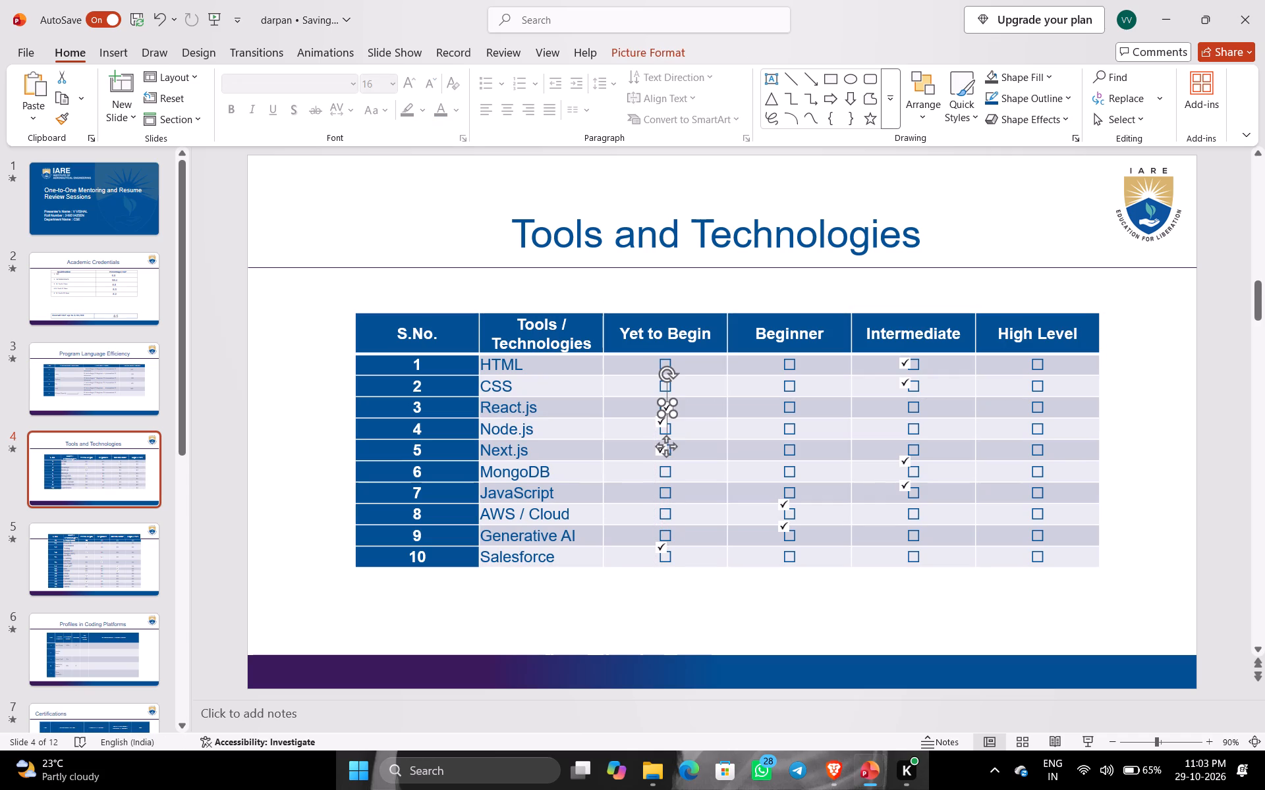
double_click(660, 421)
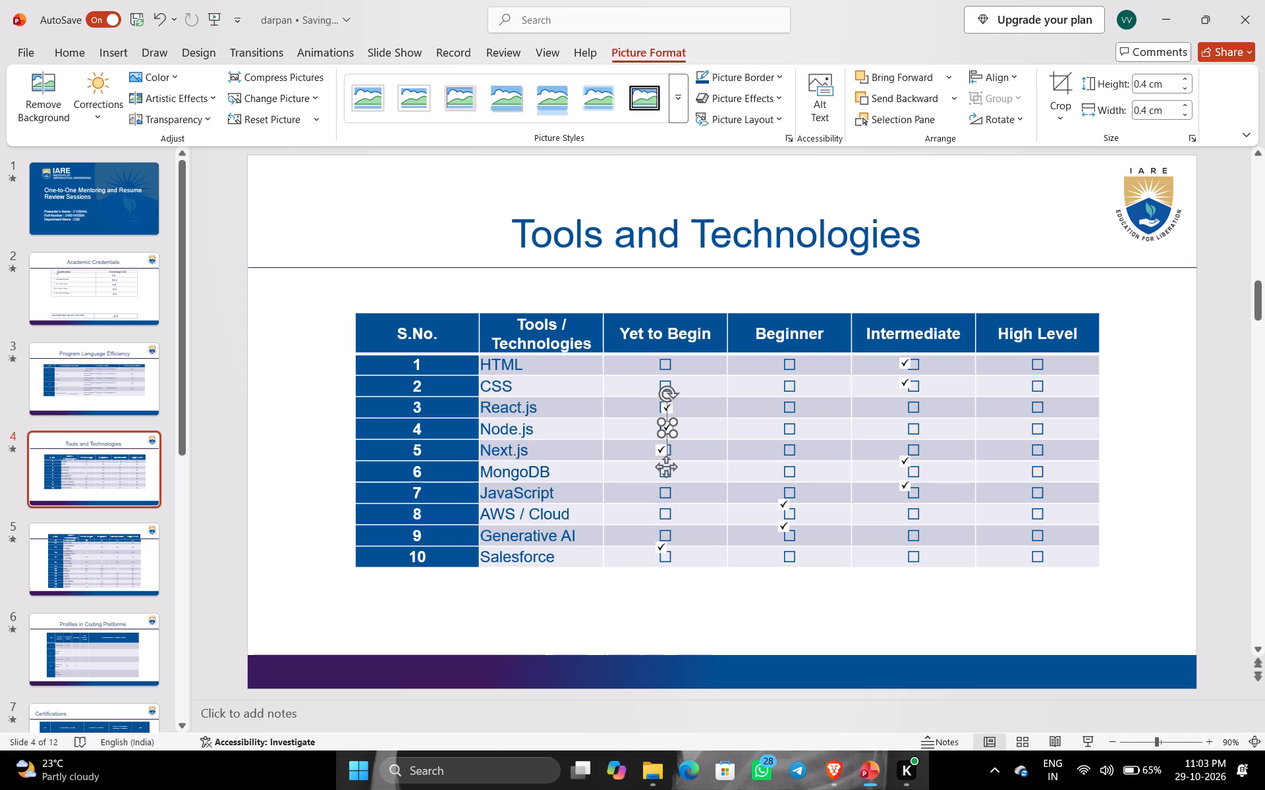
left_click(660, 449)
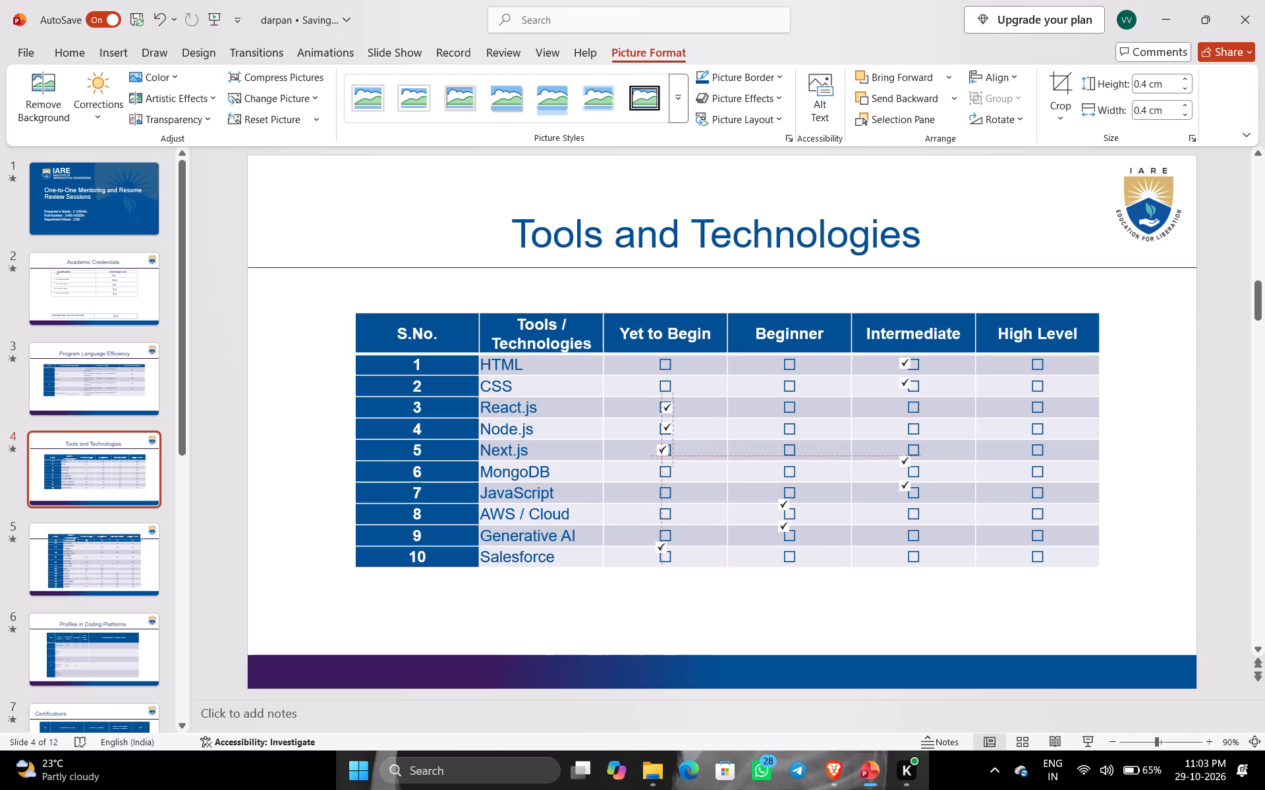
left_click(1175, 301)
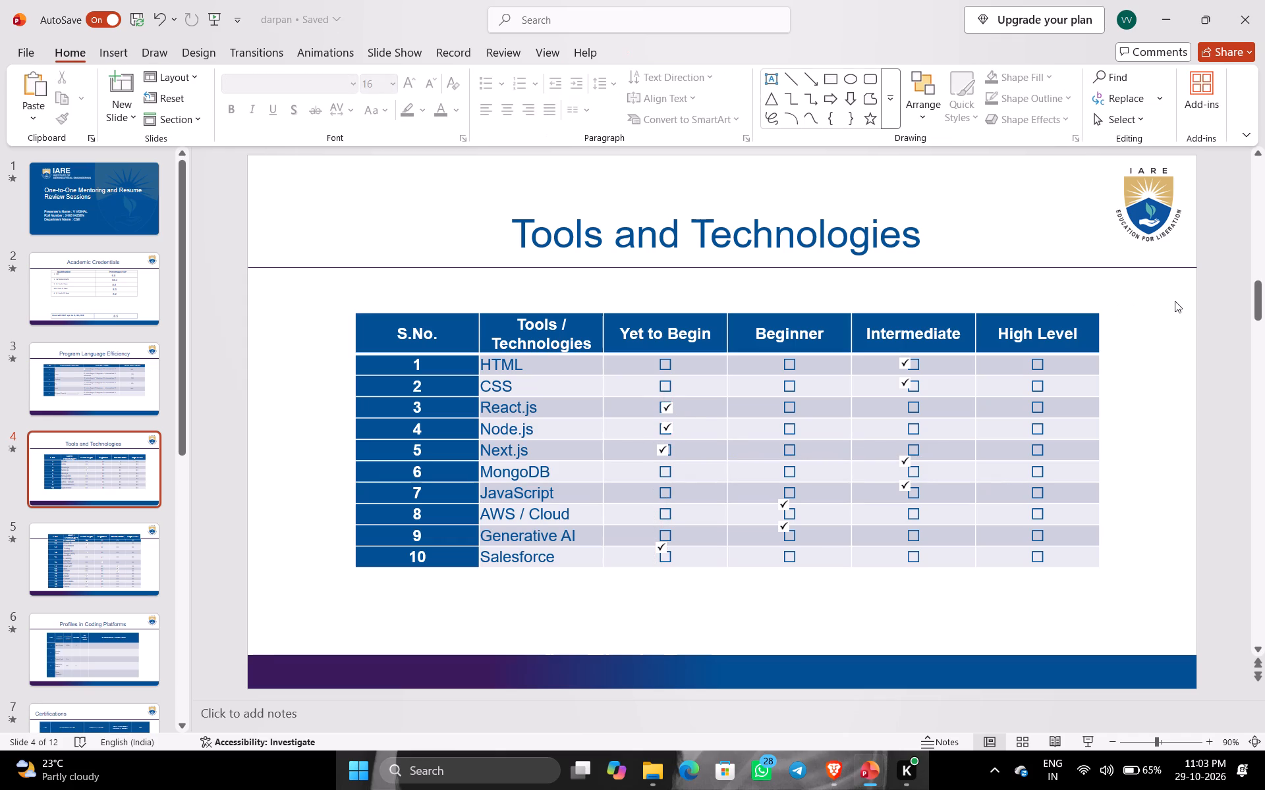
left_click(660, 451)
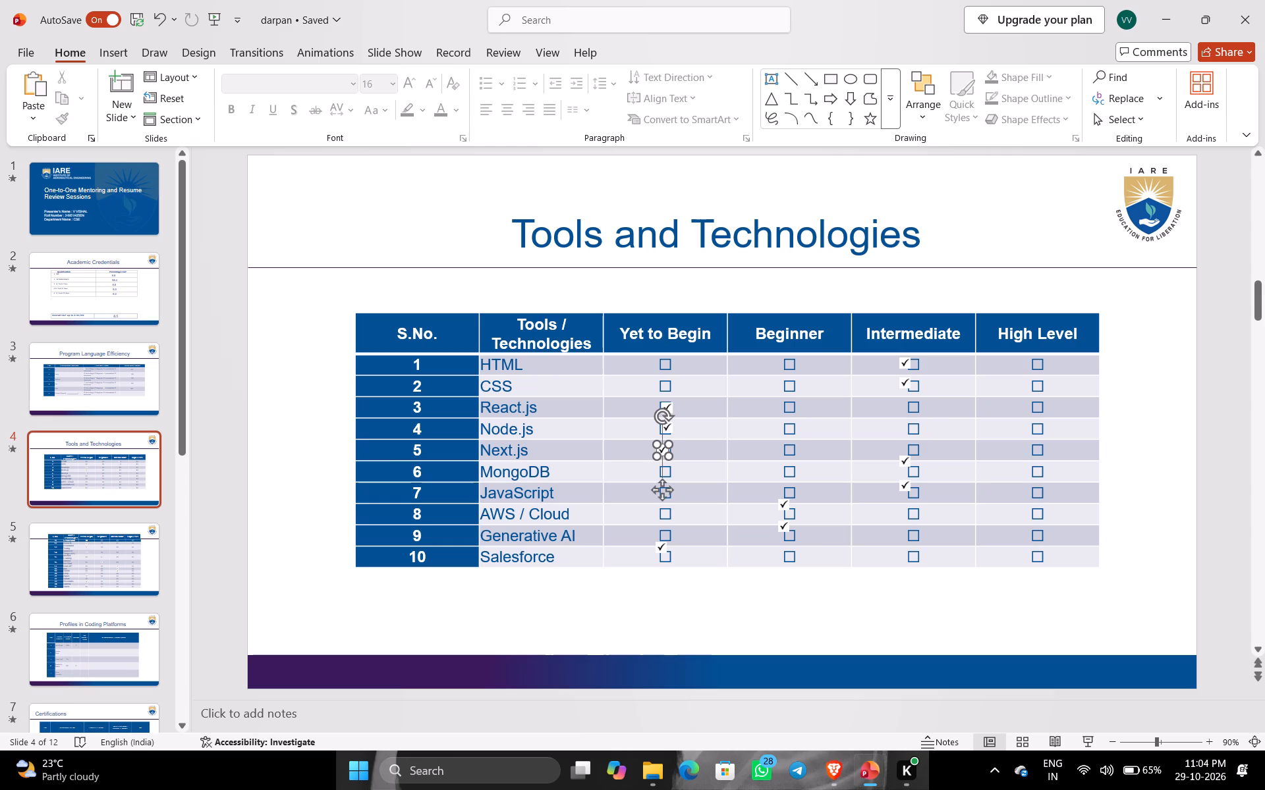
left_click(660, 451)
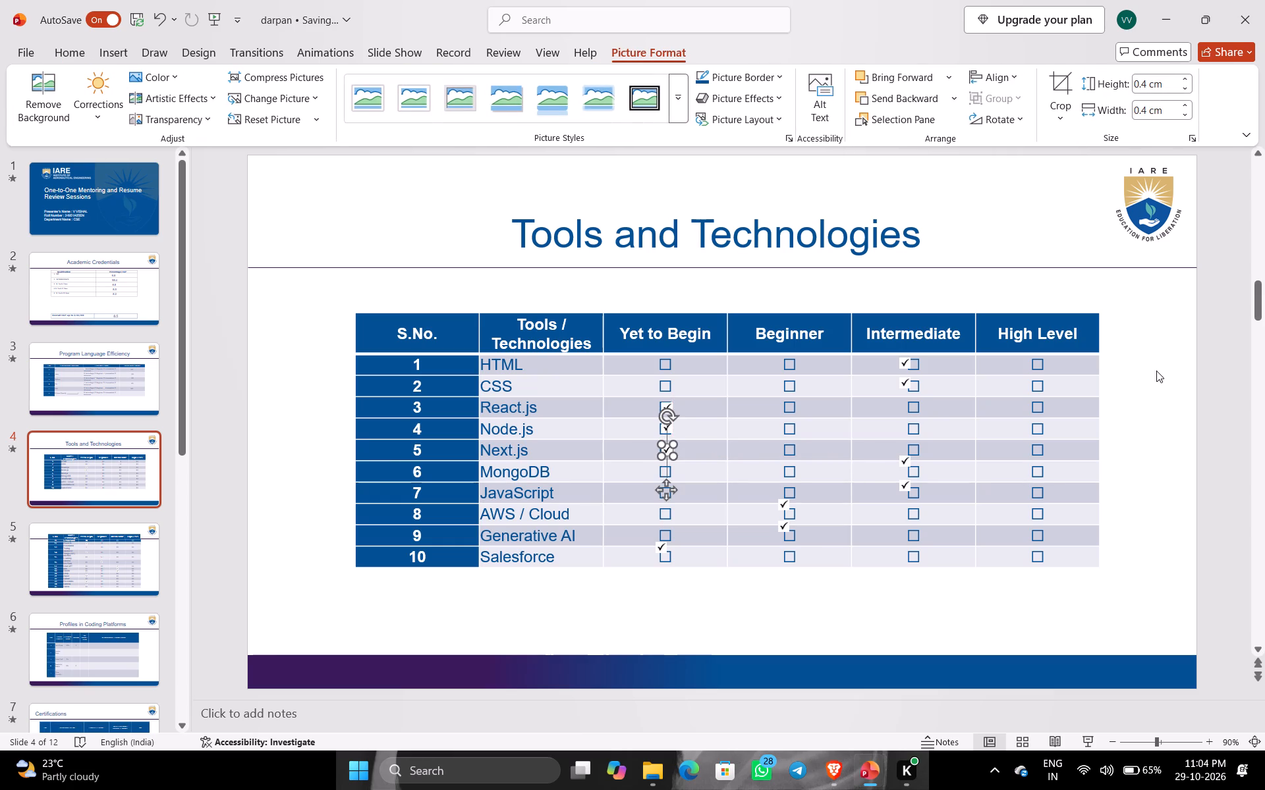
left_click(1160, 371)
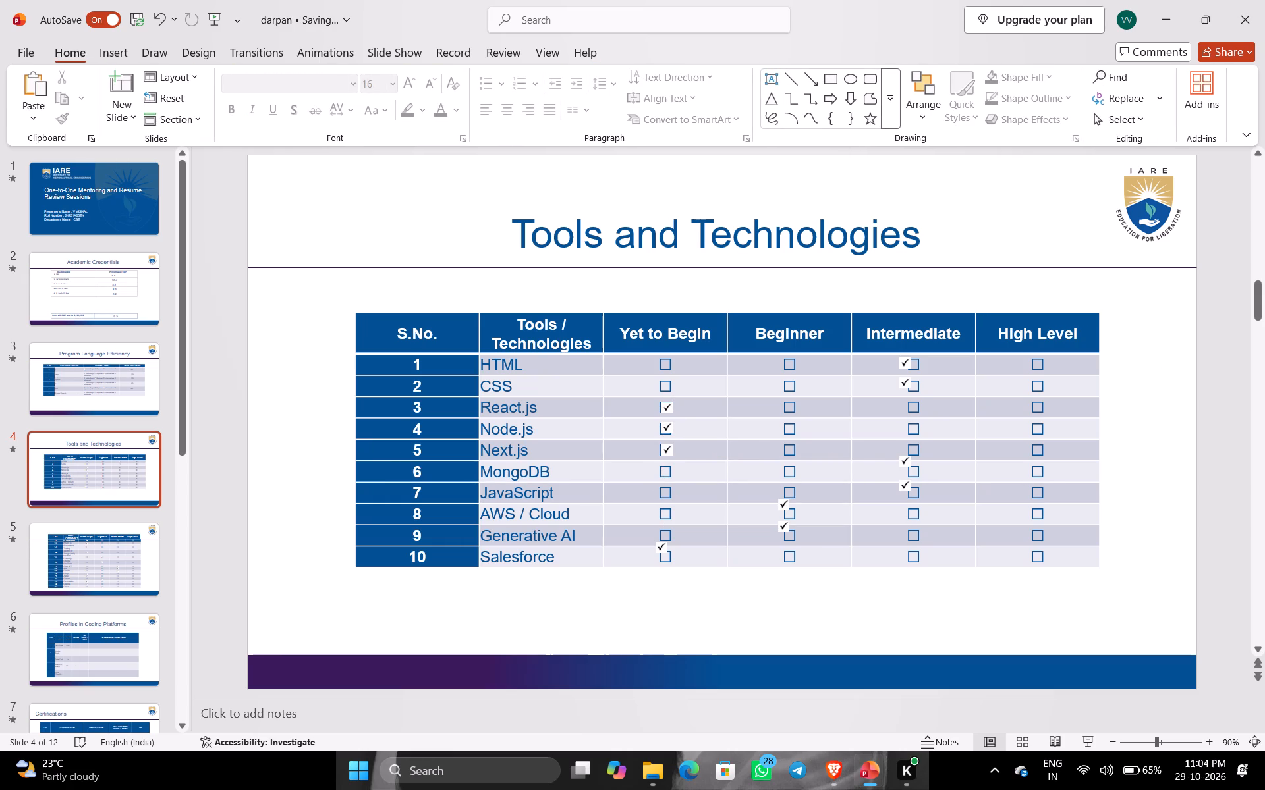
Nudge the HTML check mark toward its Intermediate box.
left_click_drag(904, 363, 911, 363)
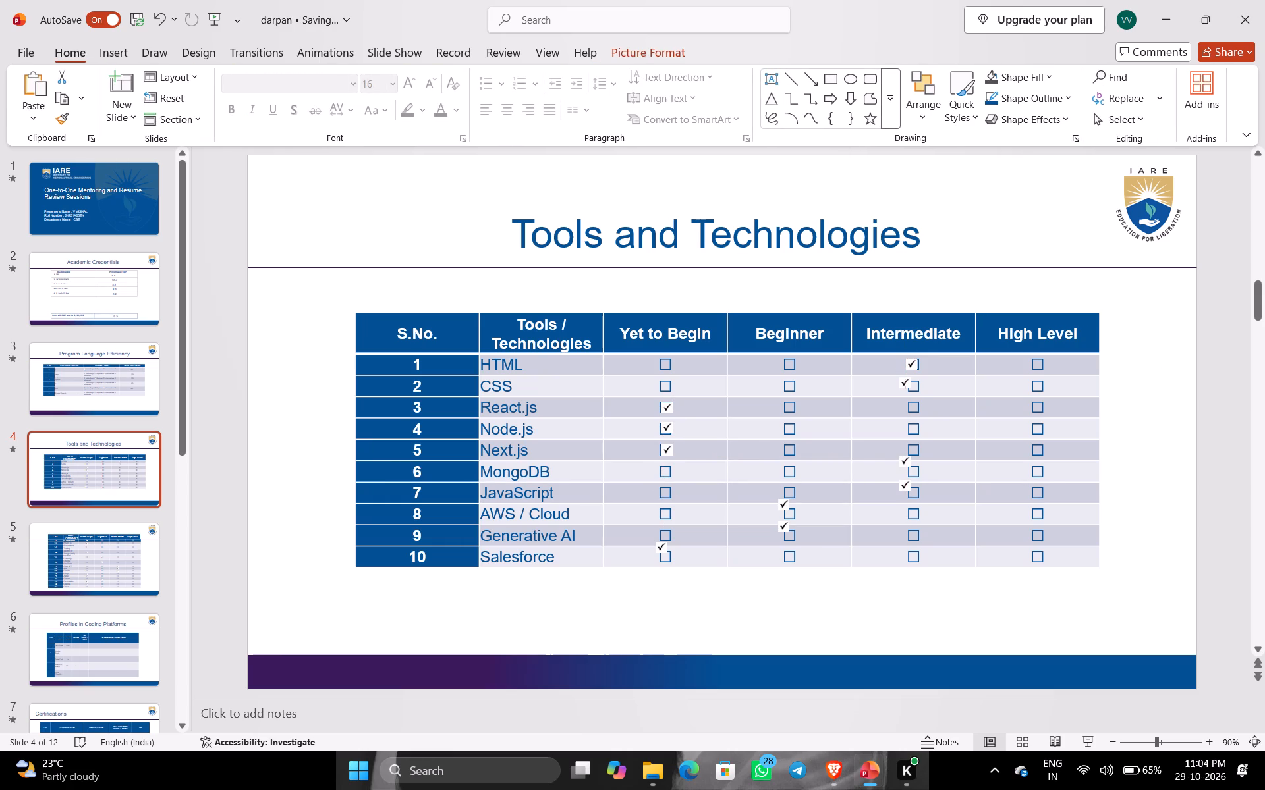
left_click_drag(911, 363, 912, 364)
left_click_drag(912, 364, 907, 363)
Move the HTML and CSS check marks from Intermediate onto their Beginner boxes.
left_click_drag(907, 363, 789, 364)
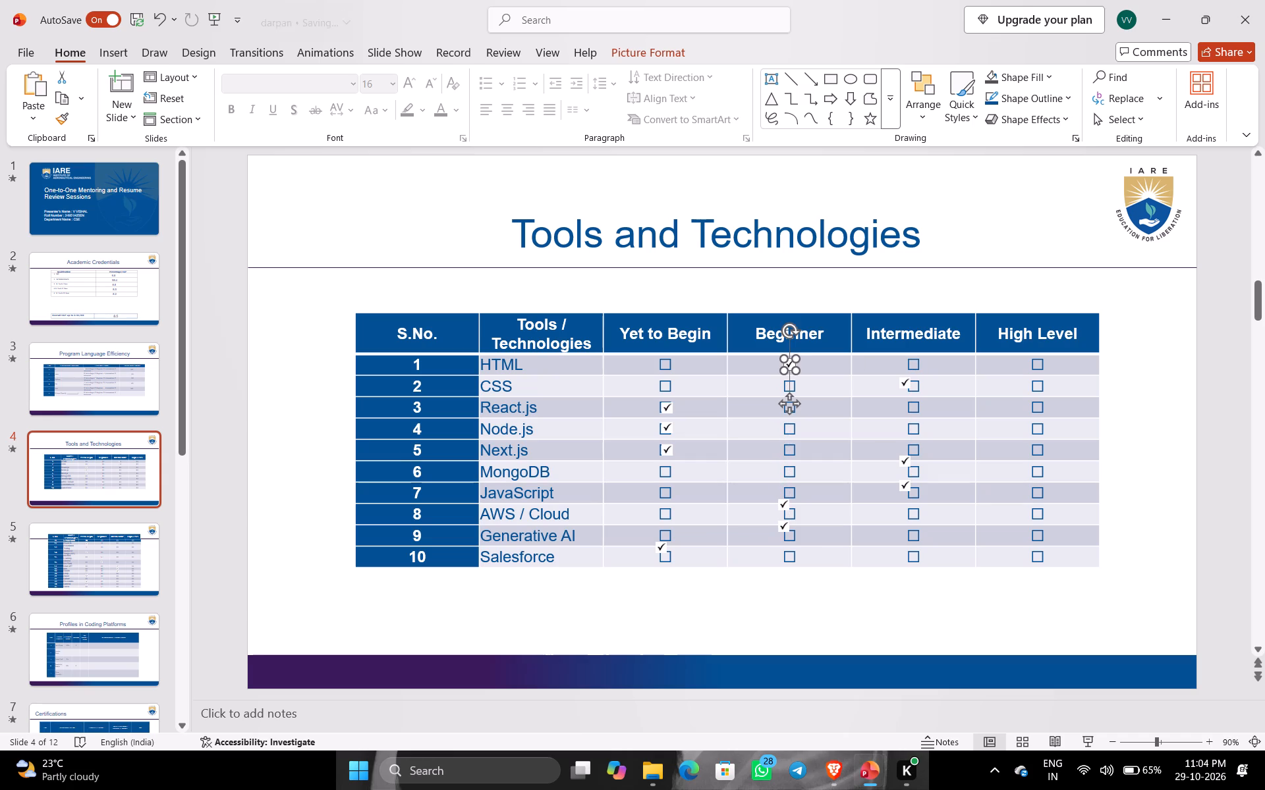
left_click_drag(904, 382, 785, 384)
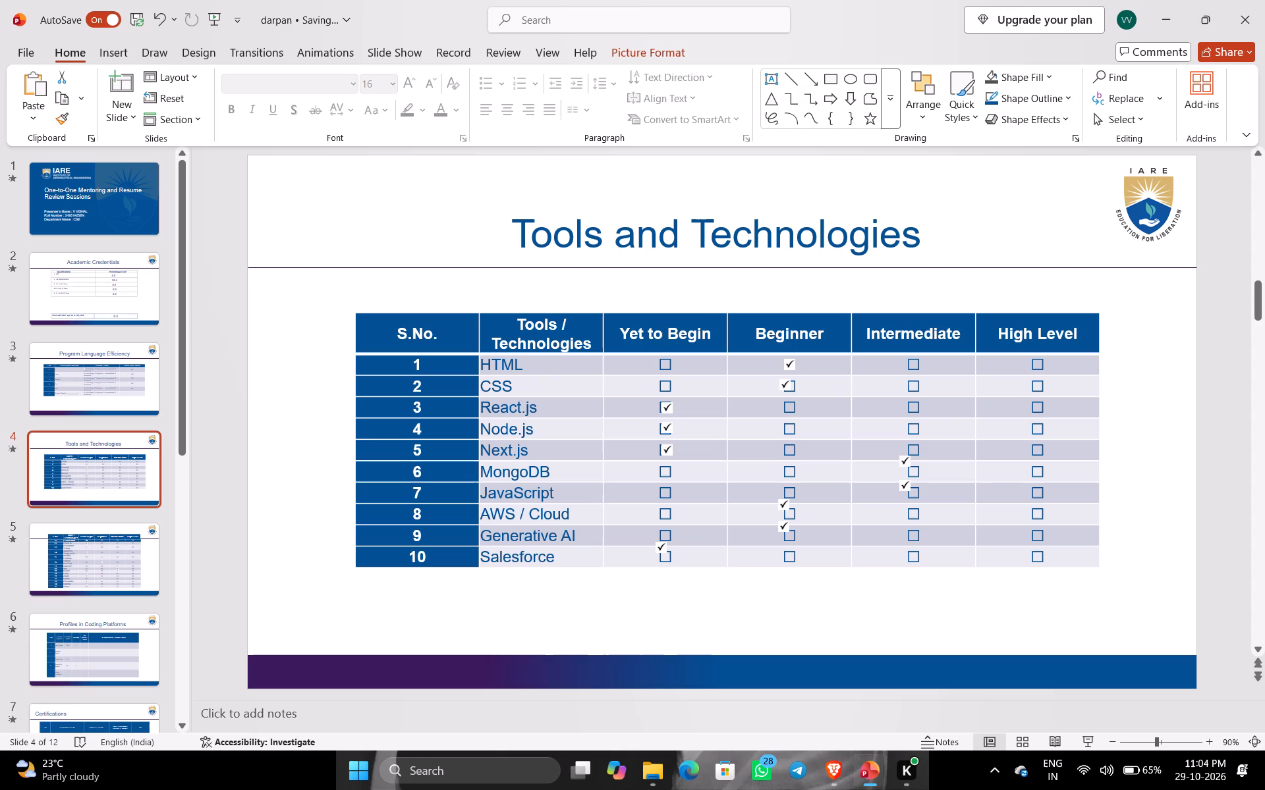
left_click_drag(785, 384, 787, 385)
Move the MongoDB check mark onto its Yet to Begin box and the JavaScript check mark onto its Beginner box.
left_click_drag(905, 461, 661, 473)
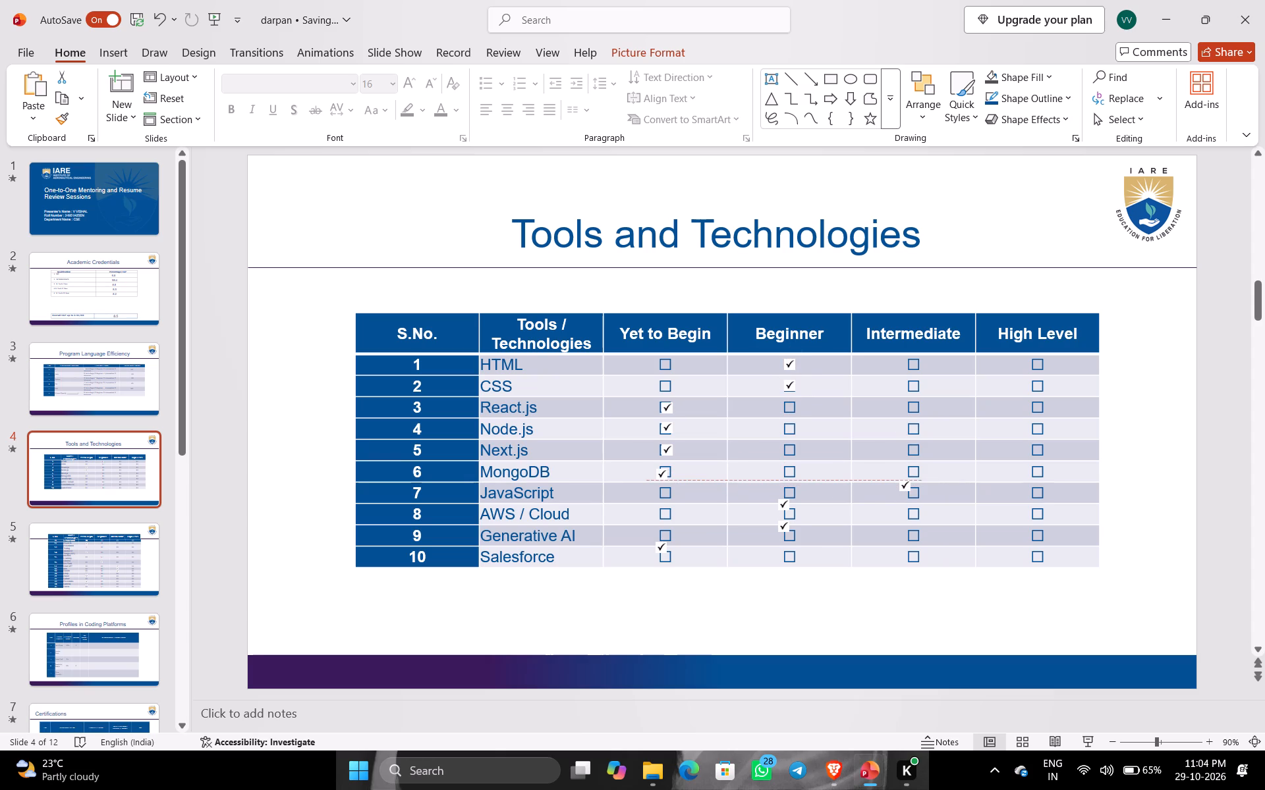
left_click_drag(661, 473, 665, 471)
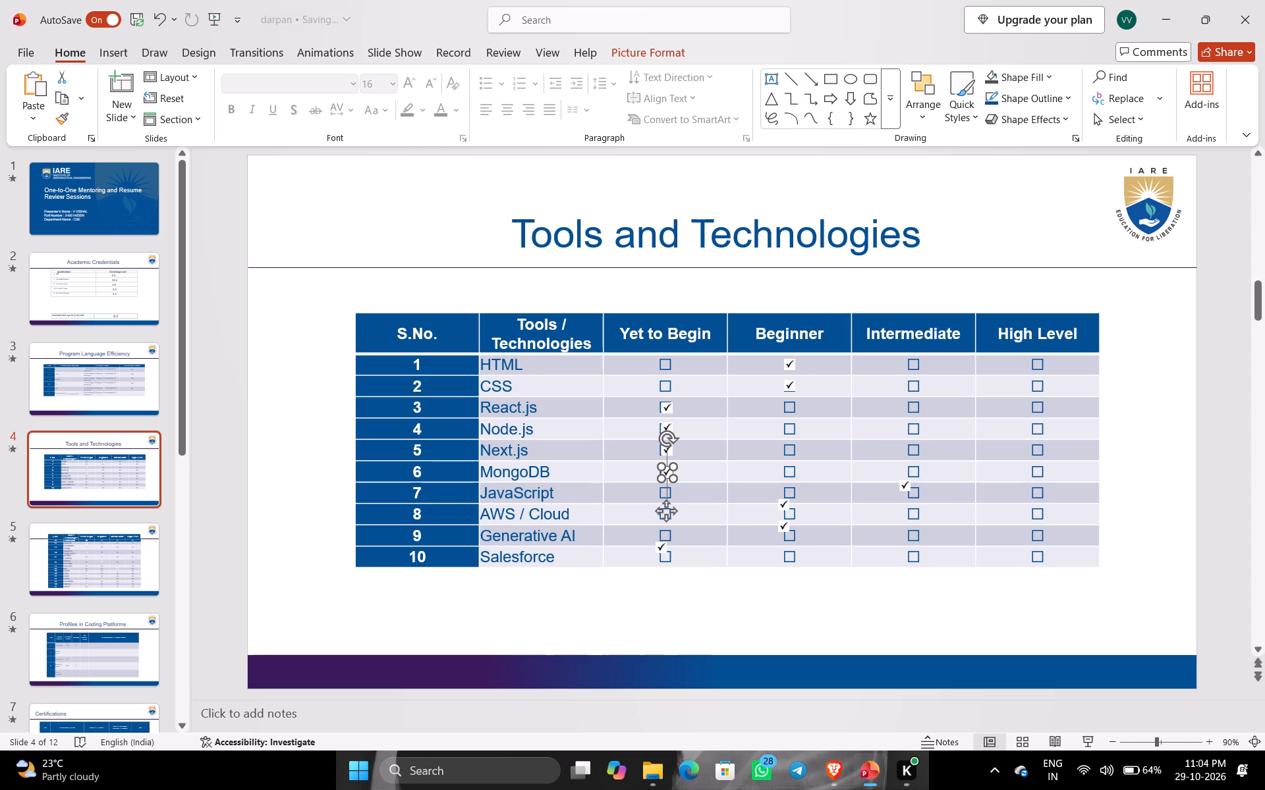
left_click_drag(903, 489, 791, 496)
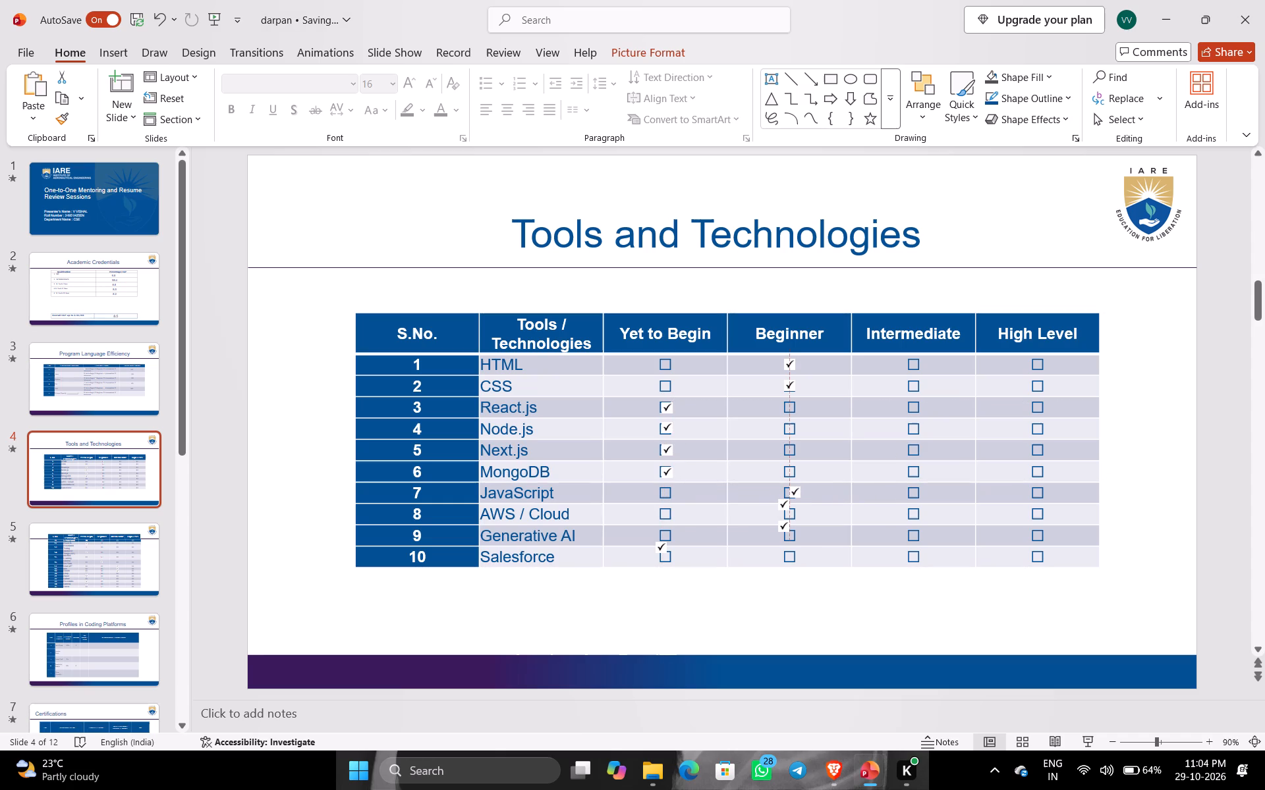
left_click_drag(791, 496, 791, 496)
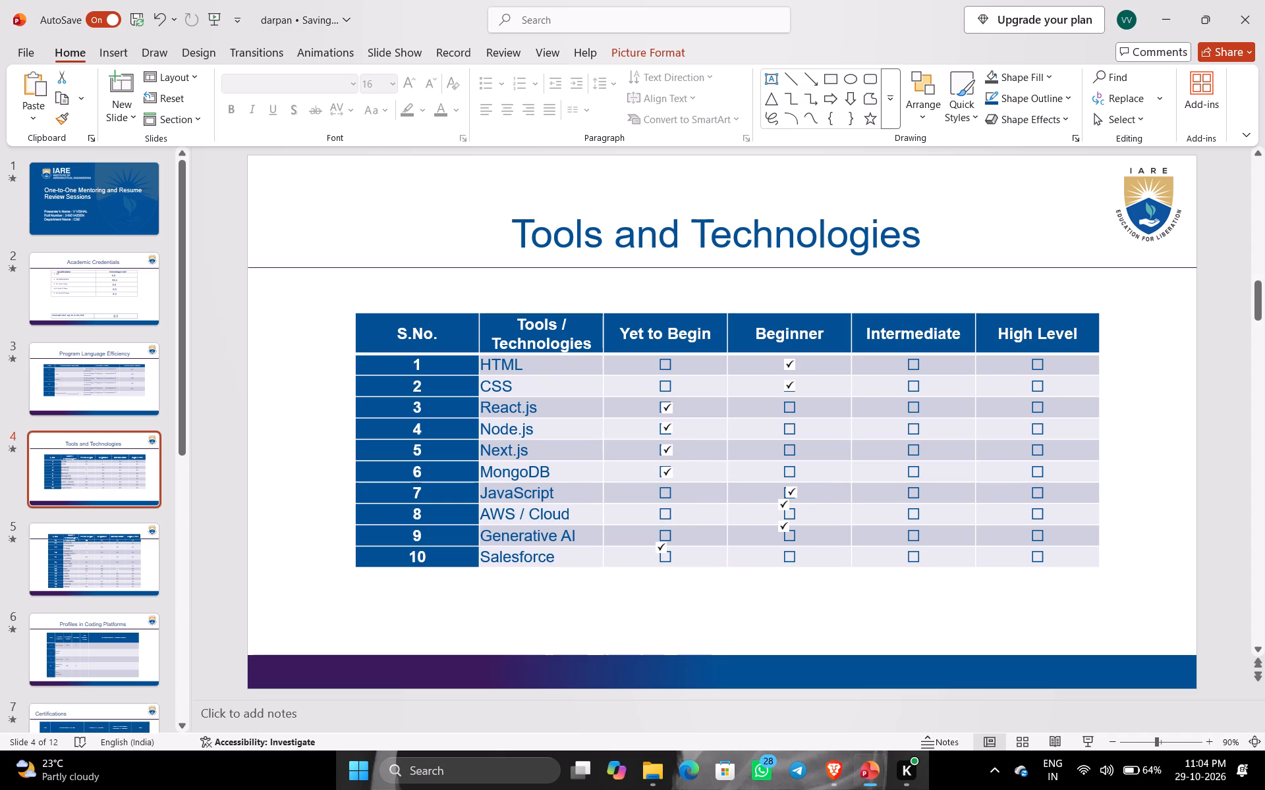
left_click_drag(791, 496, 787, 496)
Align the AWS / Cloud and Generative AI check marks over their Beginner boxes.
left_click_drag(781, 506, 787, 516)
left_click_drag(787, 516, 787, 516)
left_click_drag(784, 529, 785, 533)
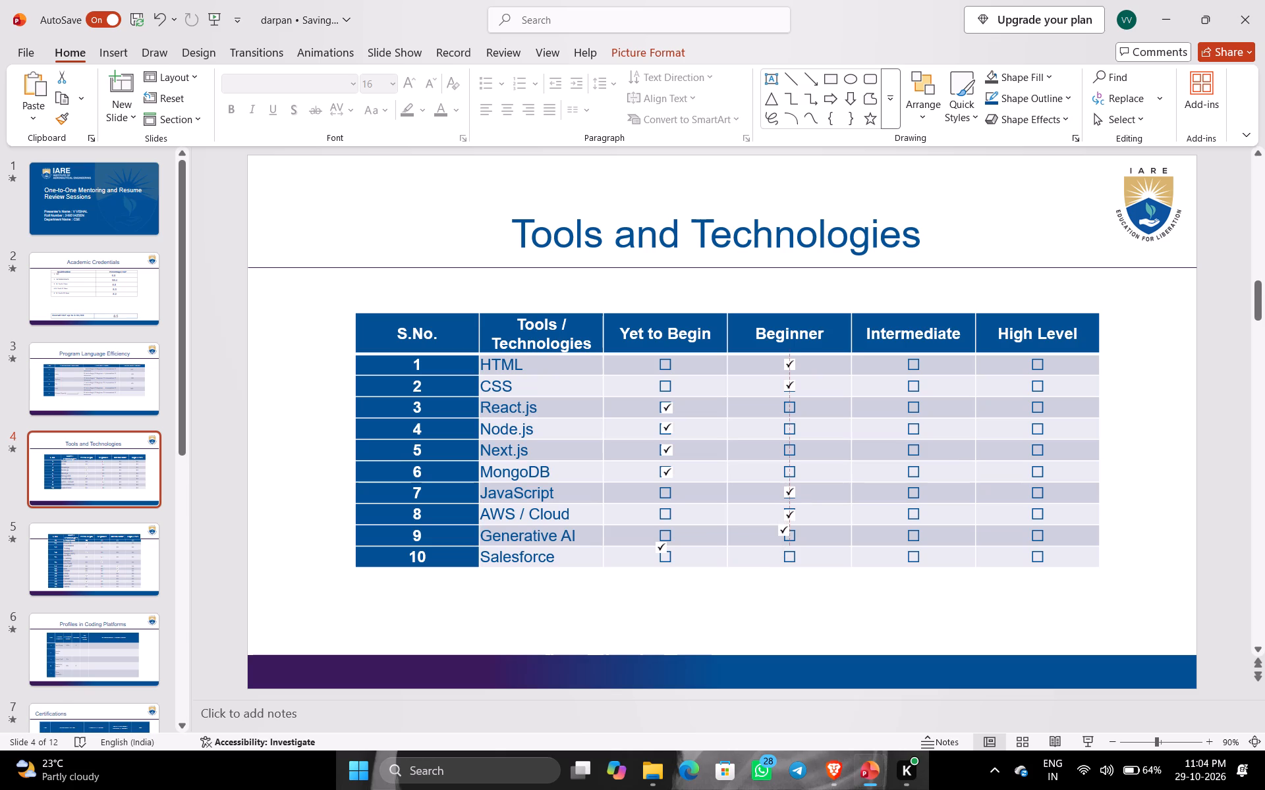
left_click_drag(785, 533, 788, 536)
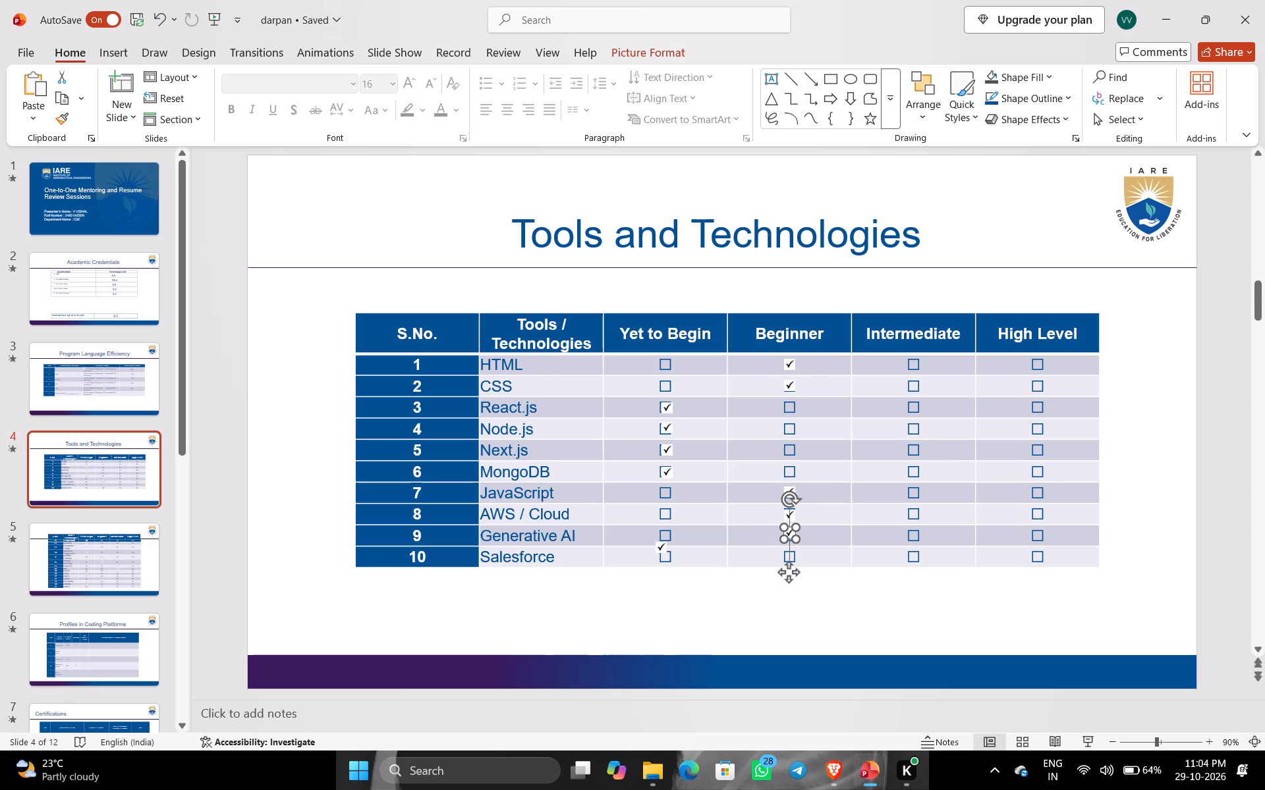
Align the Salesforce check mark over its Yet to Begin box and deselect it.
left_click_drag(659, 545, 664, 552)
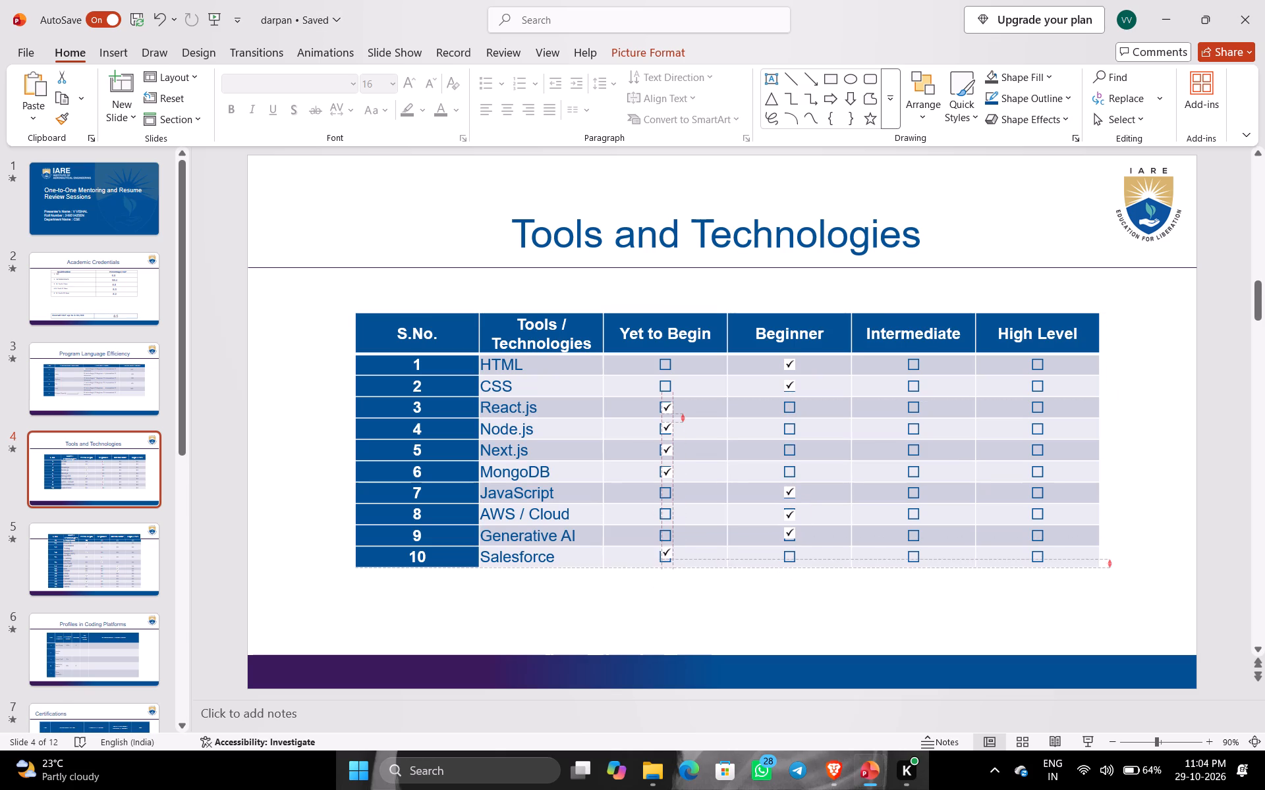
left_click_drag(664, 552, 663, 554)
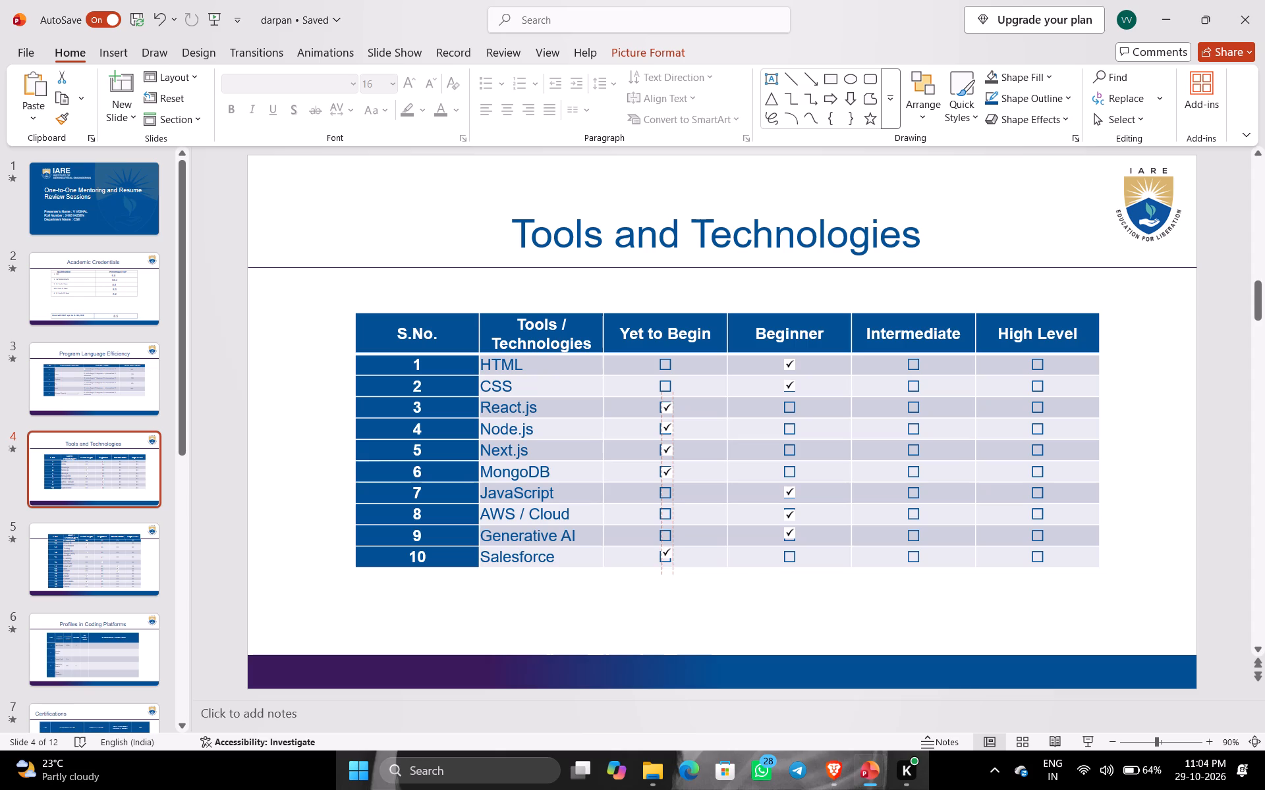
left_click_drag(663, 554, 665, 554)
left_click_drag(665, 554, 663, 554)
left_click_drag(663, 554, 664, 555)
left_click_drag(664, 555, 663, 555)
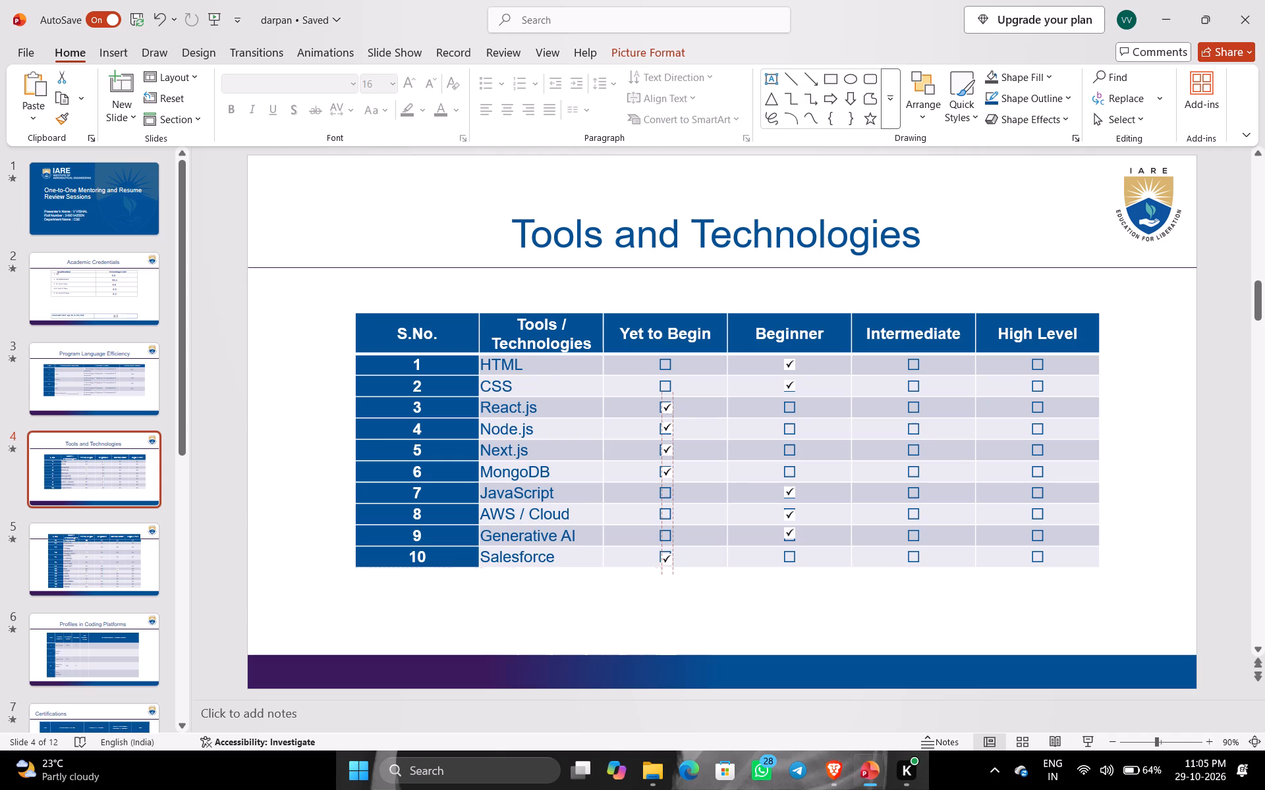
left_click_drag(663, 555, 663, 554)
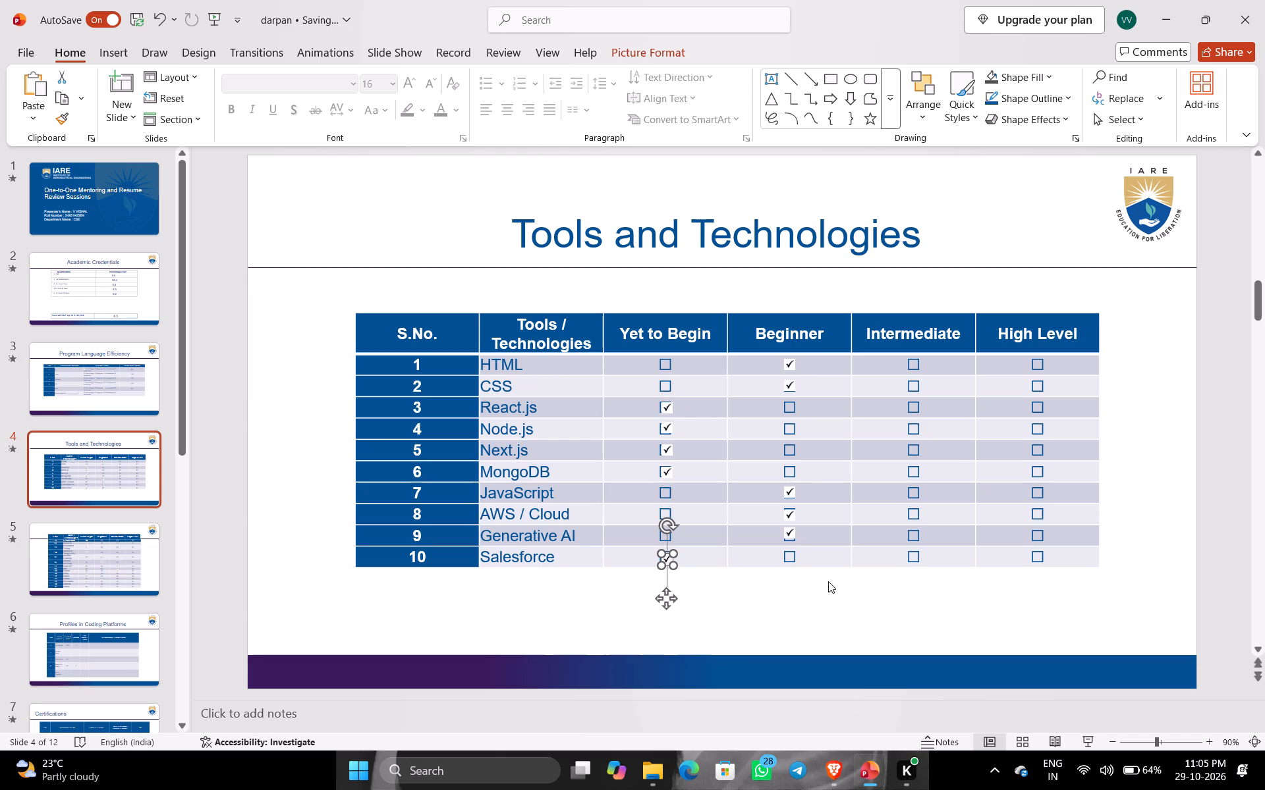
left_click(838, 601)
left_click(1142, 502)
On slide 5, move the Power BI check mark from Yet to Begin onto its Beginner box.
key("Down")
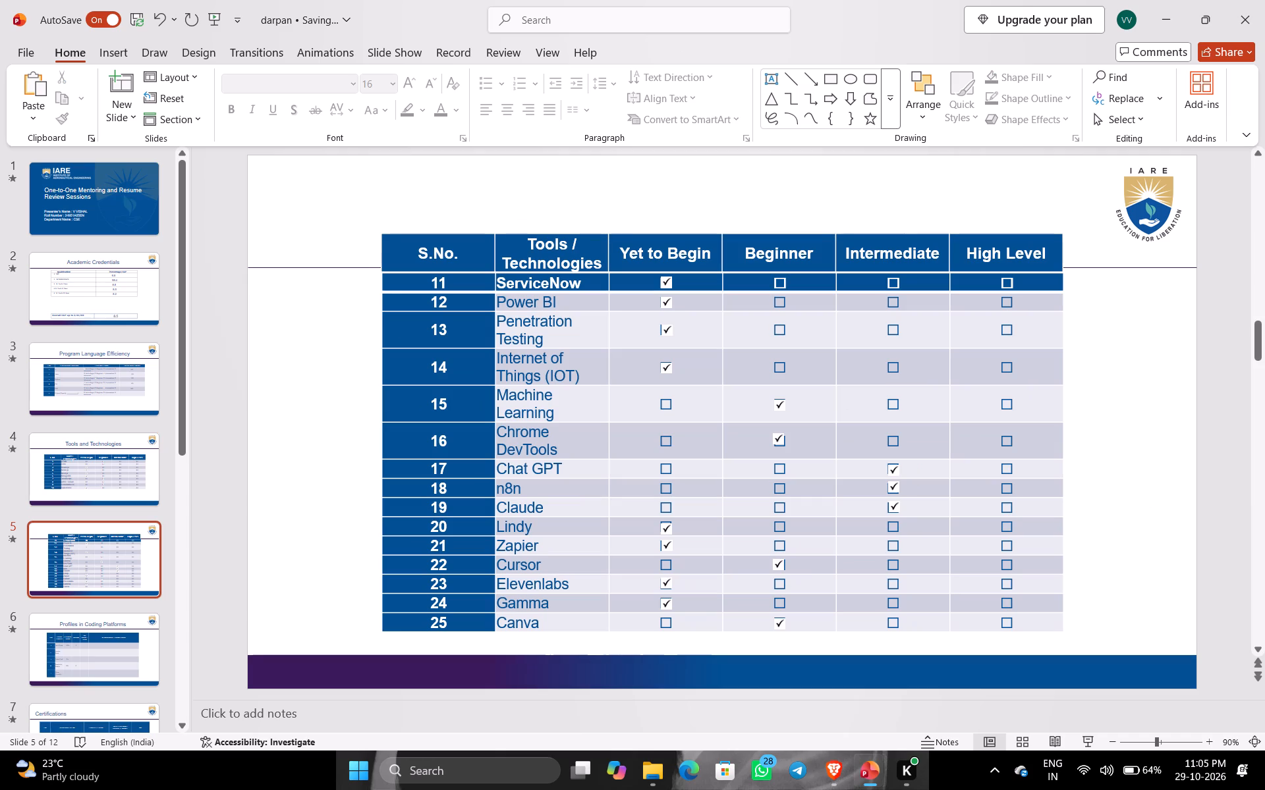
left_click_drag(665, 303, 773, 304)
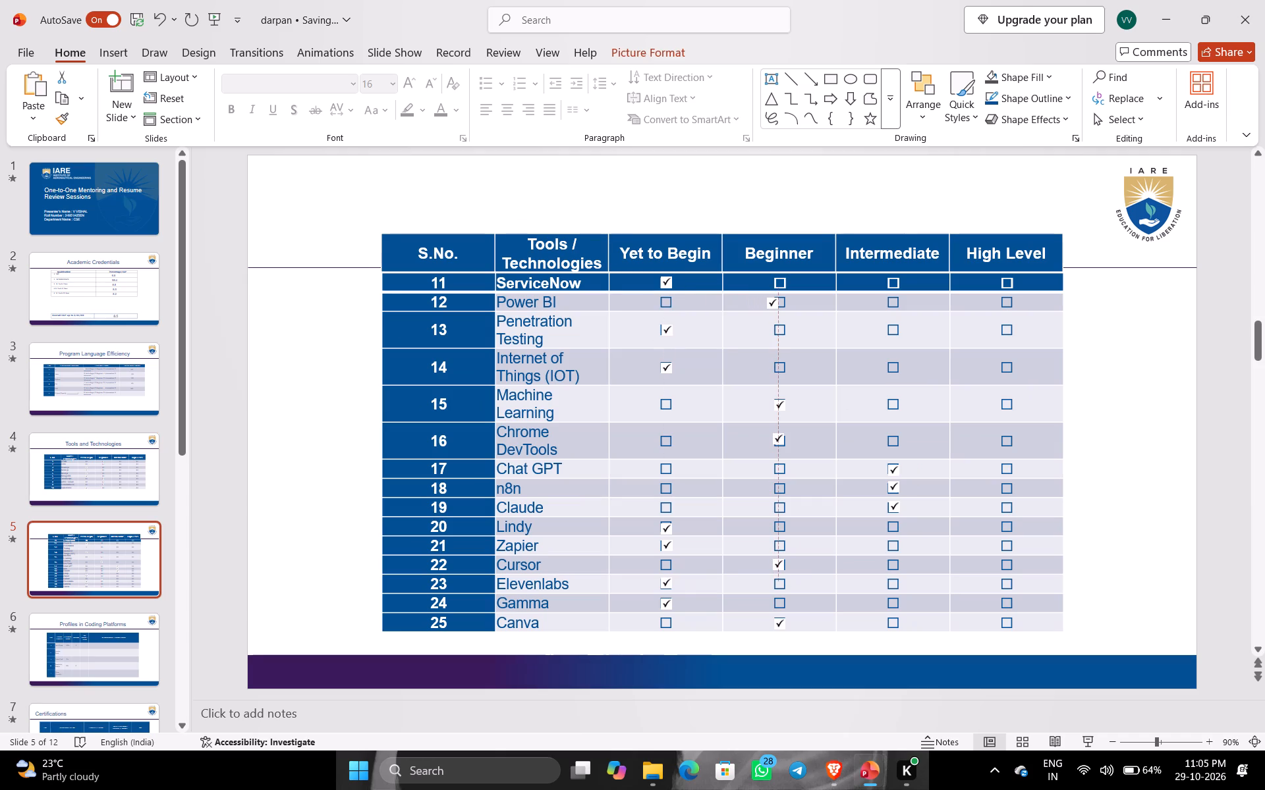
left_click_drag(773, 304, 777, 303)
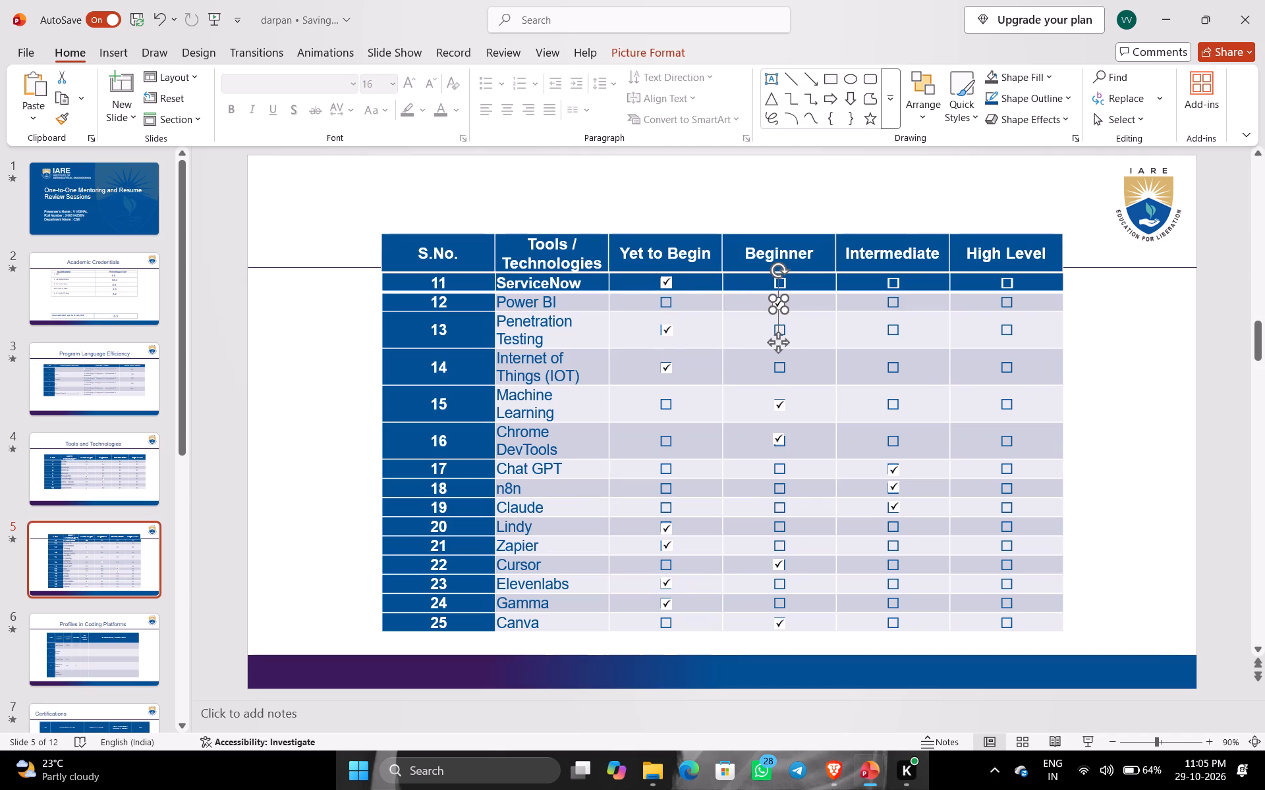
left_click(1152, 313)
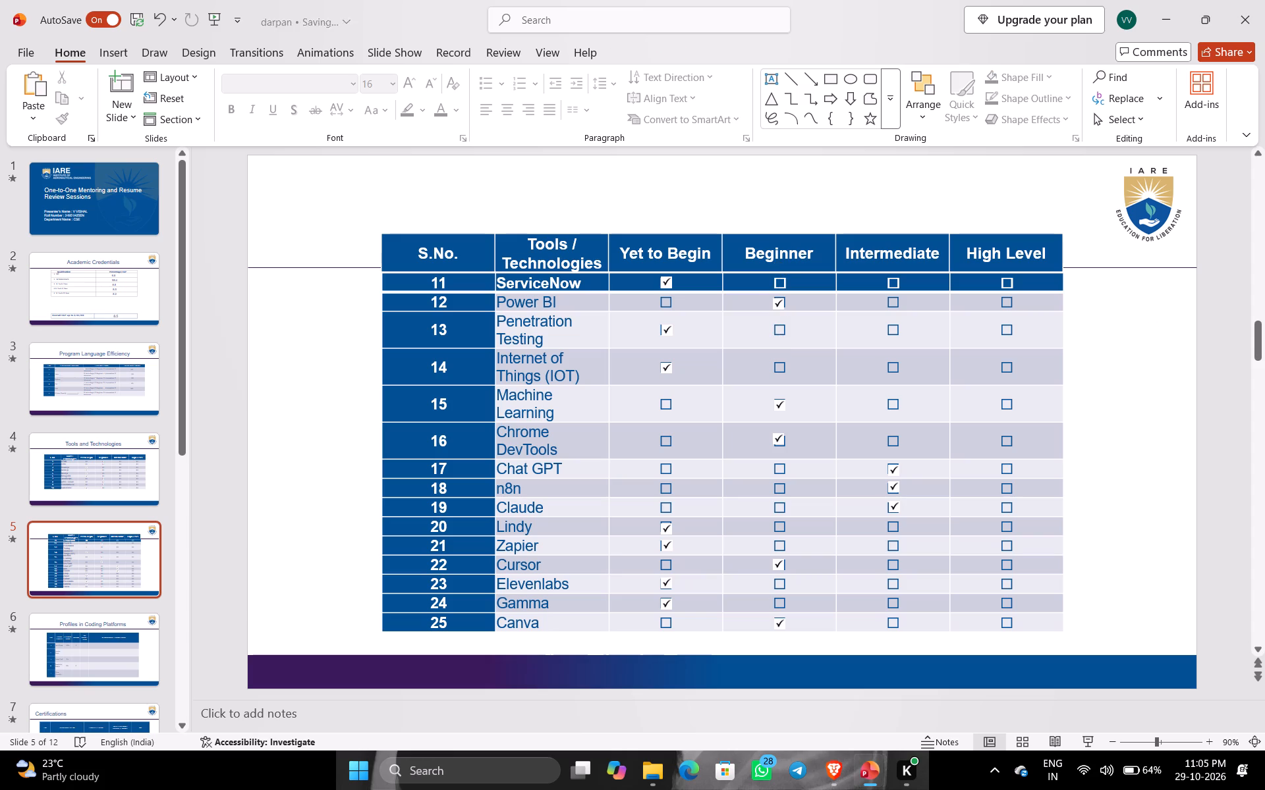
Move the Chrome DevTools check mark from Beginner onto its Yet to Begin box.
left_click_drag(777, 440, 667, 439)
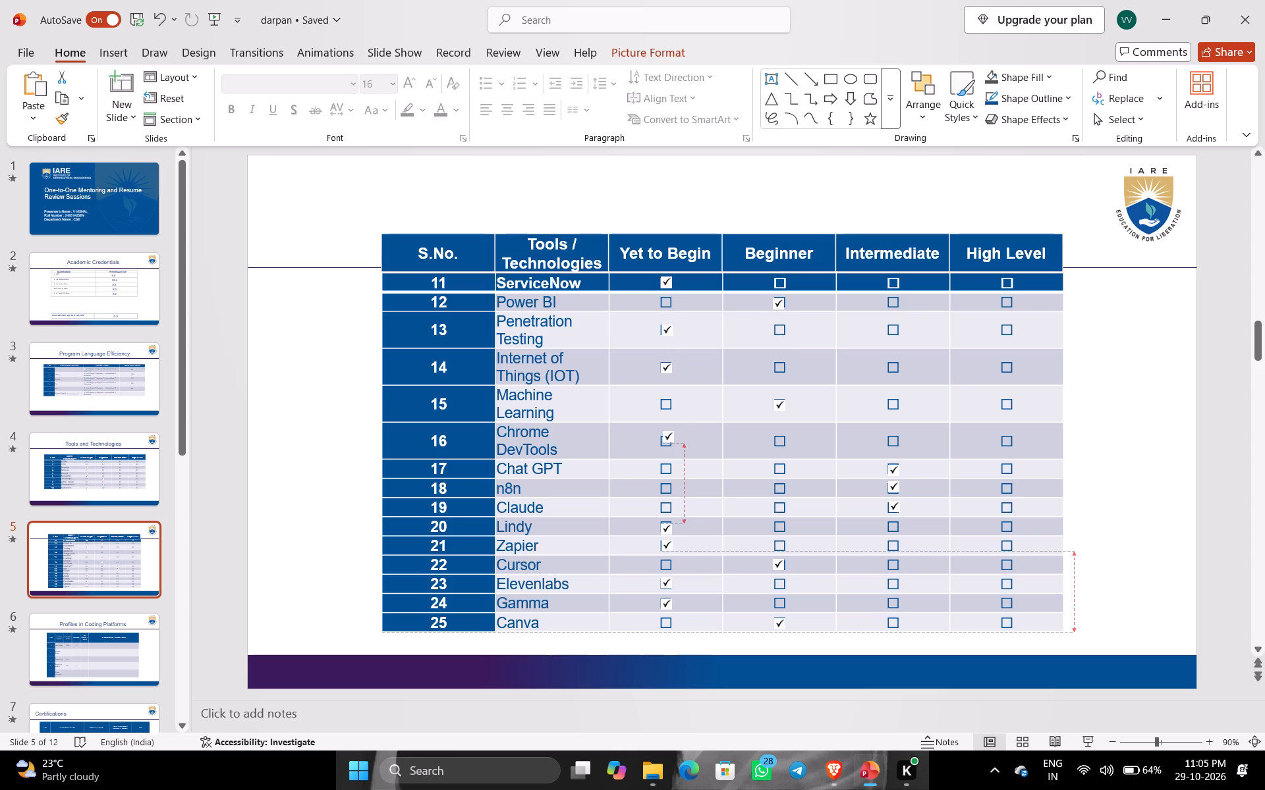
left_click_drag(667, 439, 664, 441)
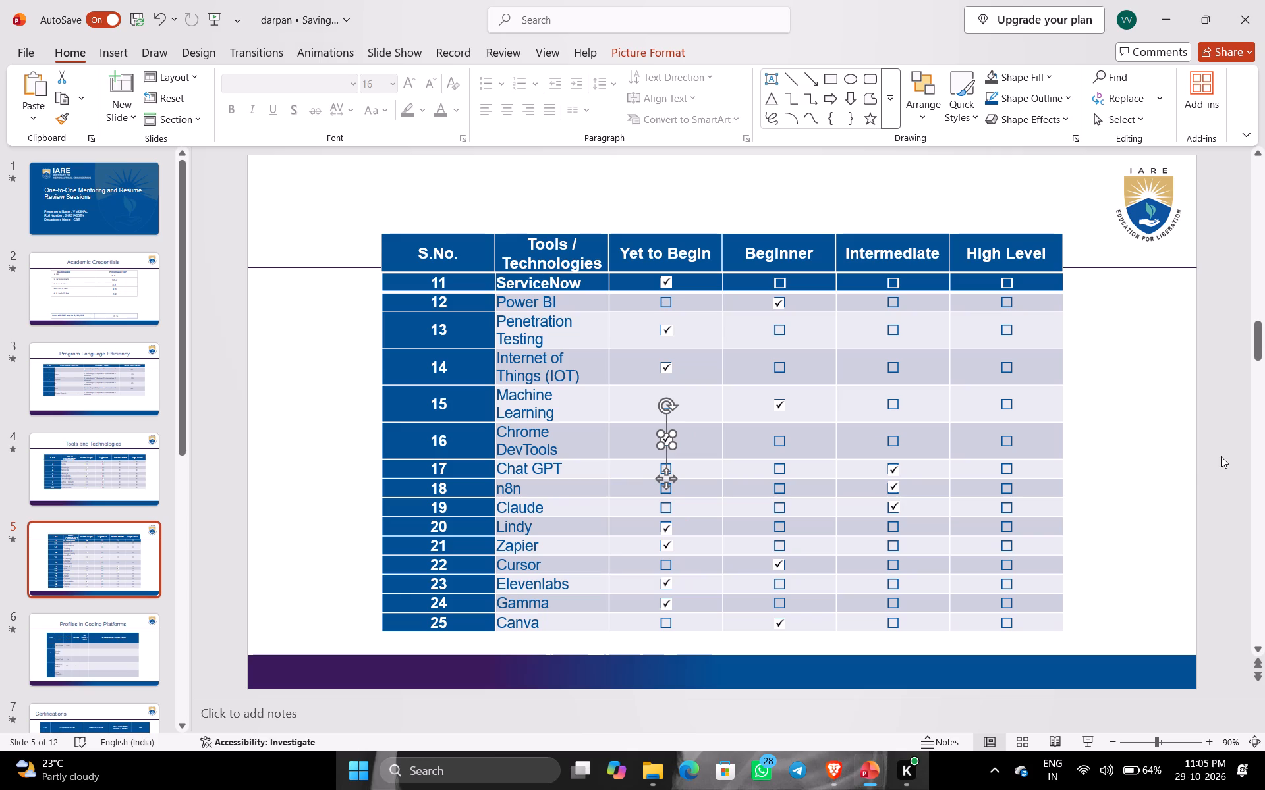
left_click(1181, 465)
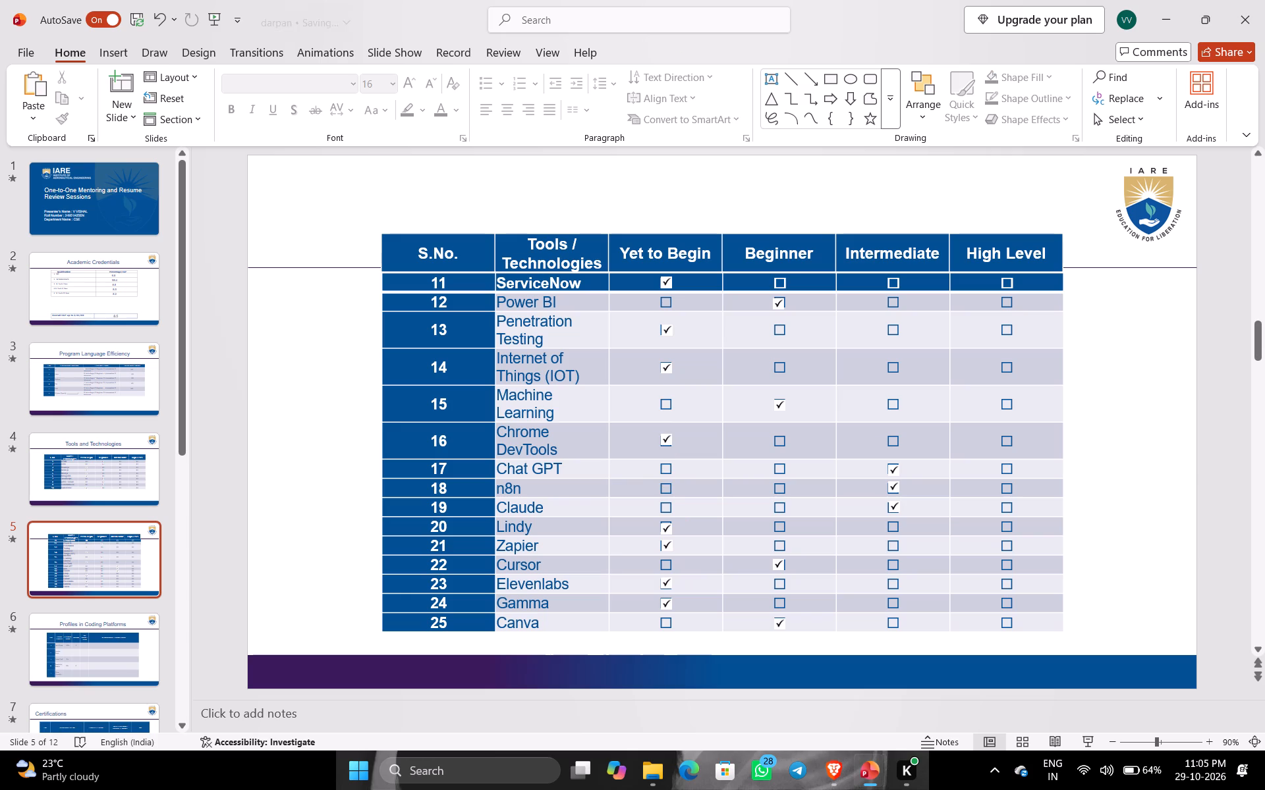
Move the Cursor check mark from Beginner onto its Yet to Begin box and deselect it.
left_click_drag(776, 565, 742, 562)
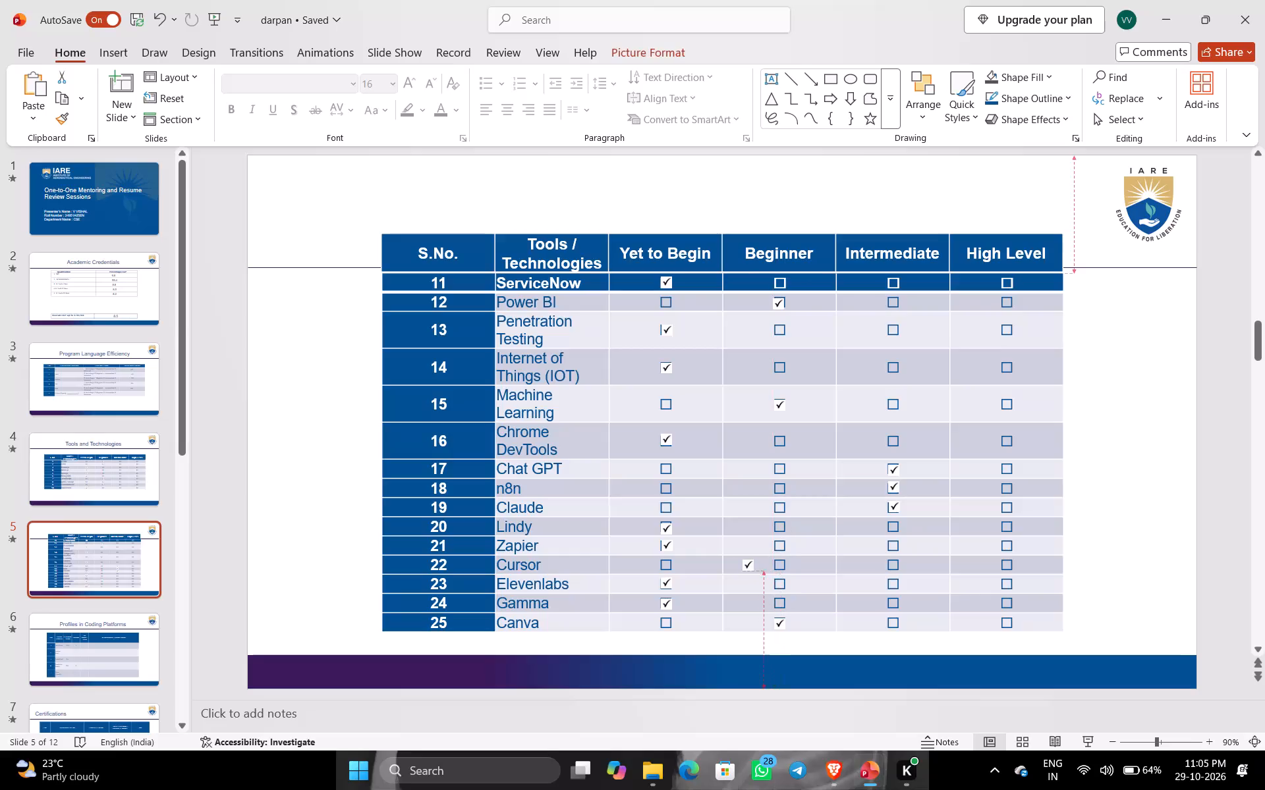
left_click_drag(742, 562, 665, 564)
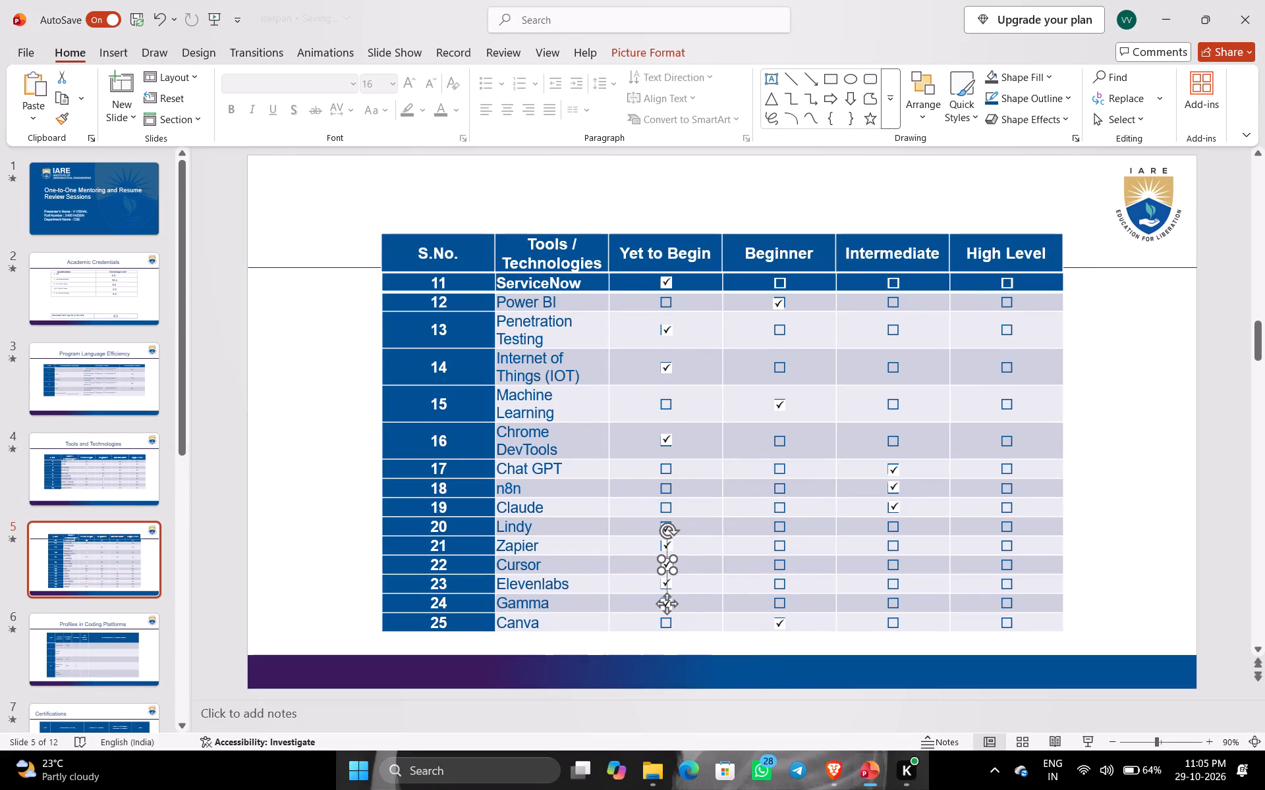
left_click(1160, 483)
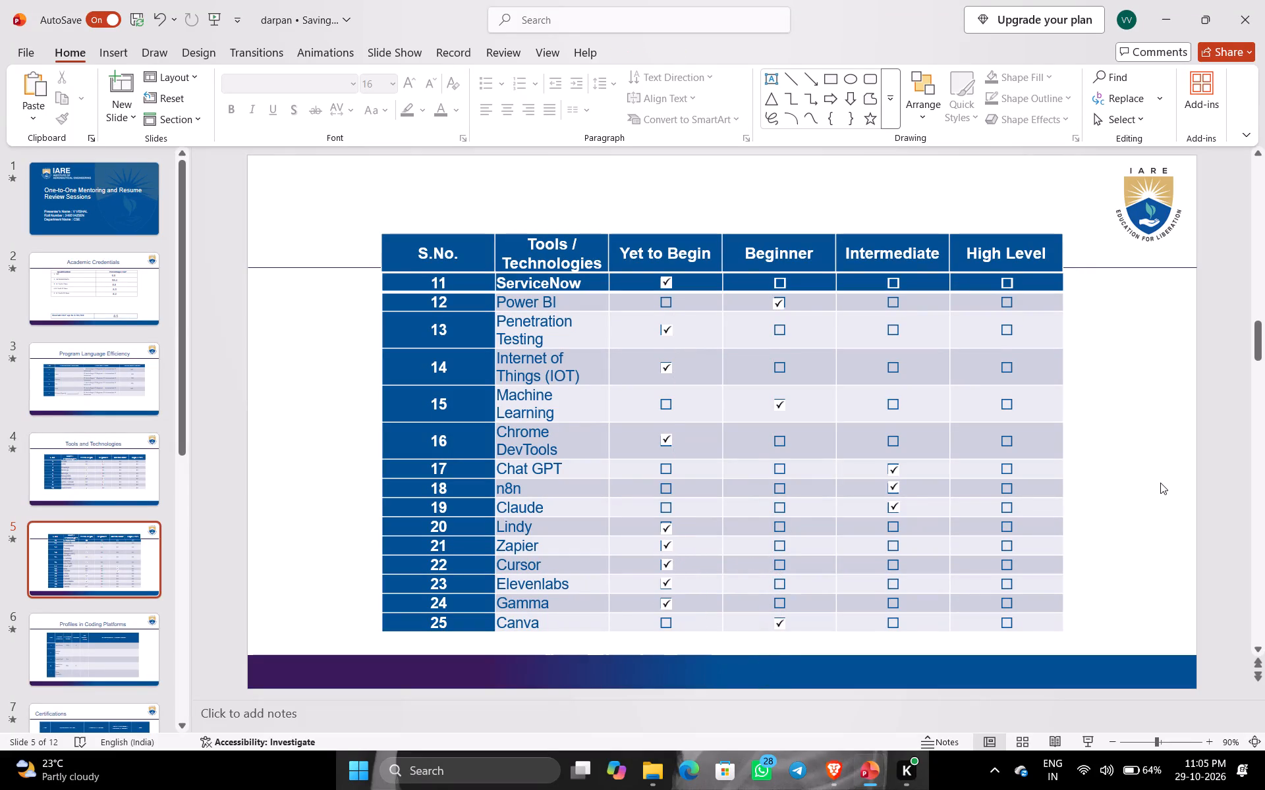
left_click(1171, 367)
On slide 6, Profiles in Coding Platforms, set Leet Code's Problems Solved to 55+.
key("Down")
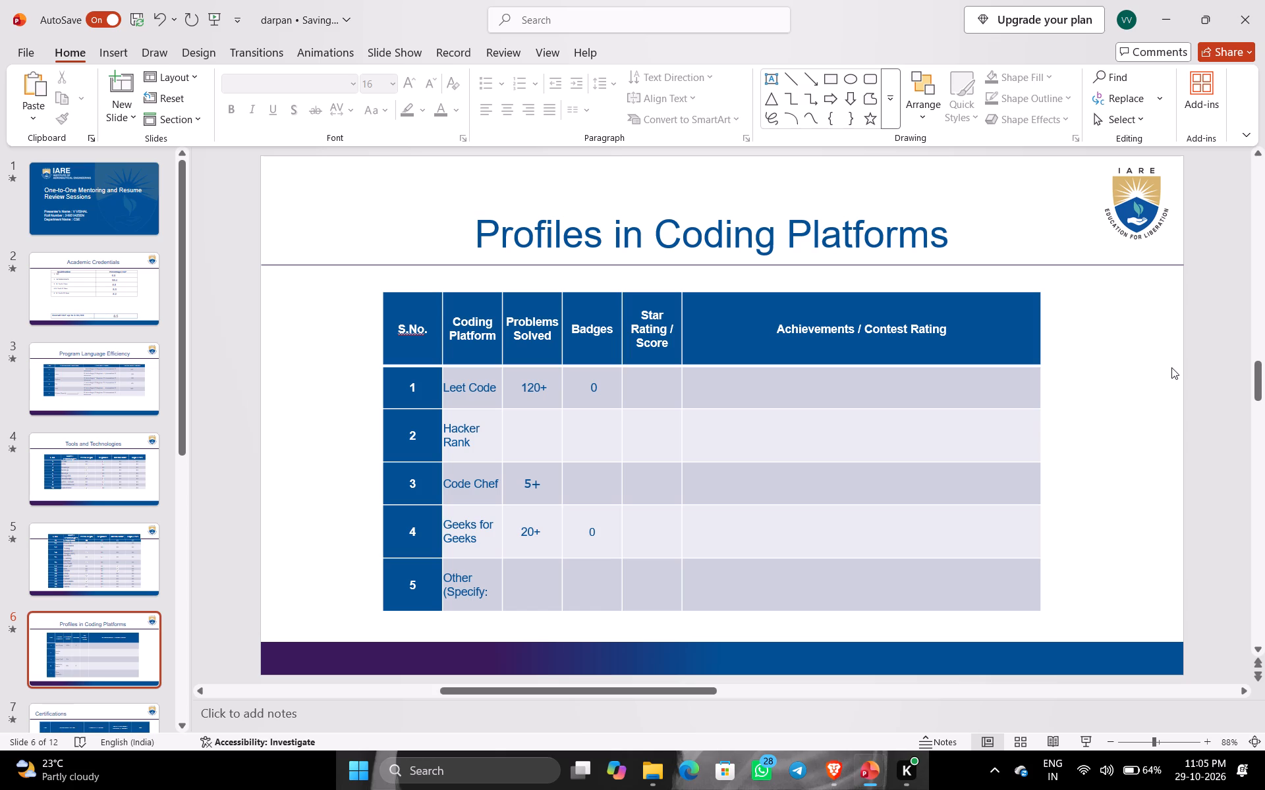
key("Up")
key("Down")
left_click(537, 390)
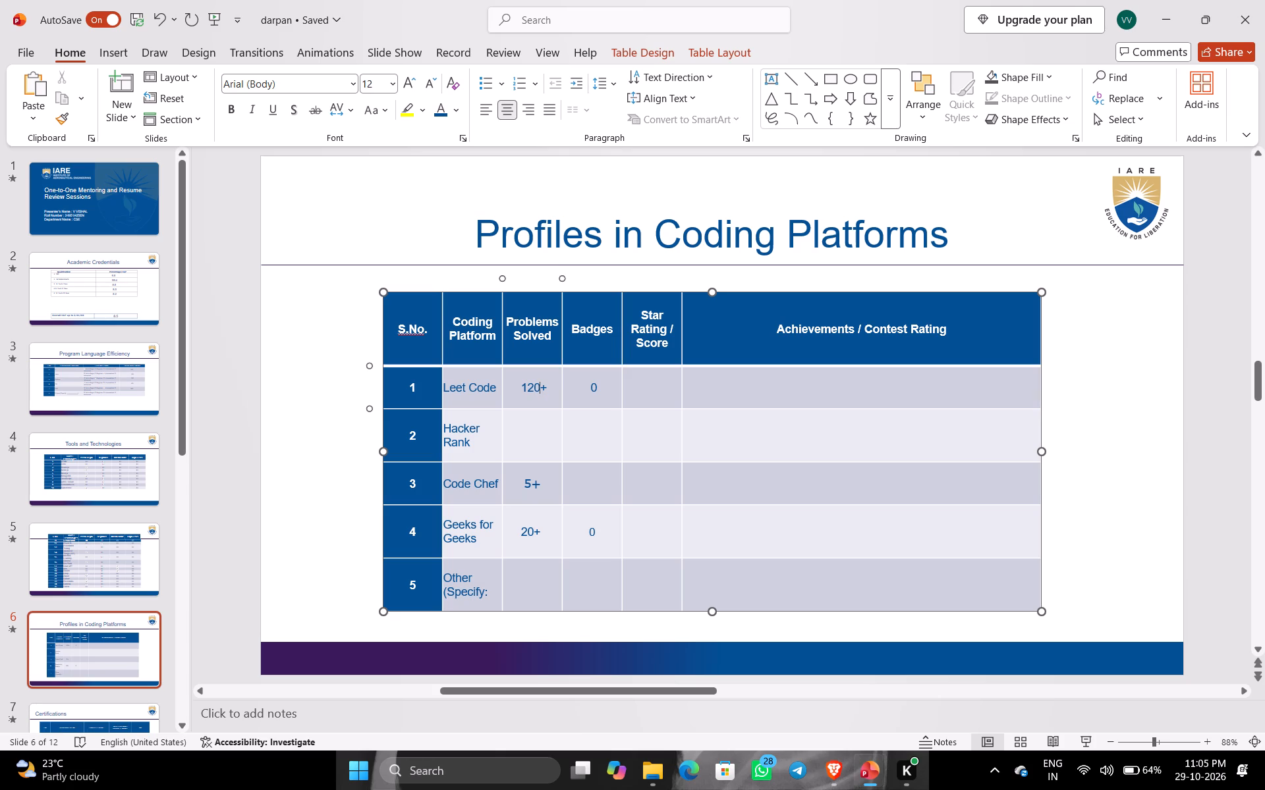
key("BackSpace")
key("BackSpace")
key("BackSpace")
type("55")
Set Geeks for Geeks' Problems Solved to 15+.
left_click(529, 528)
key("Right")
key("BackSpace")
key("BackSpace")
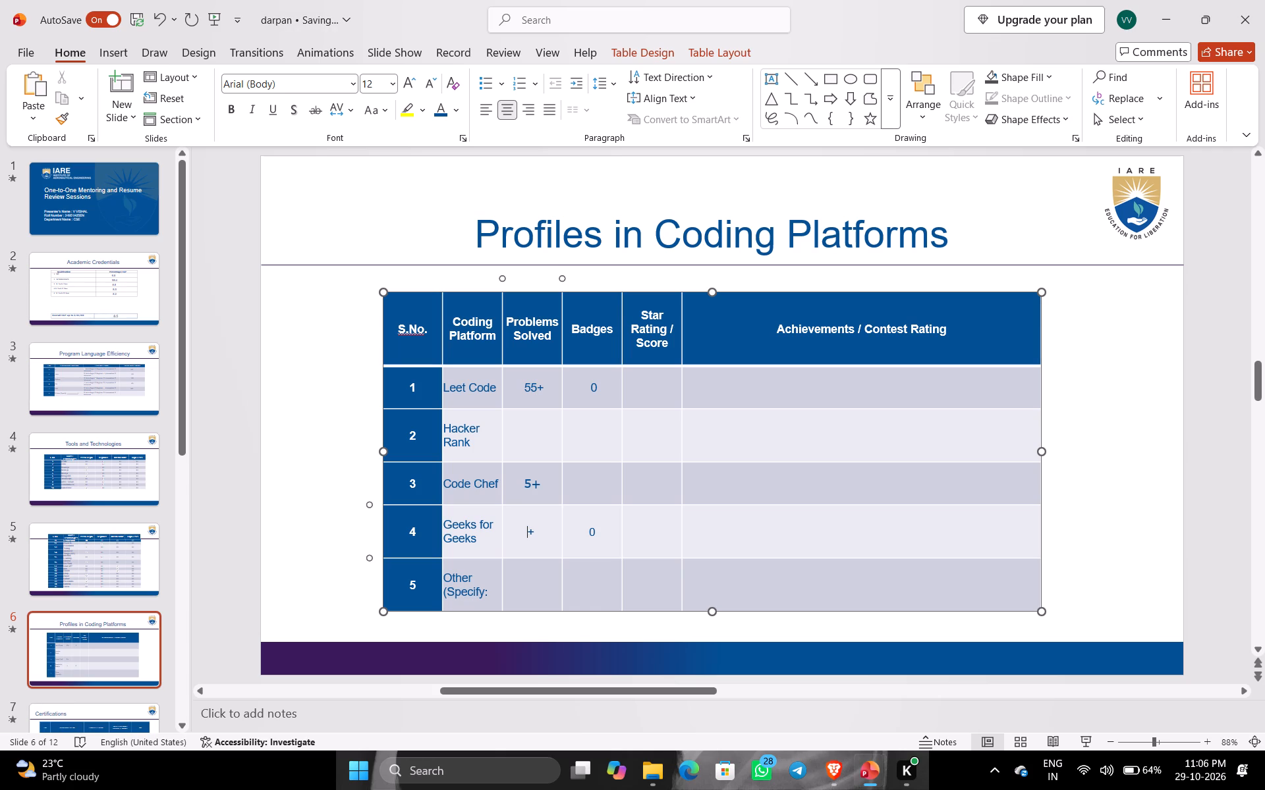
type("15")
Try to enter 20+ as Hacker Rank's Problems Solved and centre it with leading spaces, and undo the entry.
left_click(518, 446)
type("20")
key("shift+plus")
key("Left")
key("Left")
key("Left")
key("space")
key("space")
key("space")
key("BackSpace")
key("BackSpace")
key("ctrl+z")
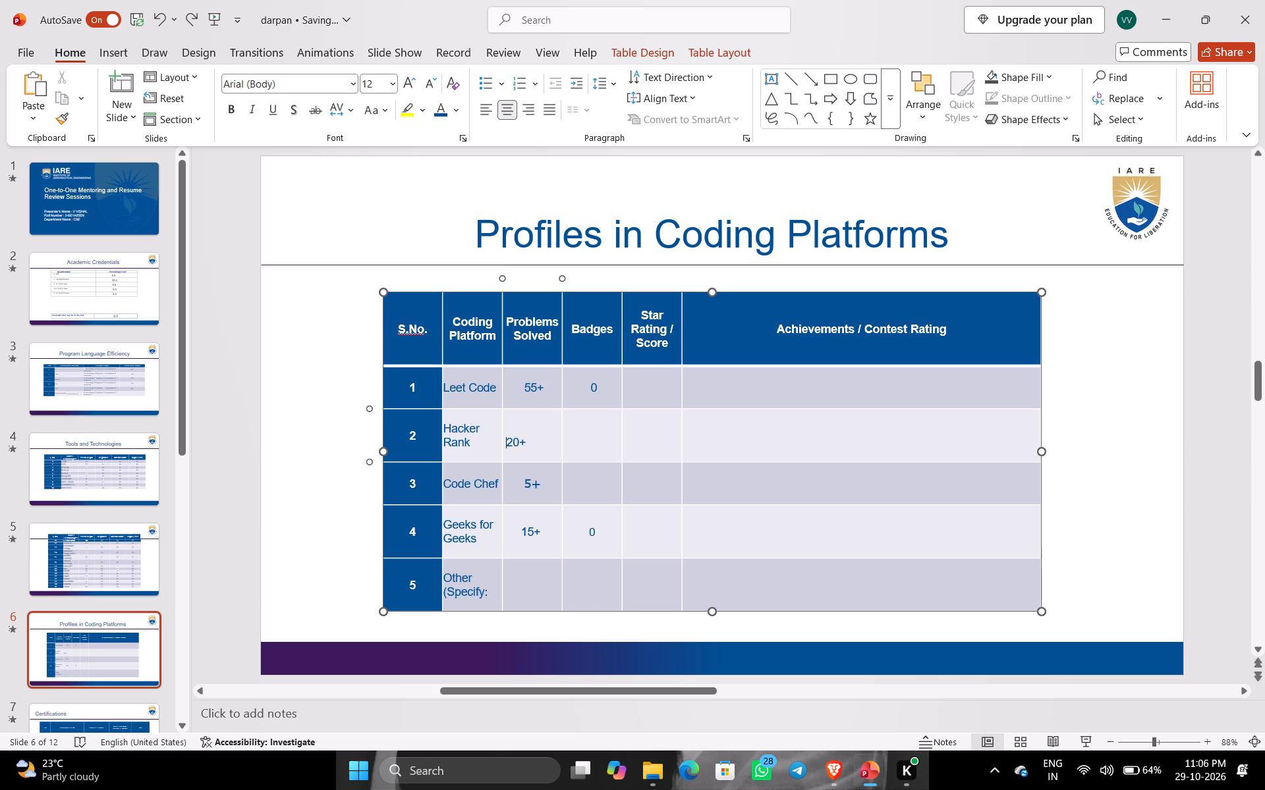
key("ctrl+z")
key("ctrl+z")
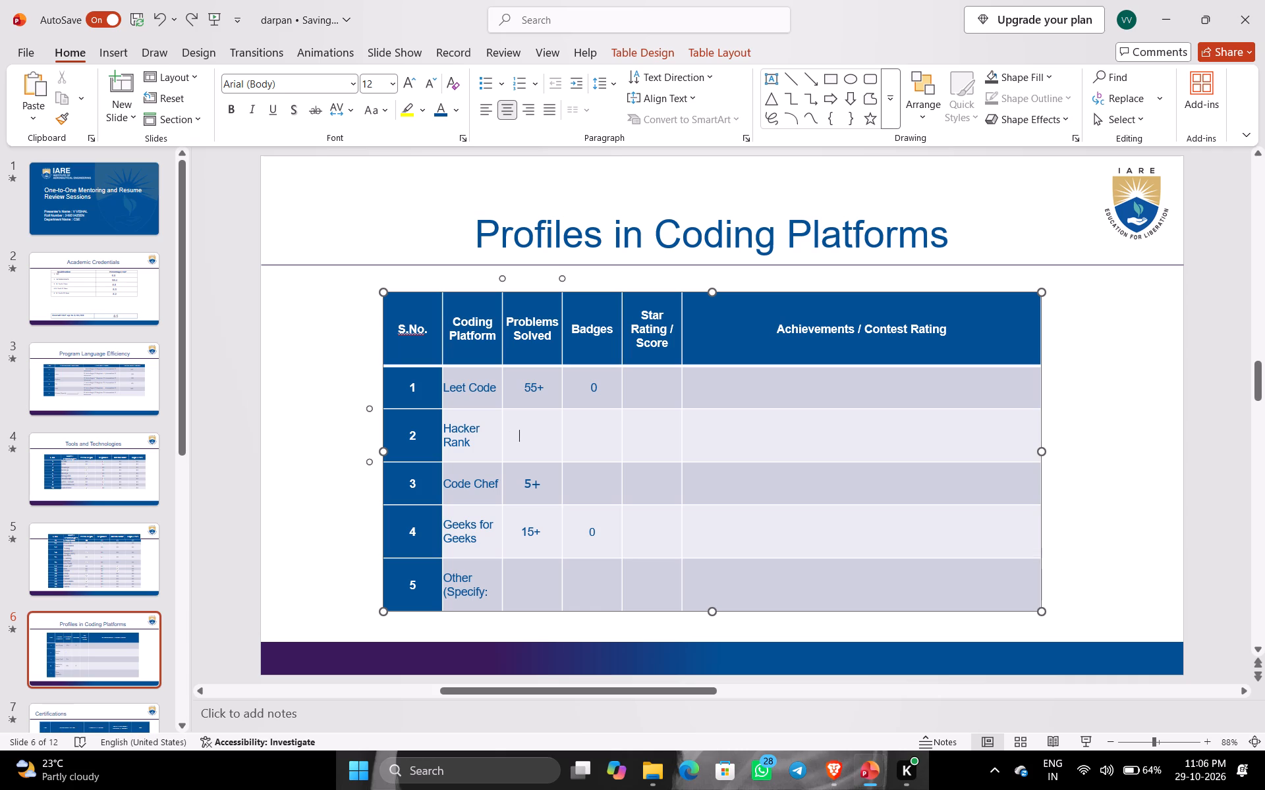
Enter 20+ in Hacker Rank's Problems Solved cell.
left_click(548, 411)
key("space")
key("space")
key("space")
key("space")
type("20")
key("BackSpace")
key("BackSpace")
key("Left")
key("Left")
type("20")
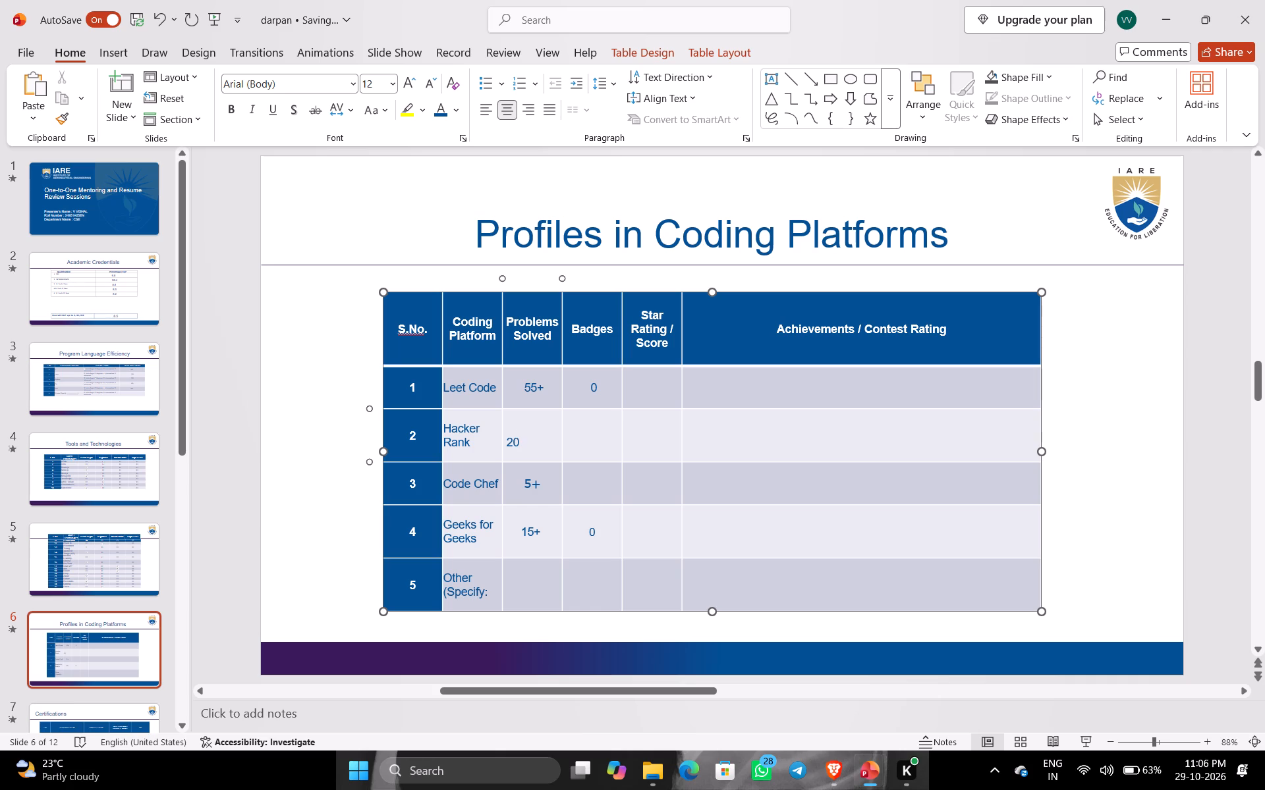
key("shift+plus")
key("Left")
key("Left")
Move the 20+ text within Hacker Rank's Problems Solved cell so it lines up with the column's other entries.
left_click(514, 440)
left_click_drag(505, 442, 517, 442)
left_click_drag(517, 442, 519, 442)
left_click_drag(519, 442, 522, 442)
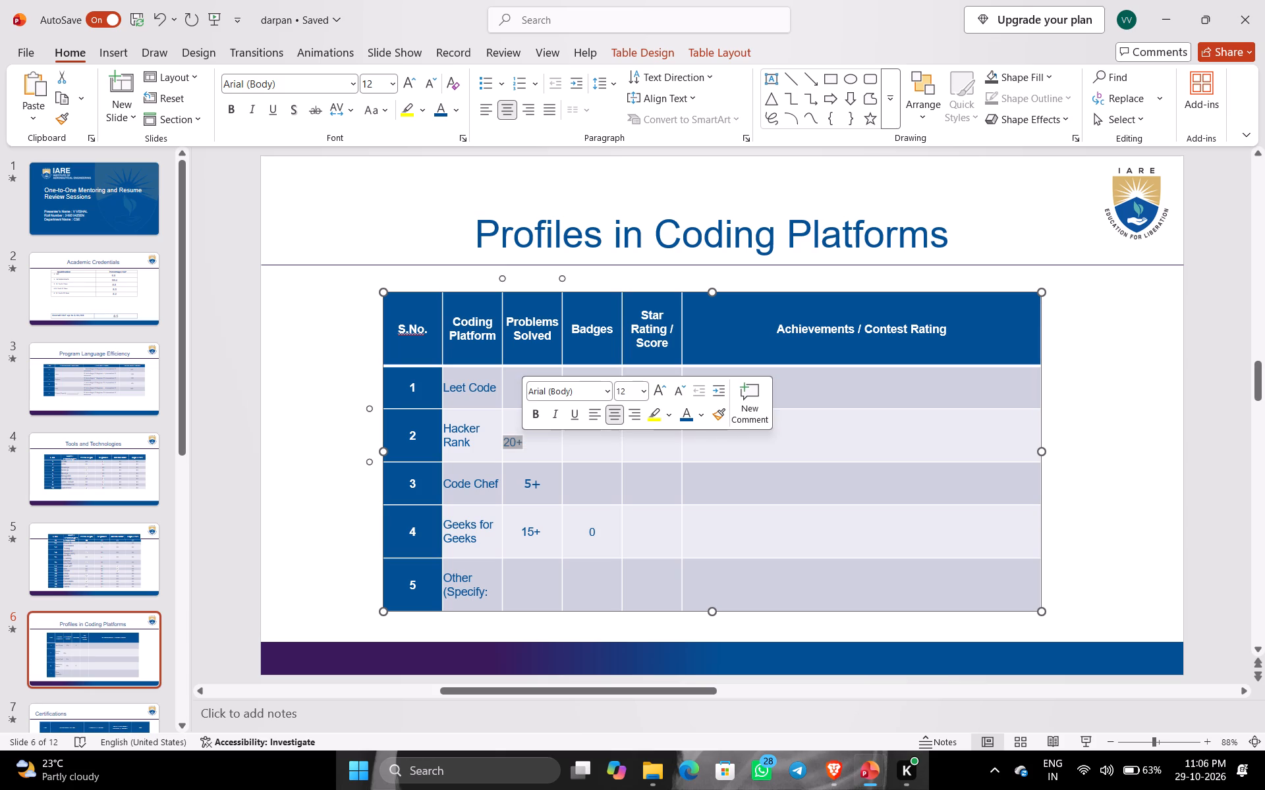
left_click_drag(512, 441, 531, 434)
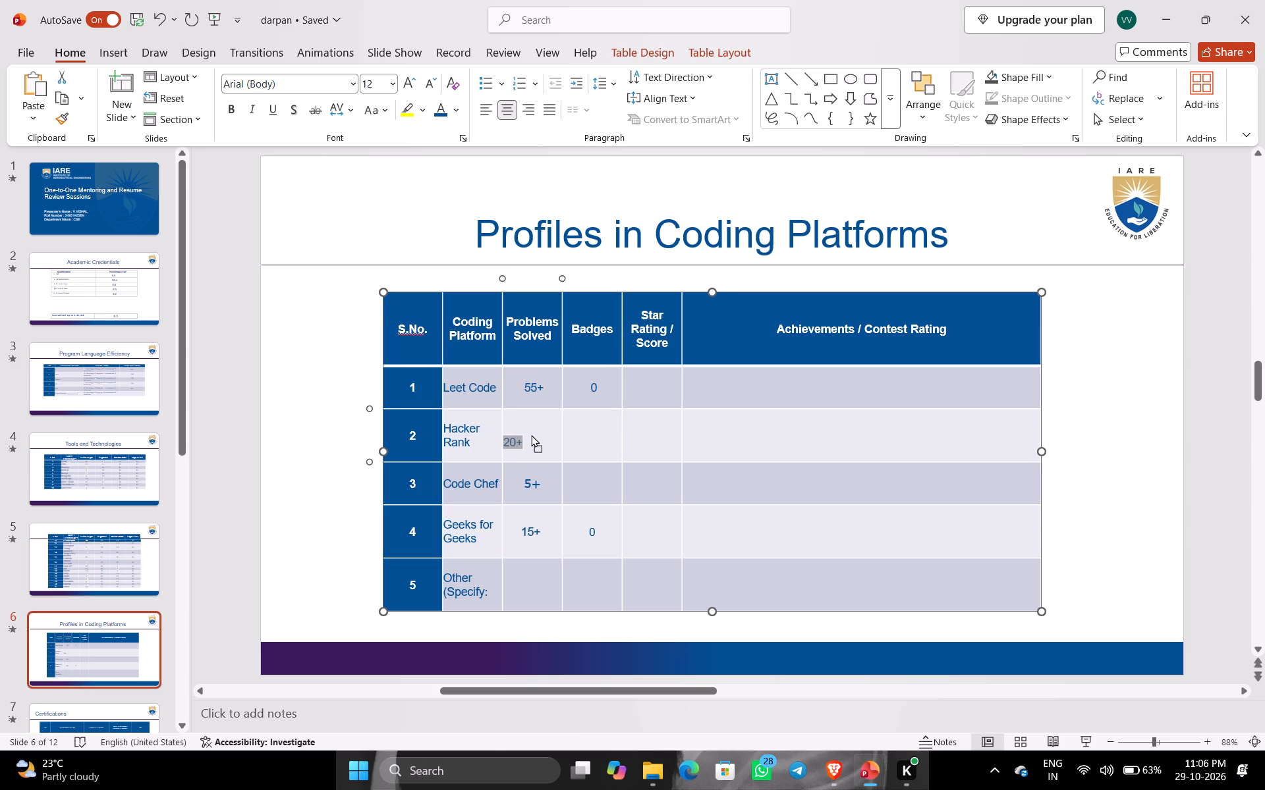
left_click_drag(531, 434, 526, 419)
left_click(1090, 368)
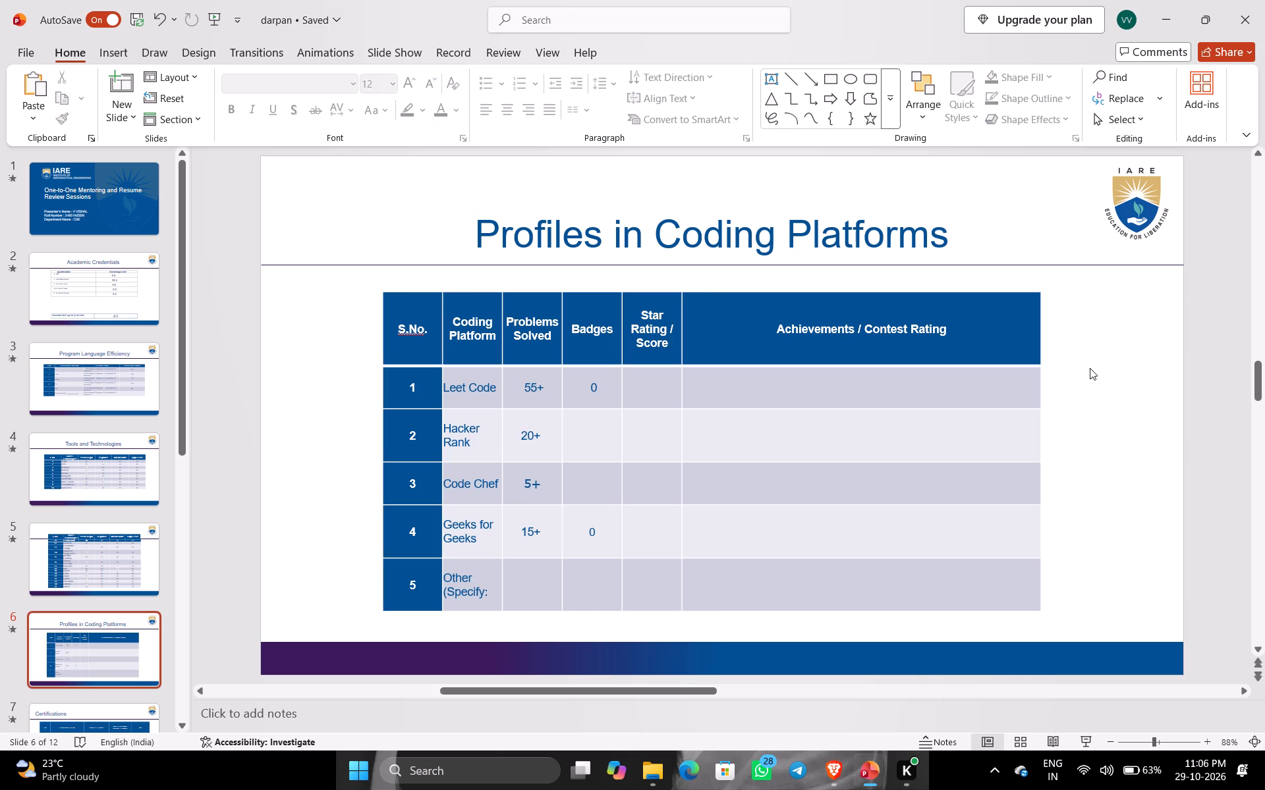
Clear the Badges entries for Leet Code and Geeks for Geeks.
left_click(602, 388)
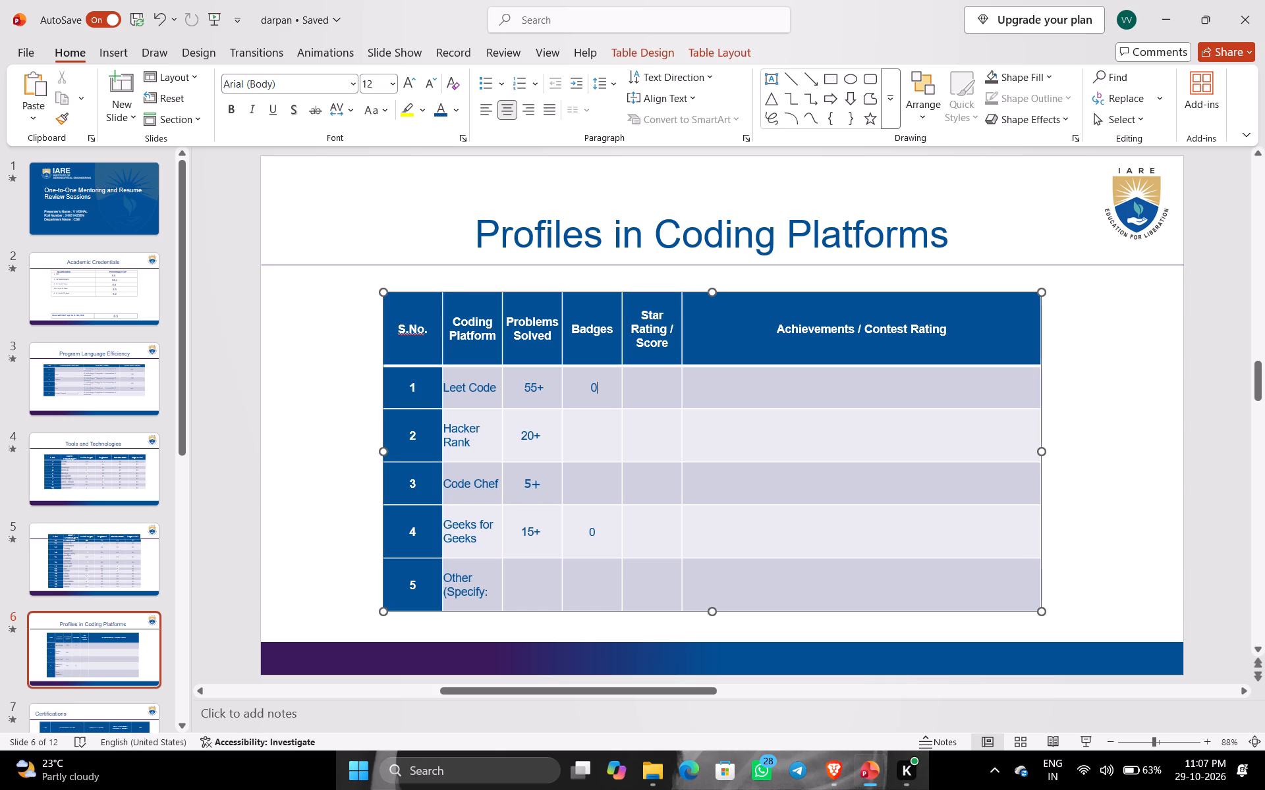
key("BackSpace")
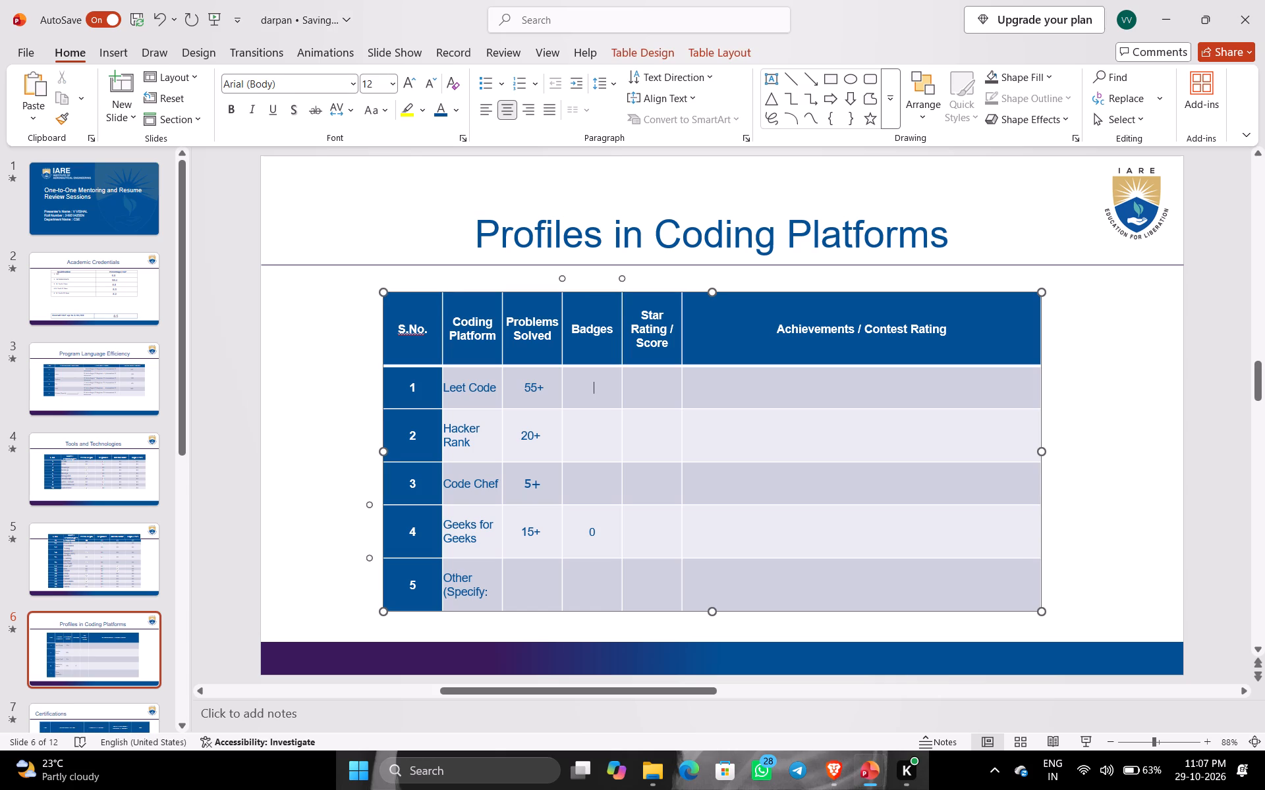
left_click(594, 531)
key("BackSpace")
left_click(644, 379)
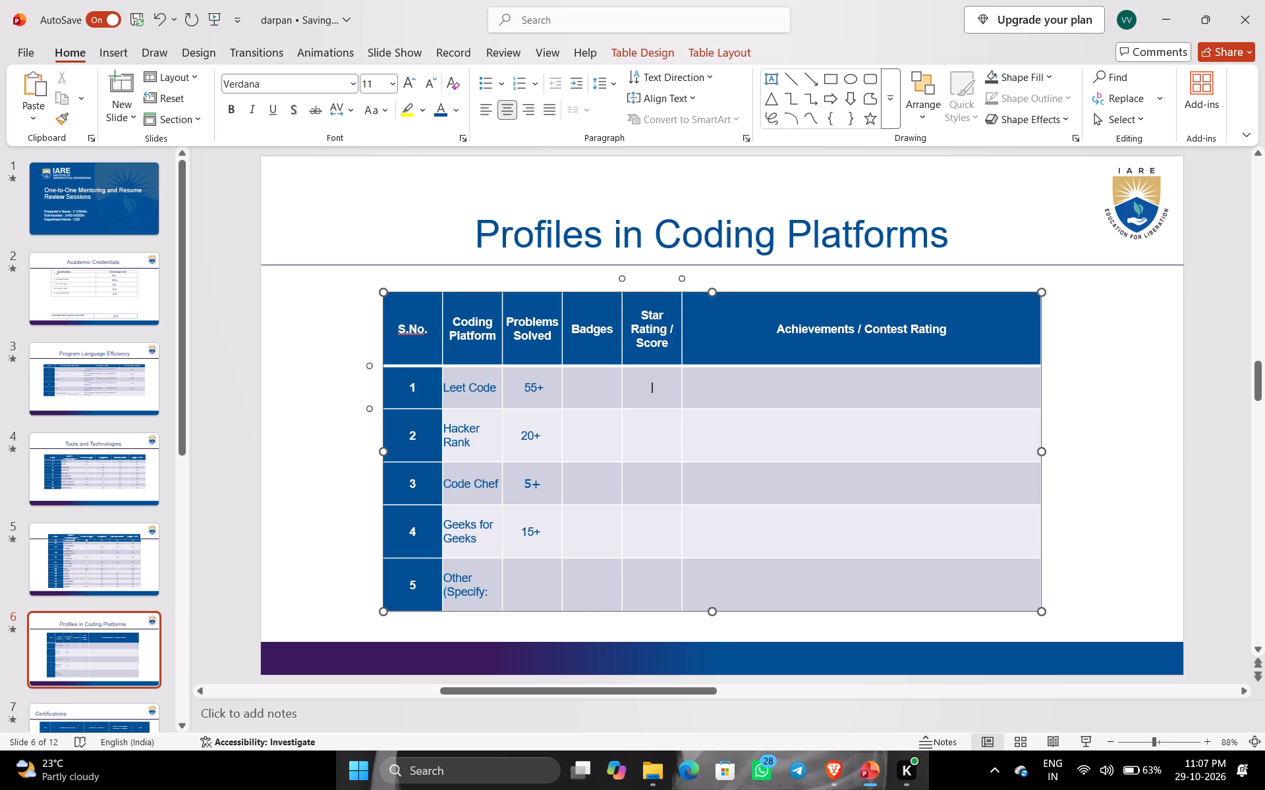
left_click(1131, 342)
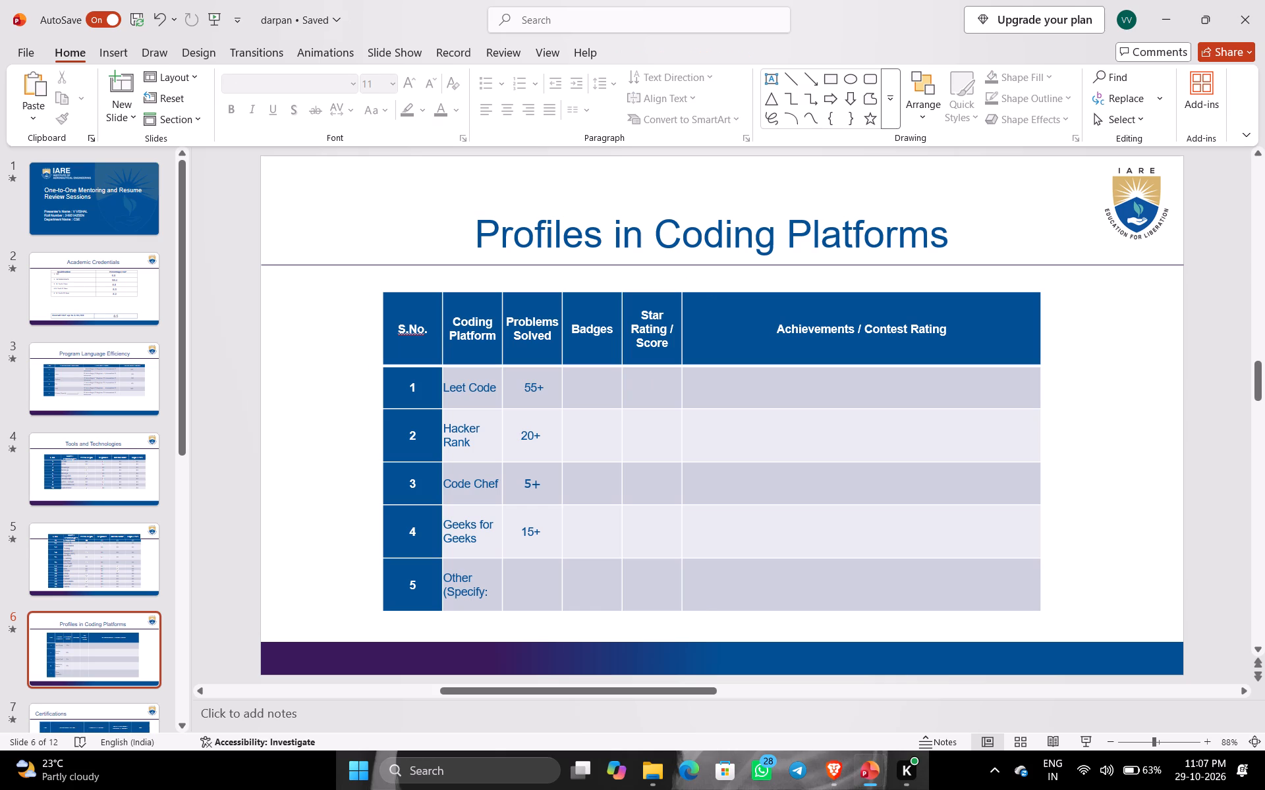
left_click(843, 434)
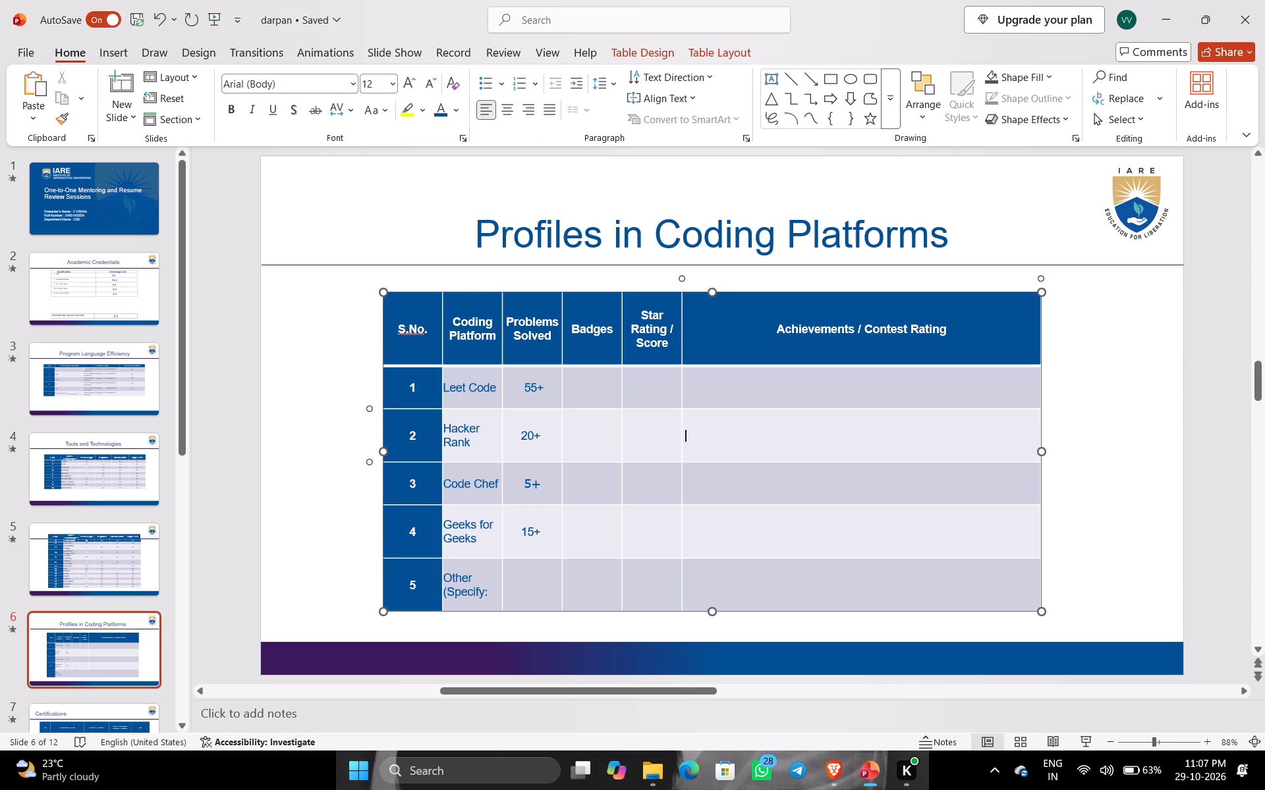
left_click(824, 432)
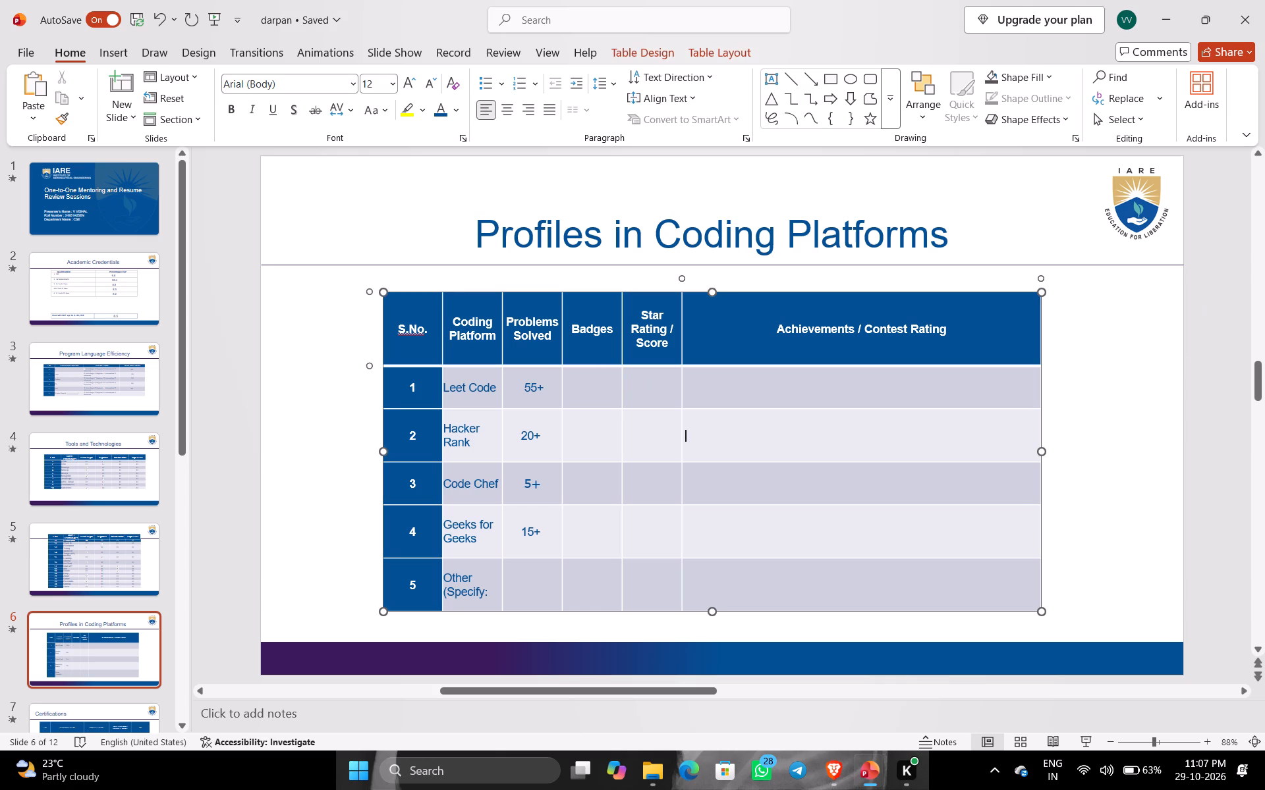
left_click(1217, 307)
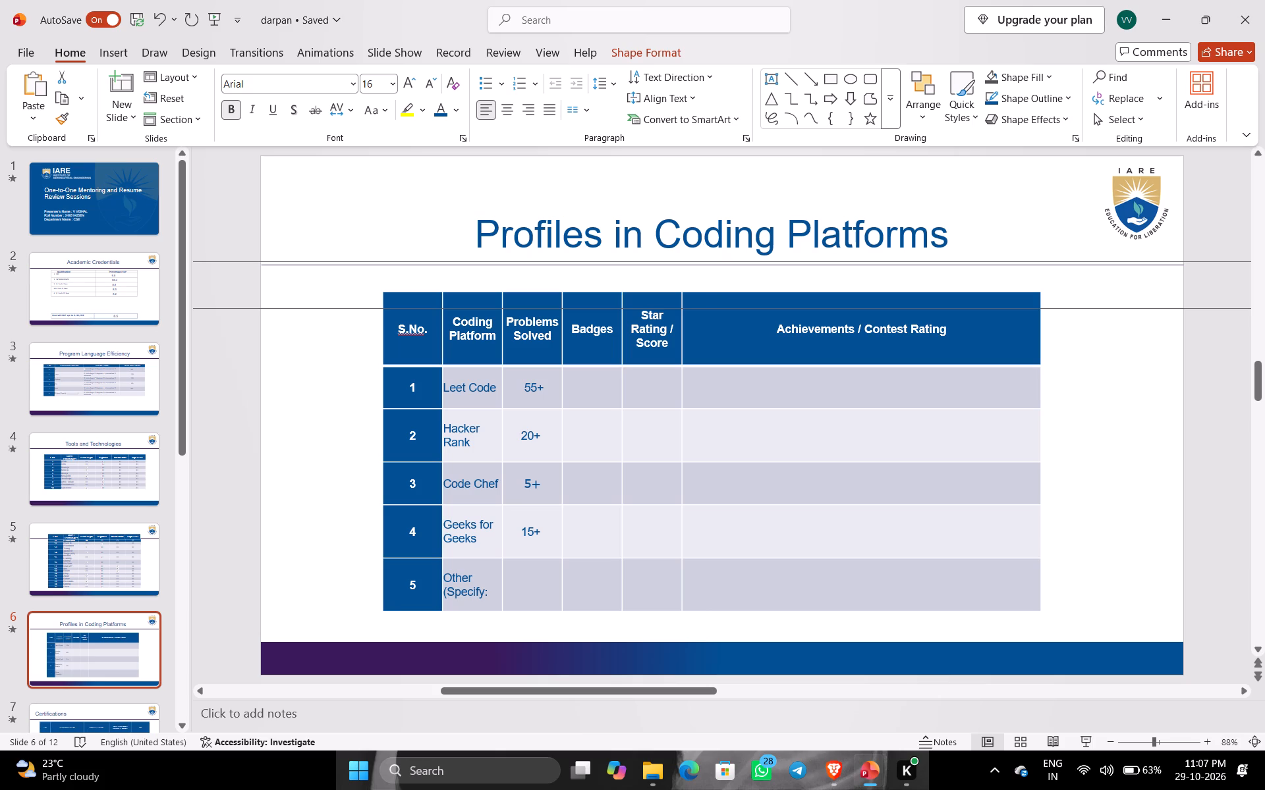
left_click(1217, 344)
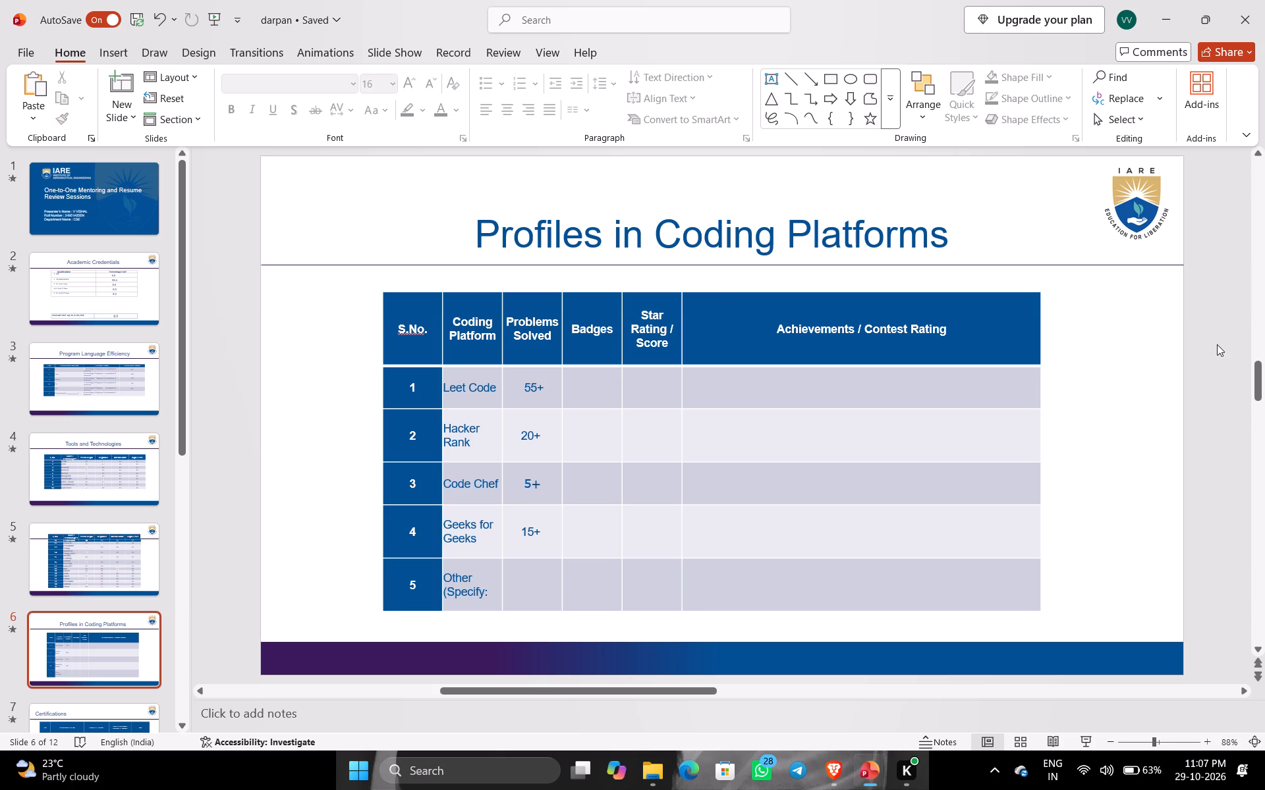
Look over the Certifications and SWOT Analysis slides, continuing to the Strengths slide.
key("Down")
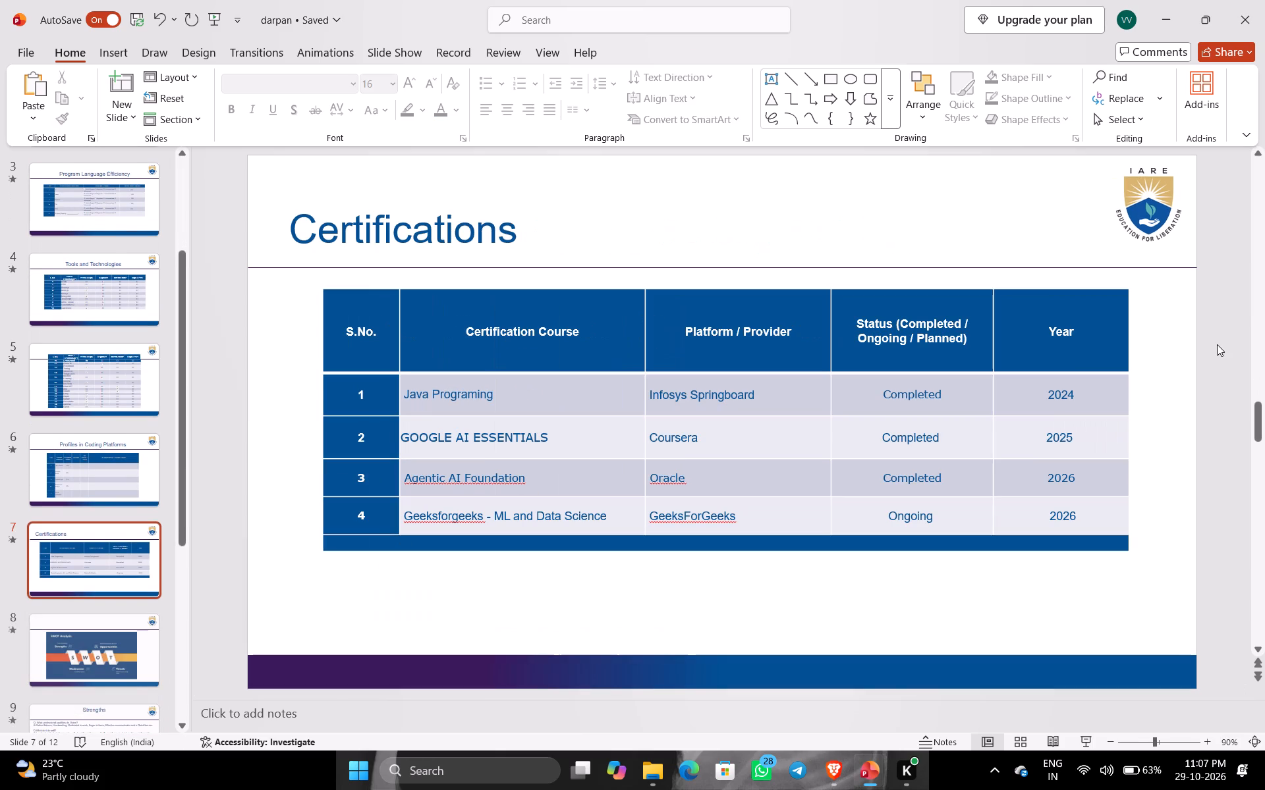
key("Up")
key("Down")
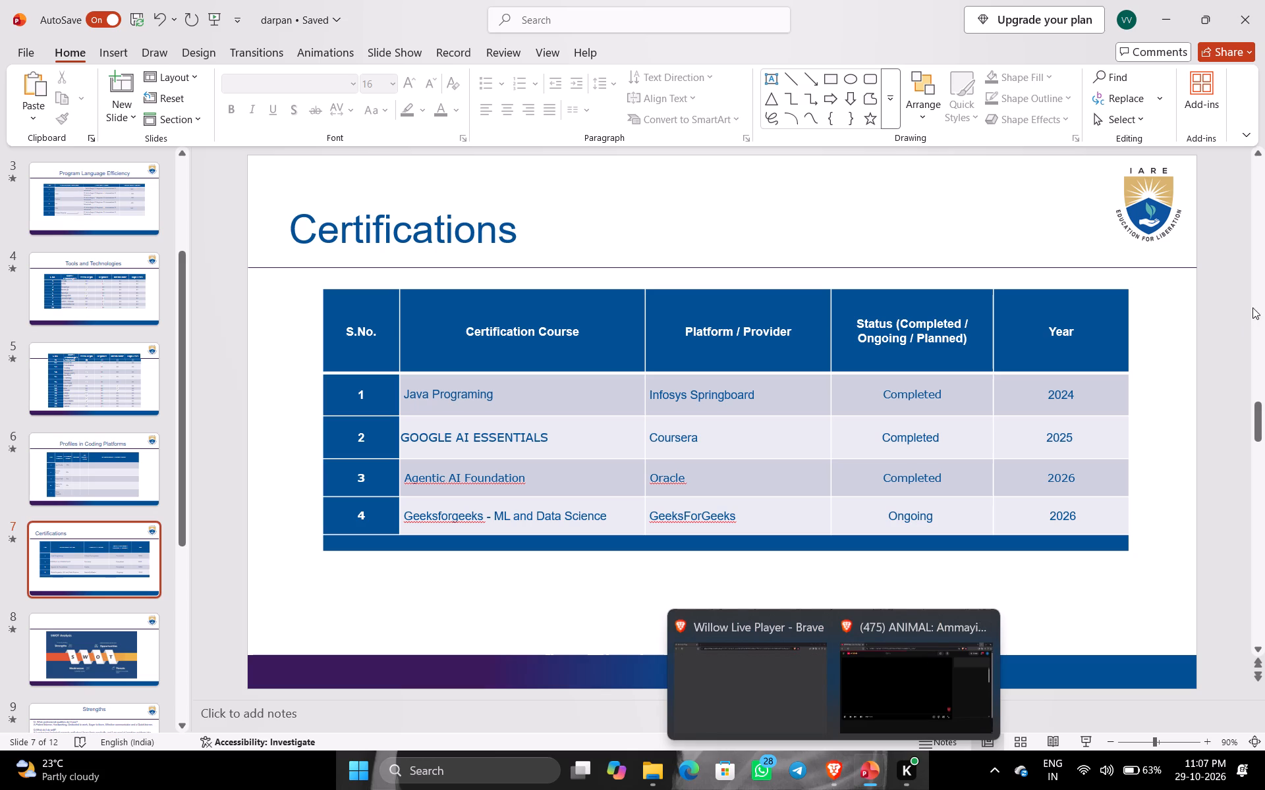
left_click(1221, 331)
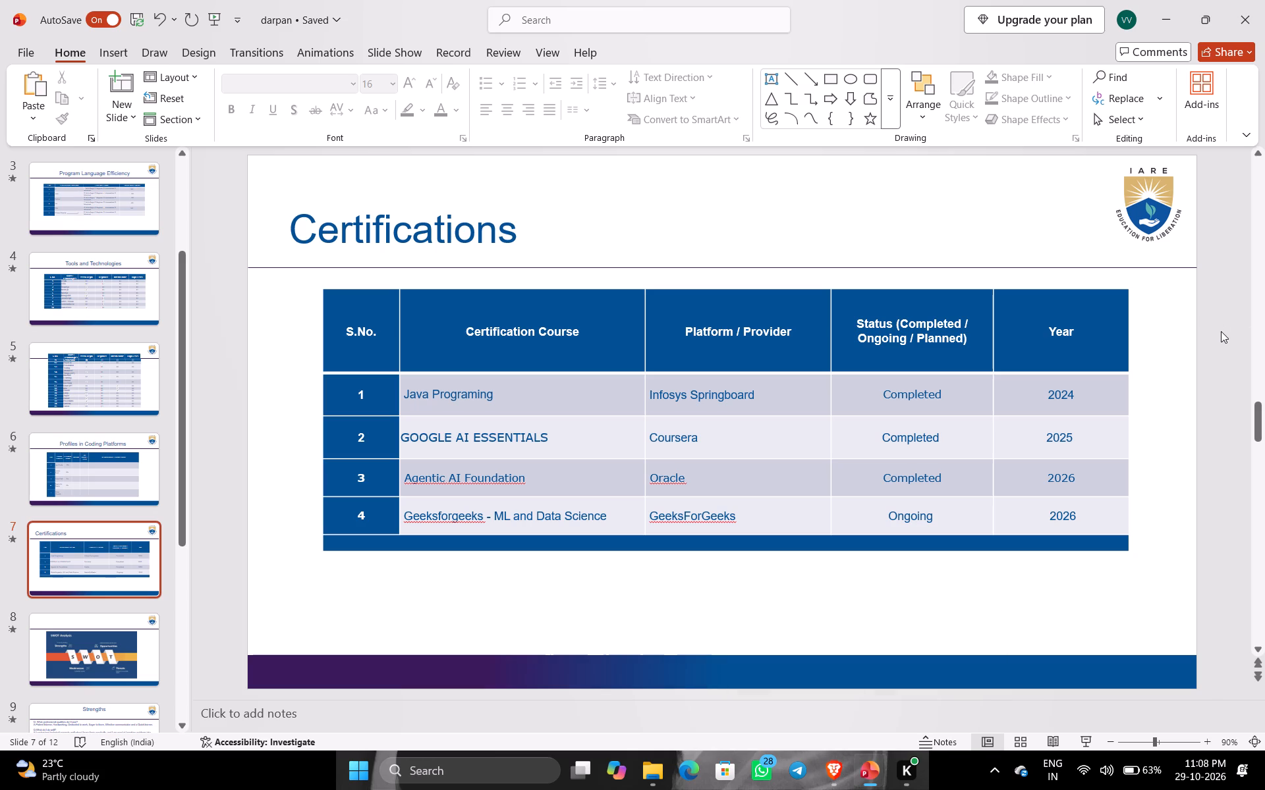
left_click(98, 645)
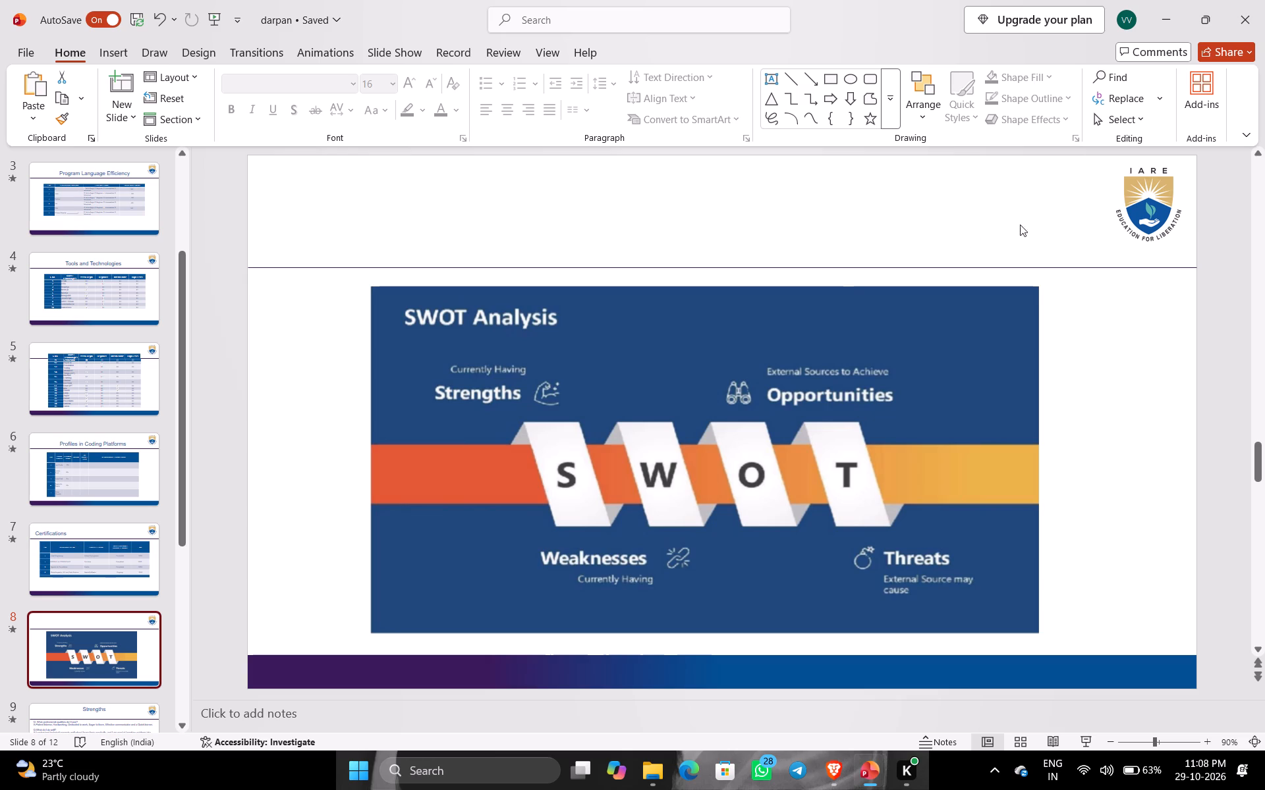
left_click(1212, 371)
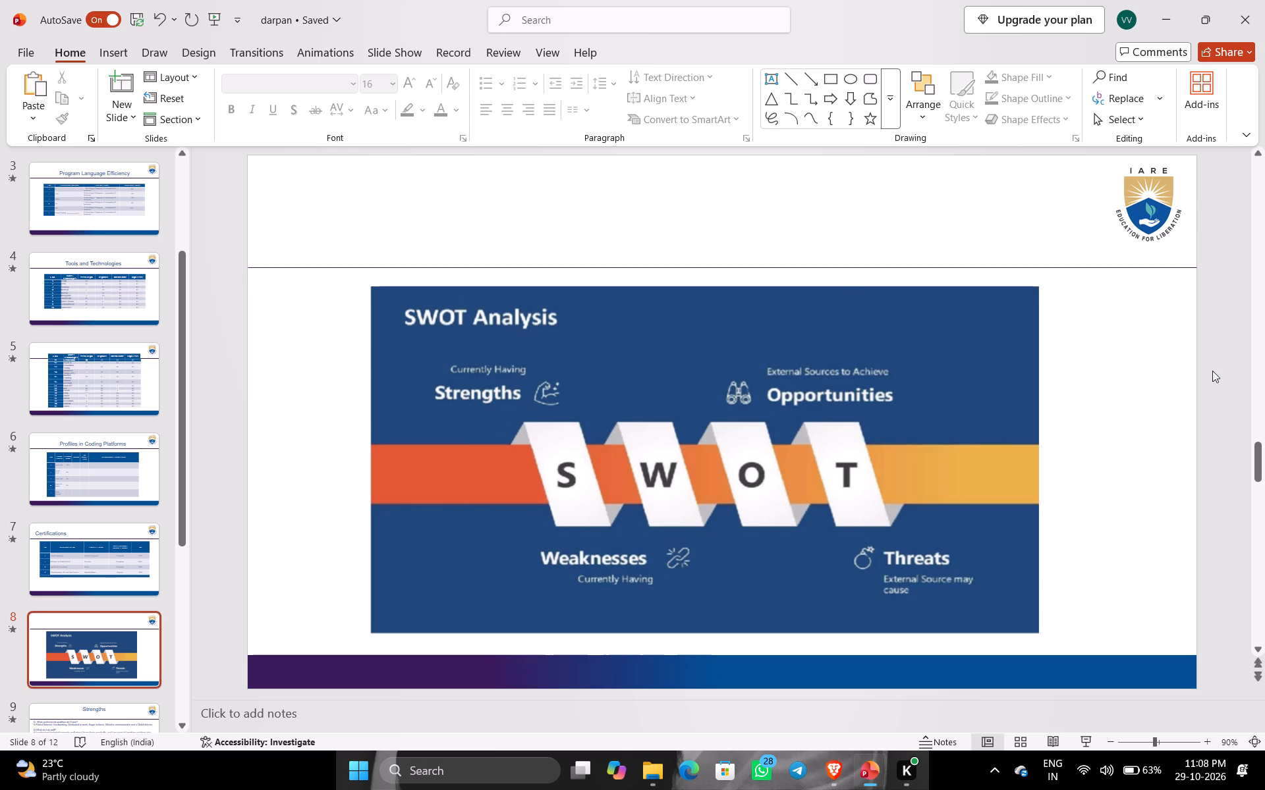
key("Down")
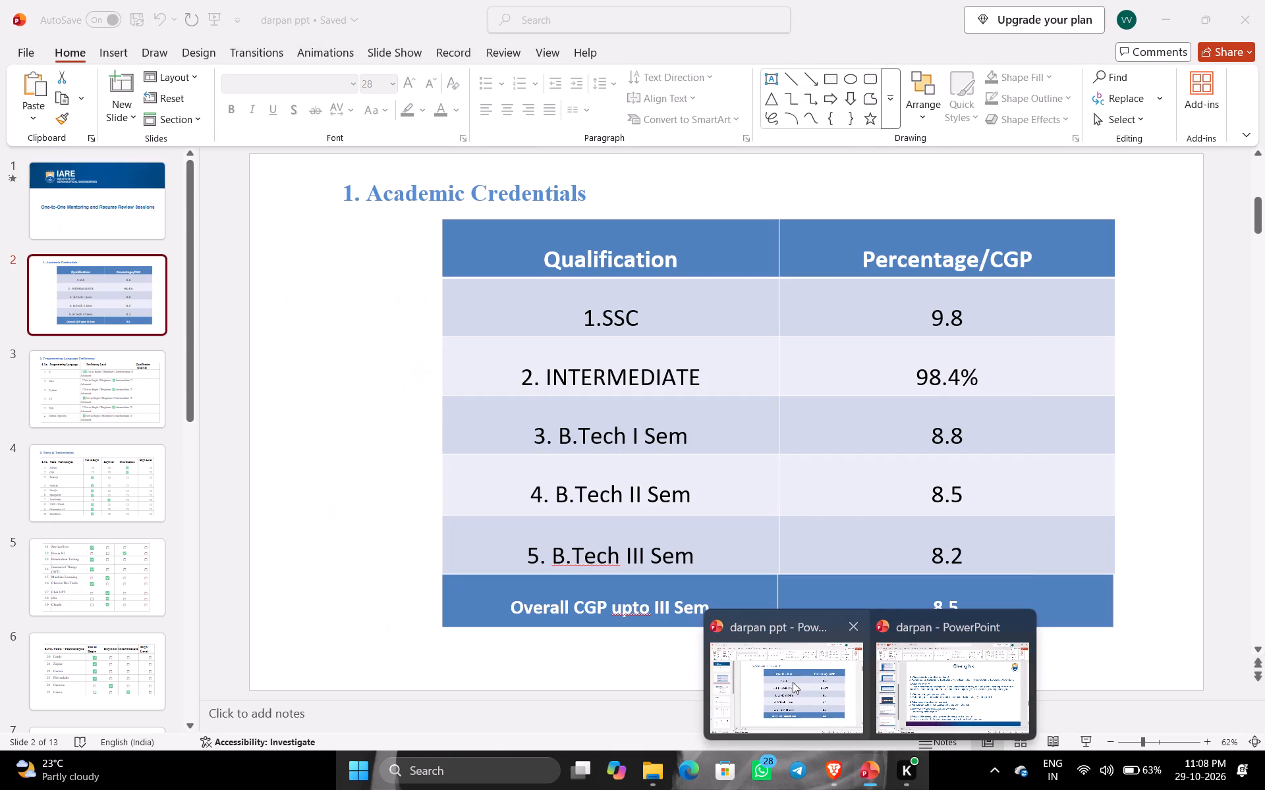
Read through the darpan ppt presentation from Academic Credentials to Threats, and compare it with the Strengths slide in darpan.
left_click(793, 682)
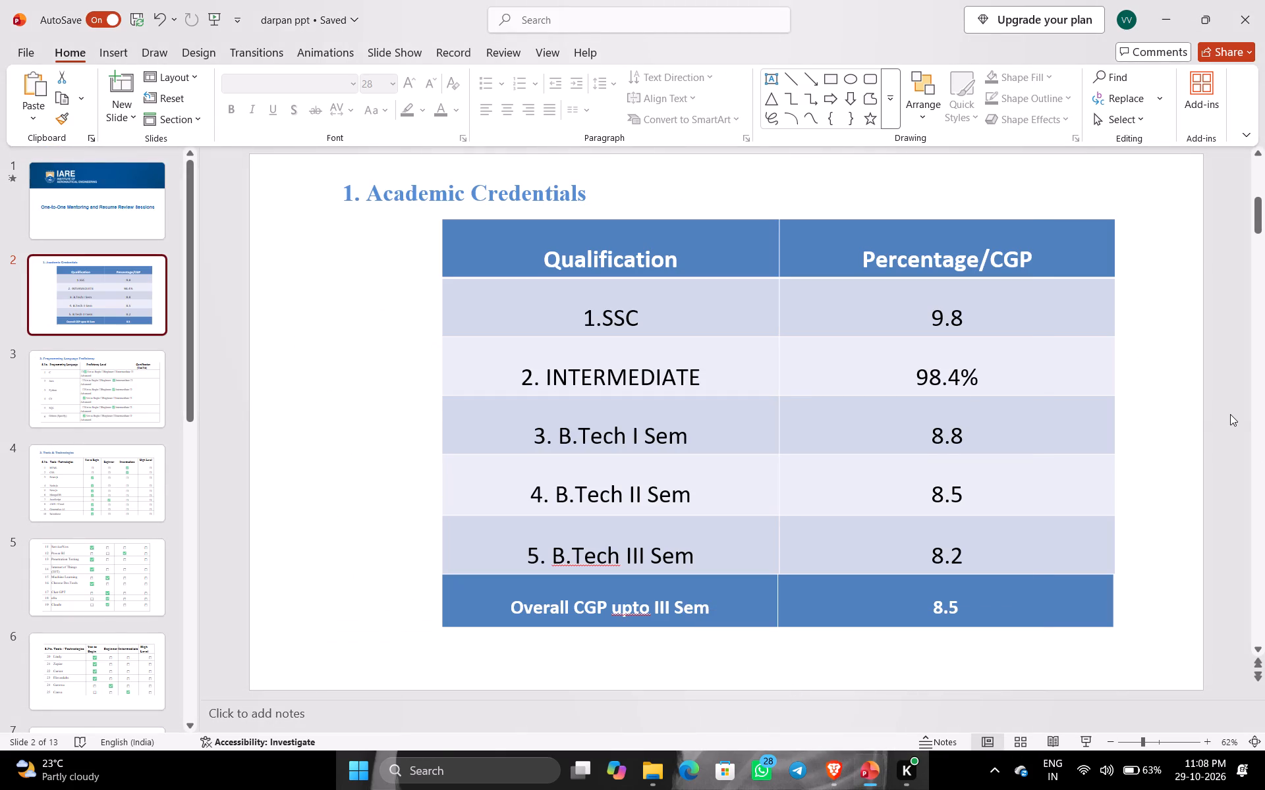
left_click(1230, 414)
key("Down")
key("Down")
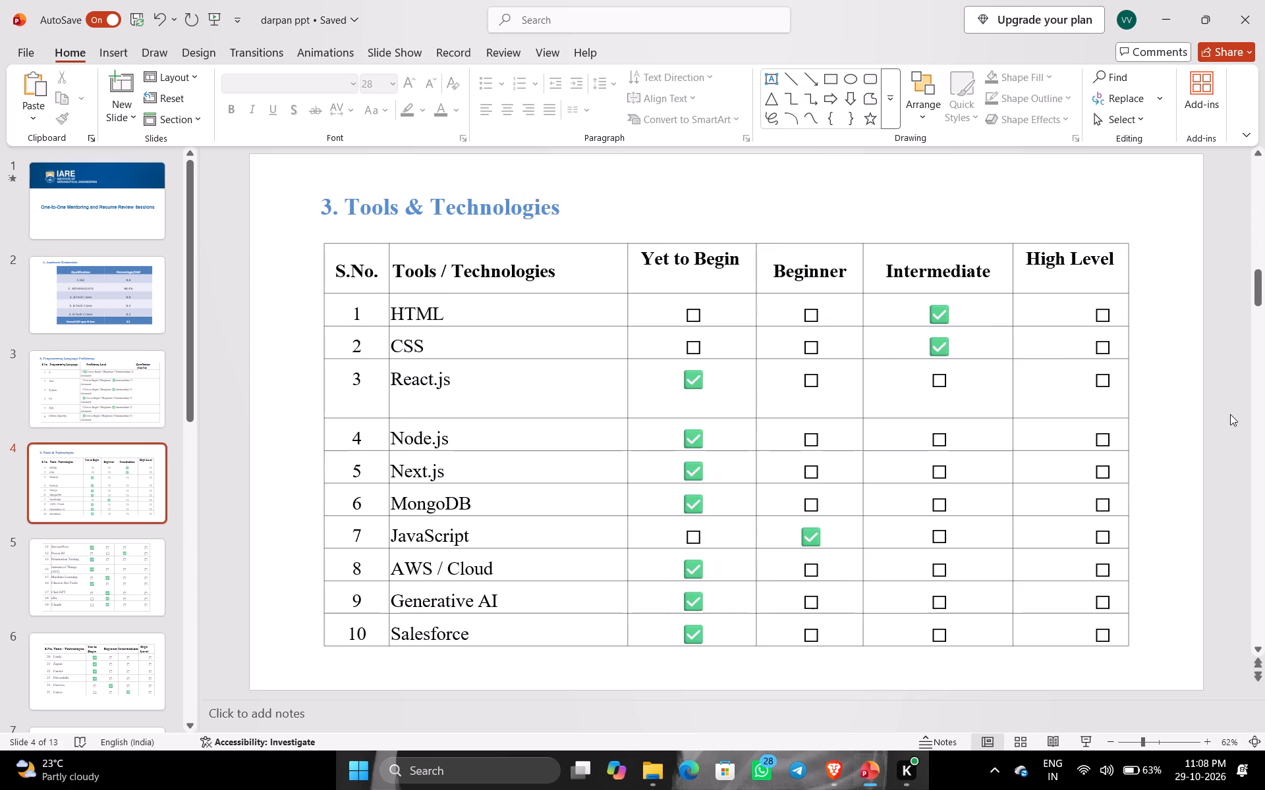
key("Down")
key("Down")
key("Down")
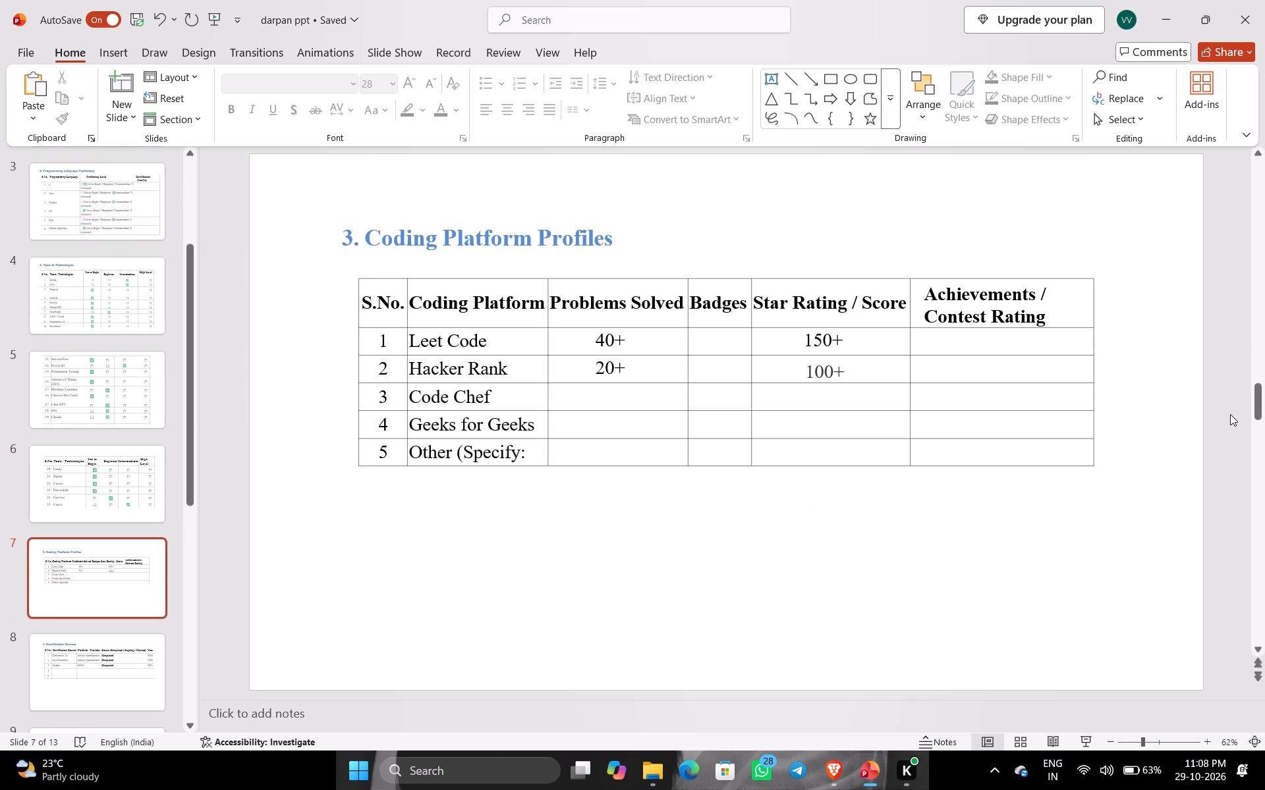
key("Down")
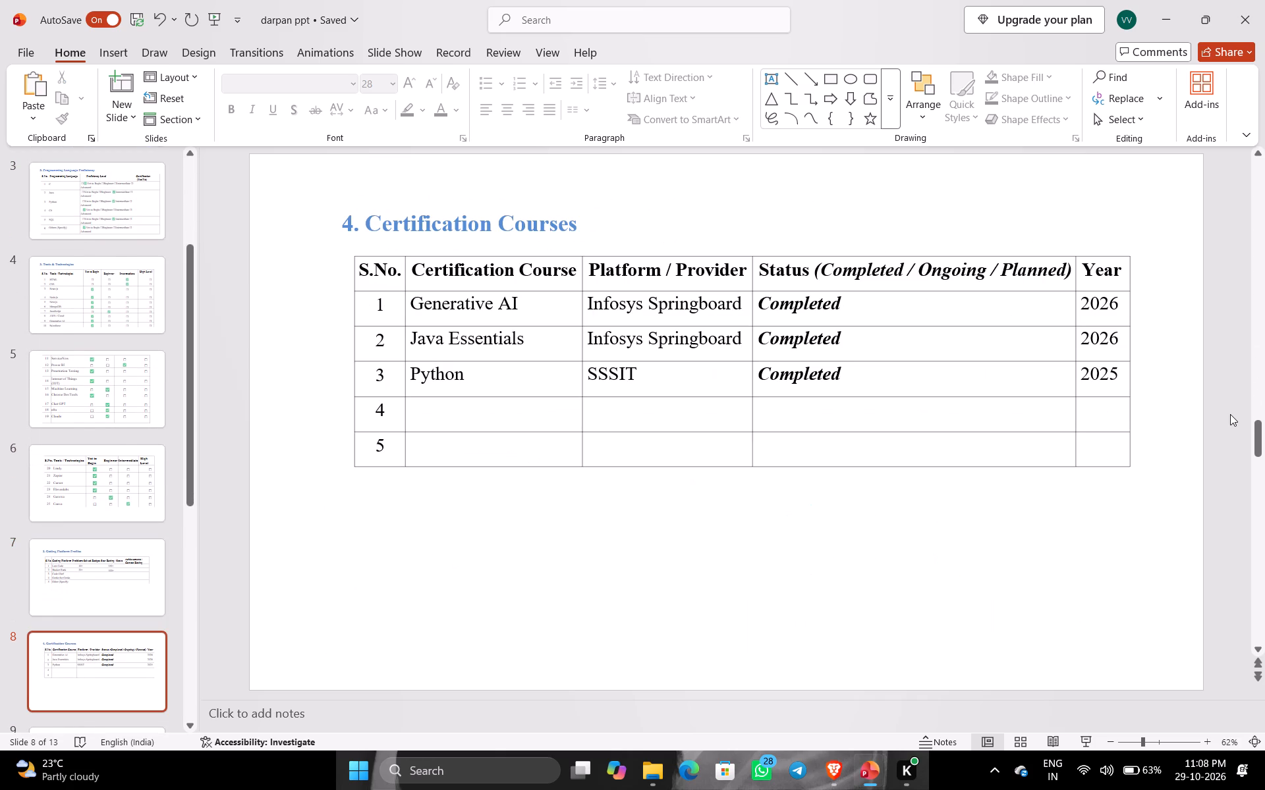
key("Down")
key("Down")
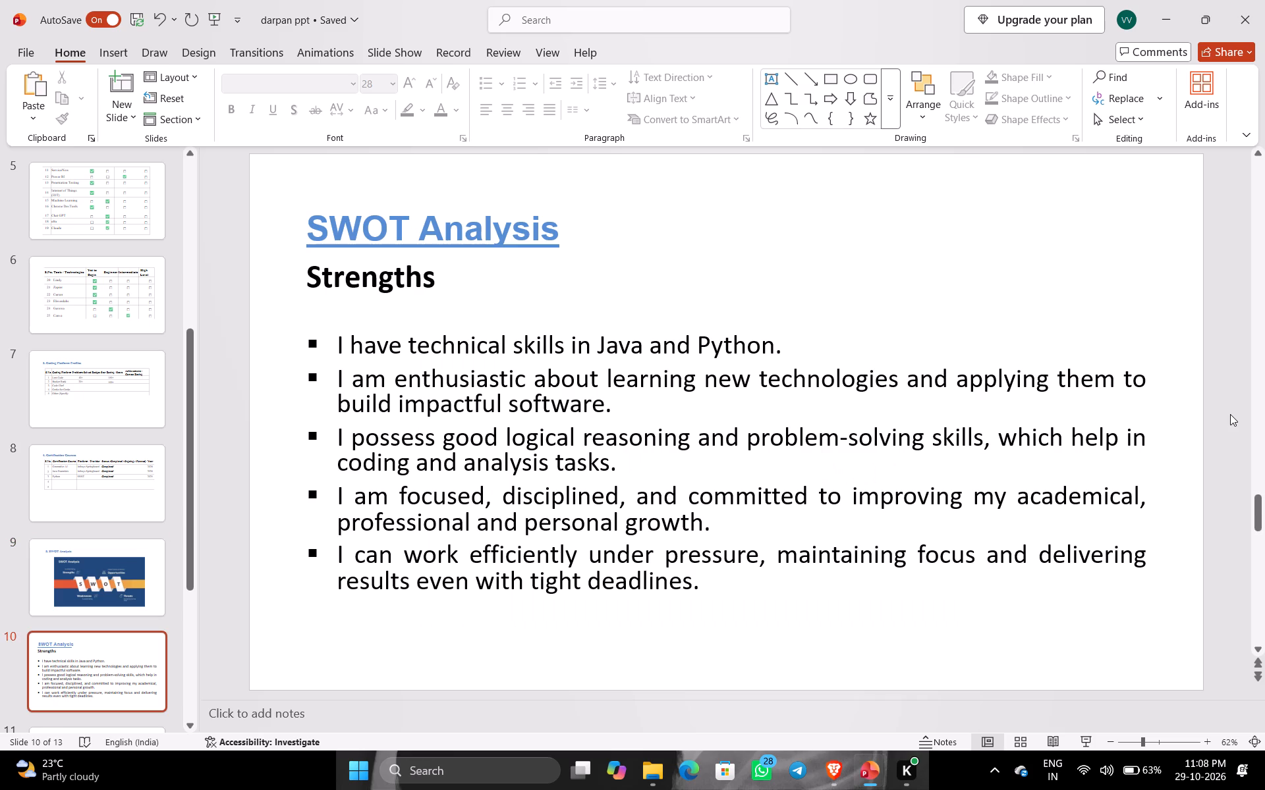
key("Up")
key("Down")
key("Down")
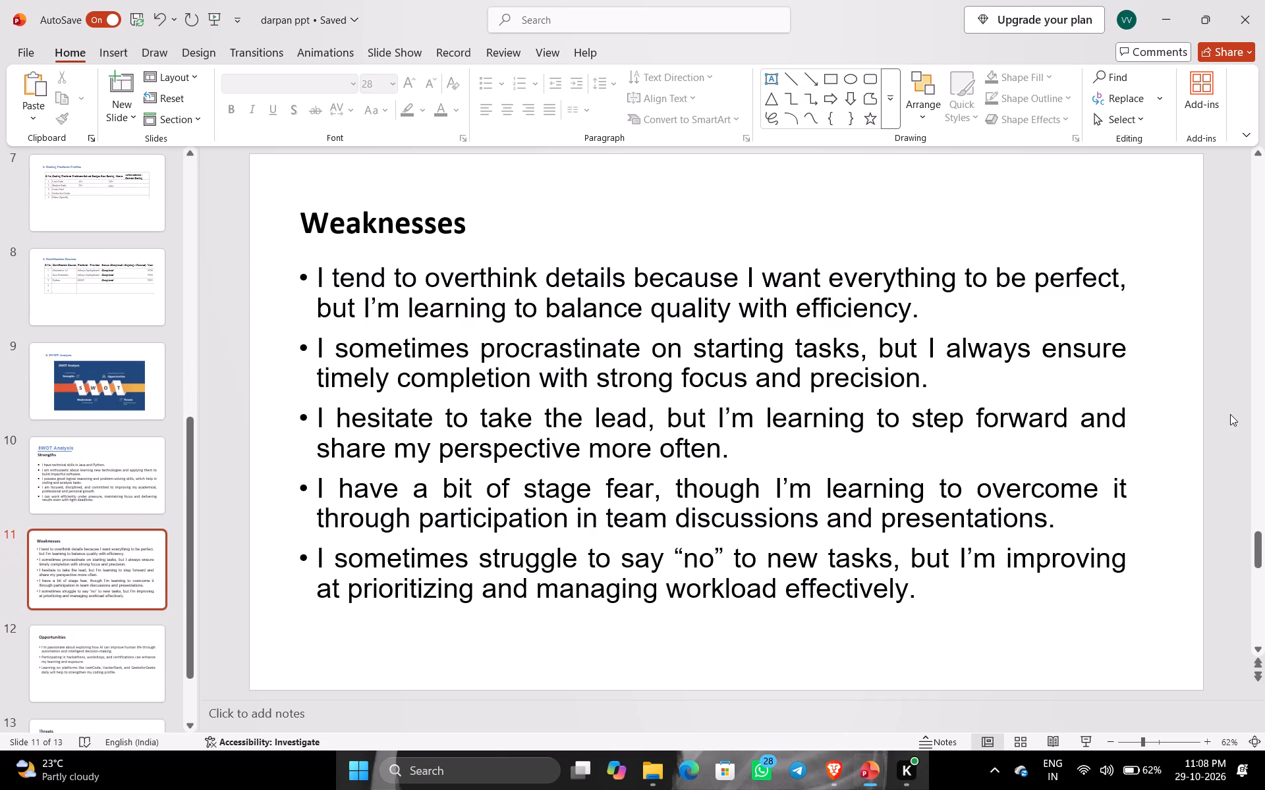
key("Down")
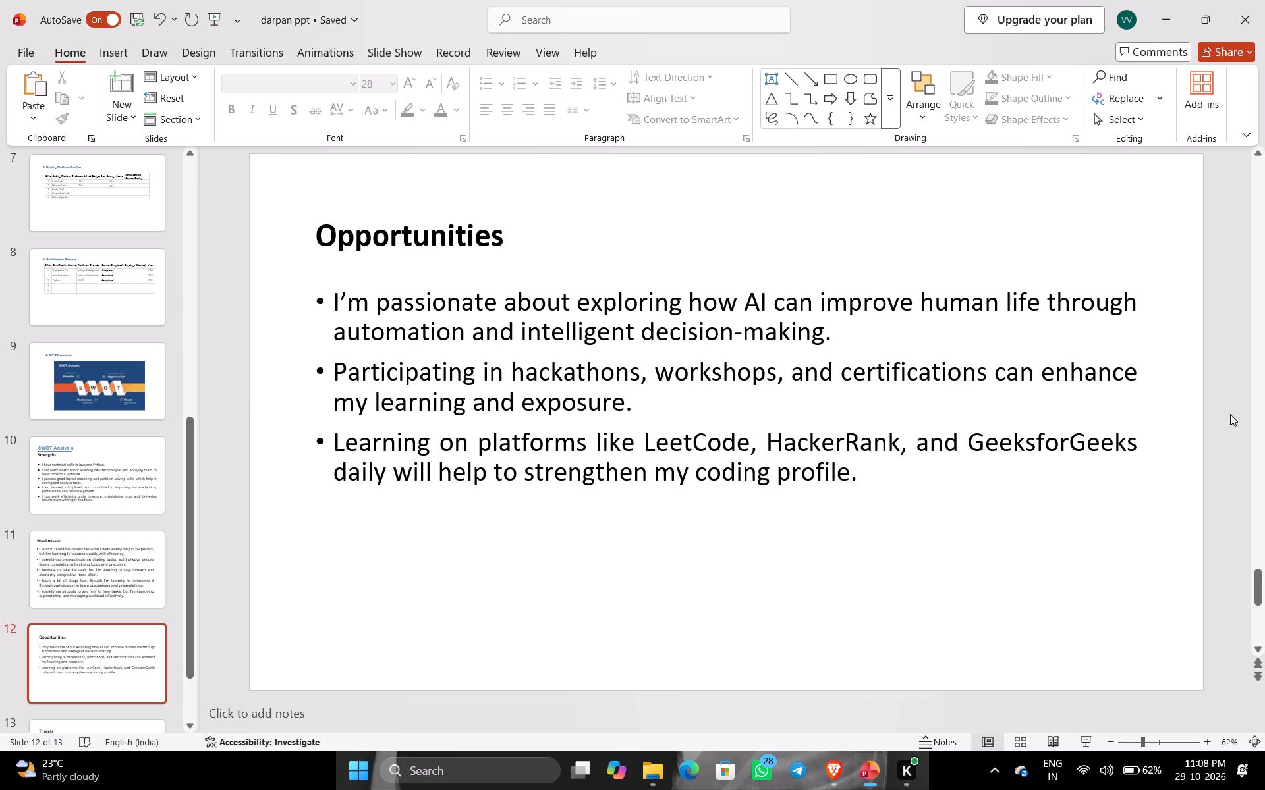
key("Down")
key("Down")
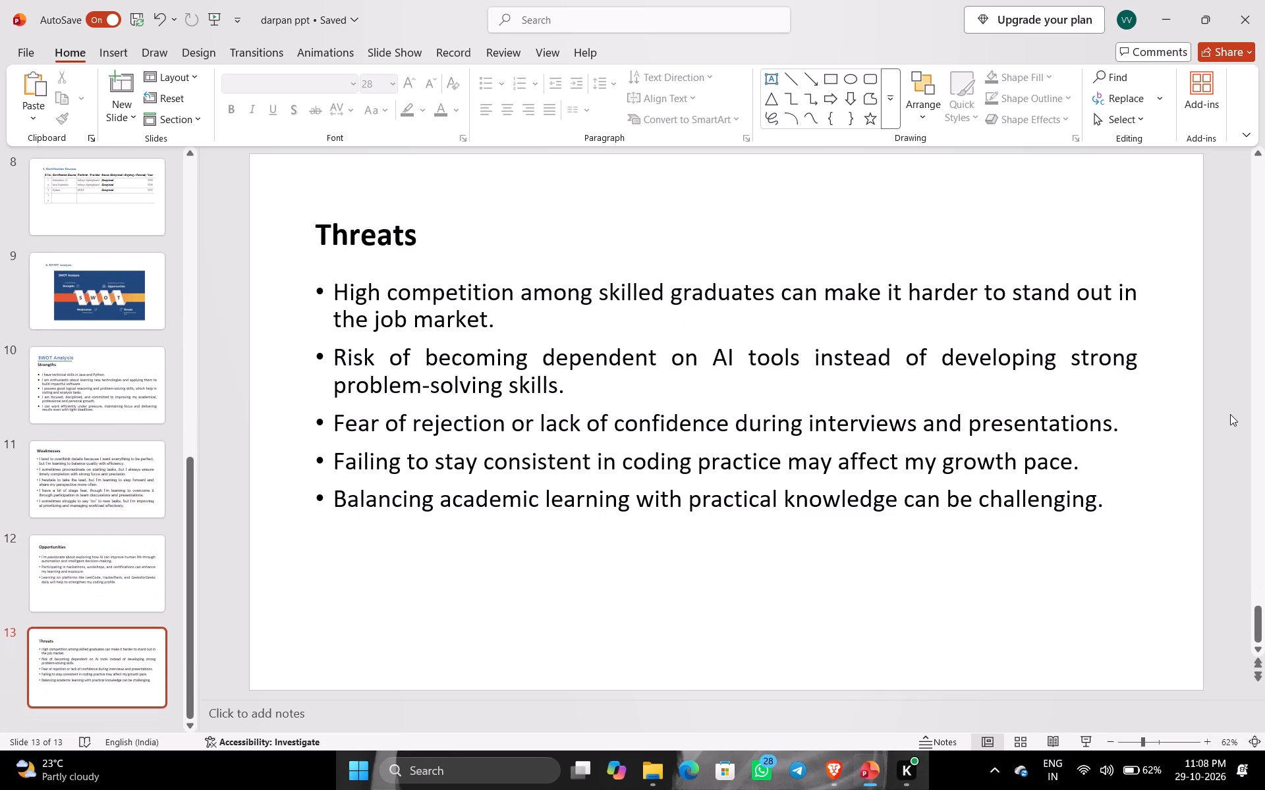
key("Down")
left_click(916, 671)
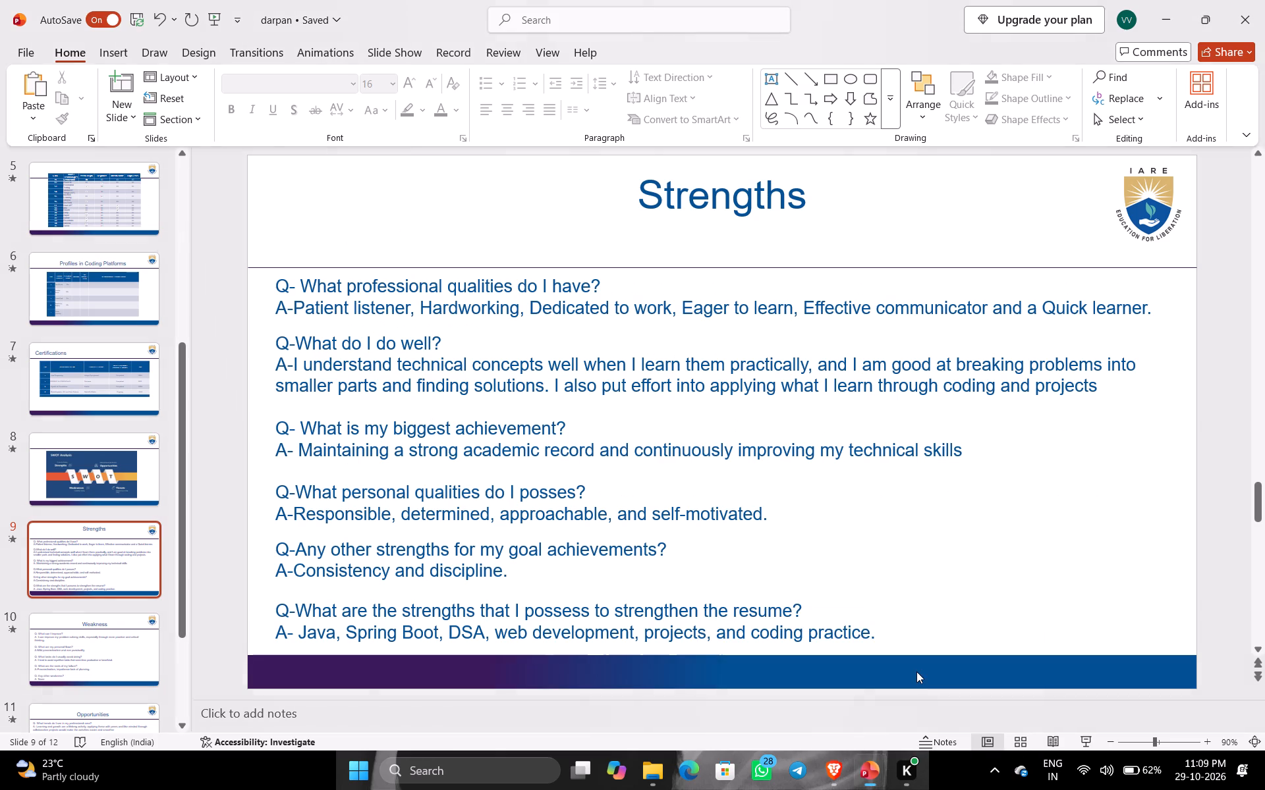
left_click(1227, 335)
Replace all the question-and-answer text on darpan's Strengths slide with the five Strengths bullets copied from darpan ppt's SWOT Analysis slide.
left_click(813, 704)
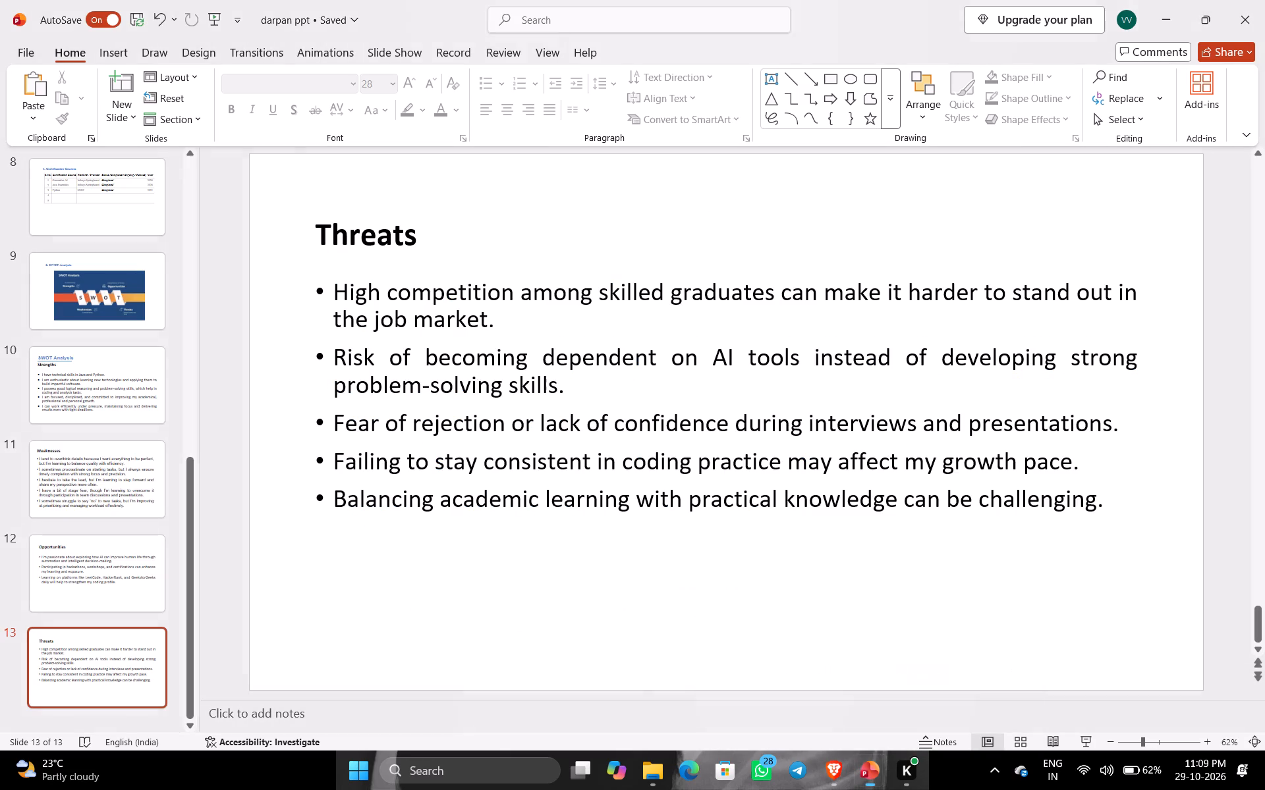
left_click(78, 382)
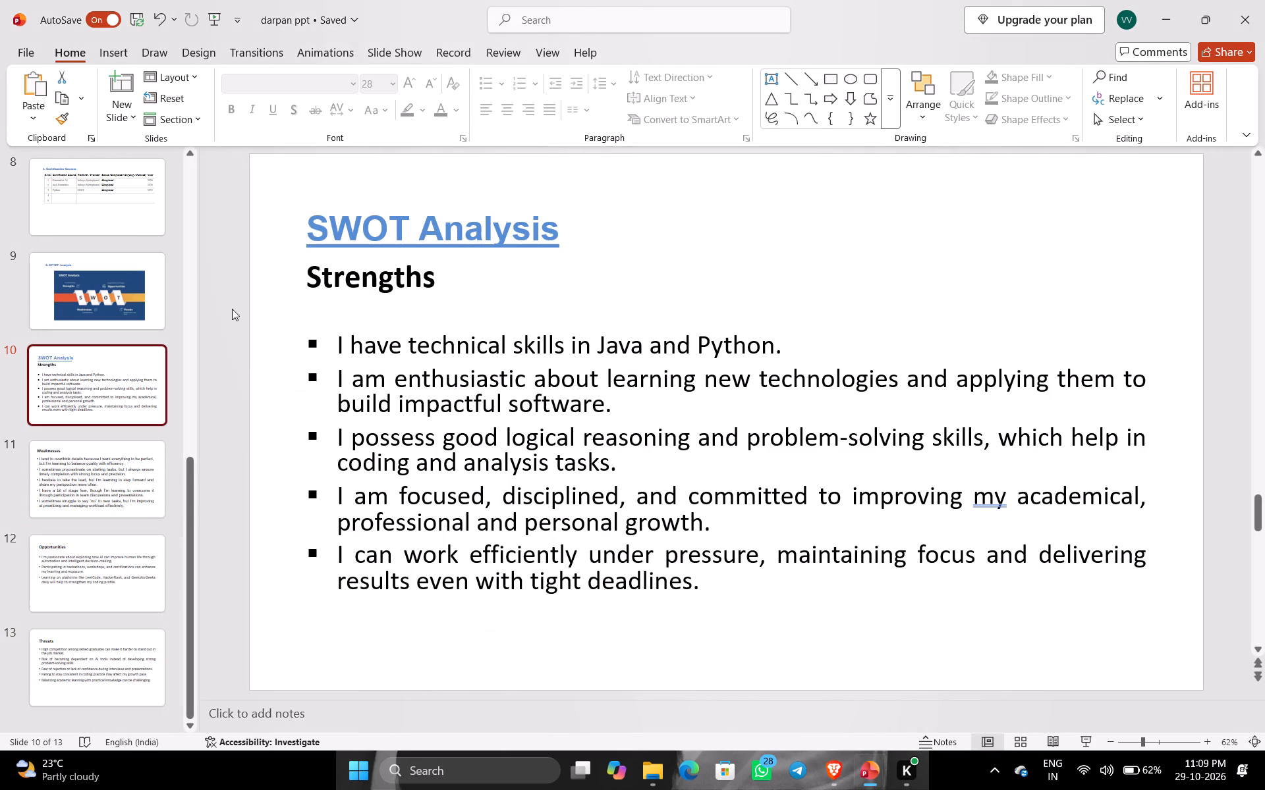
left_click_drag(337, 336, 412, 388)
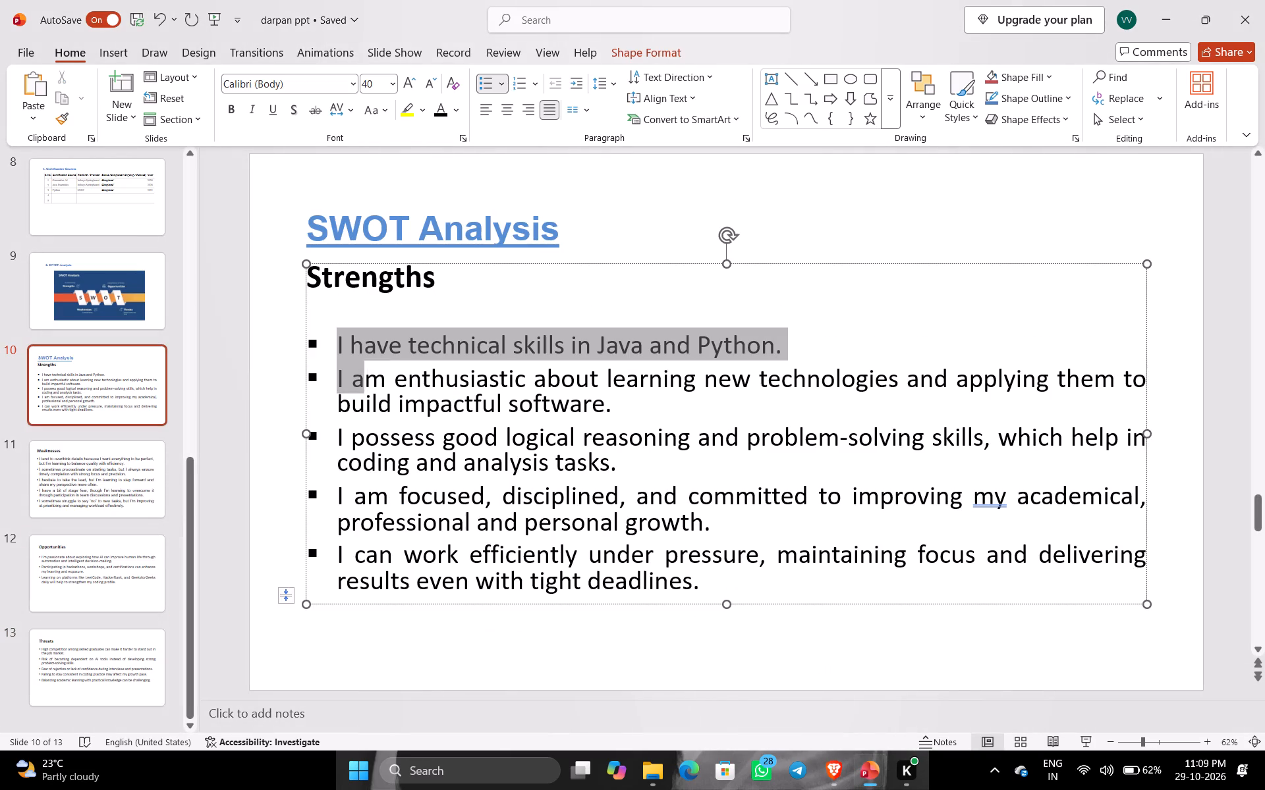
left_click_drag(412, 388, 701, 576)
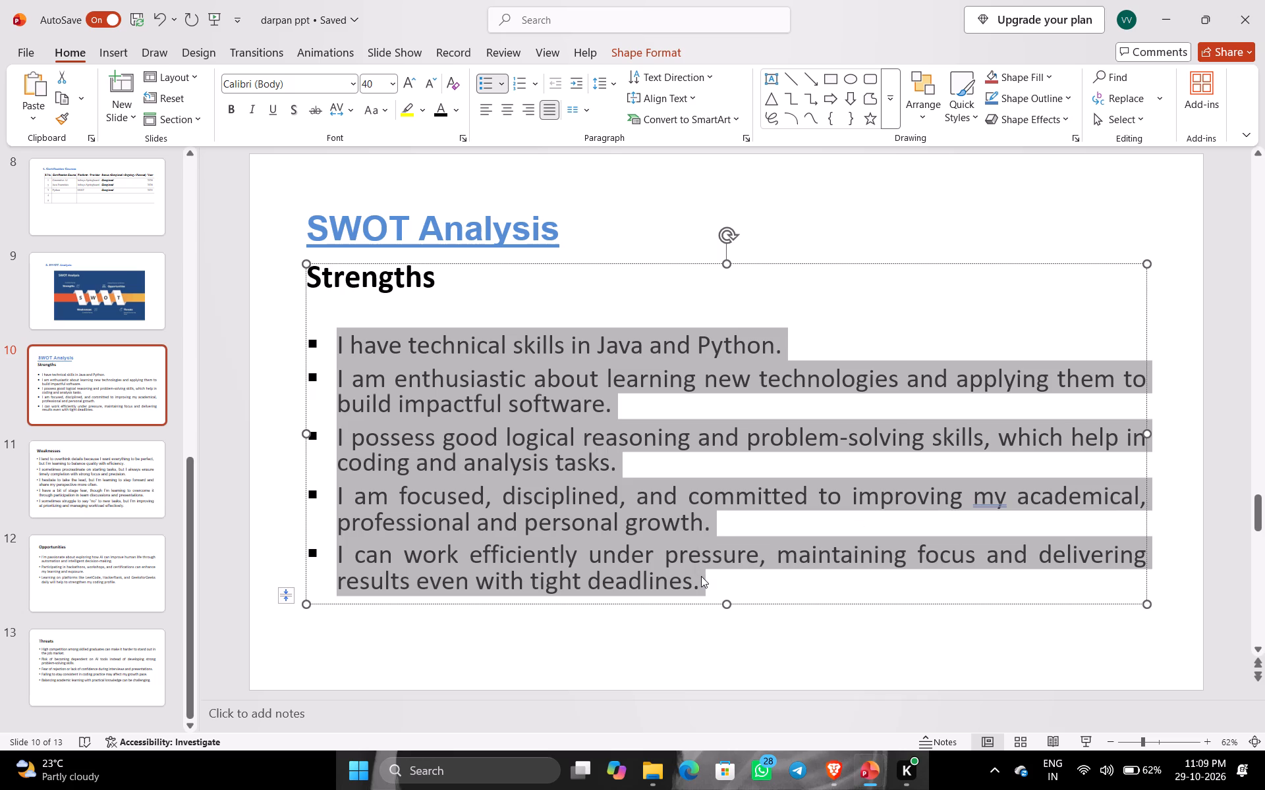
key("ctrl+c")
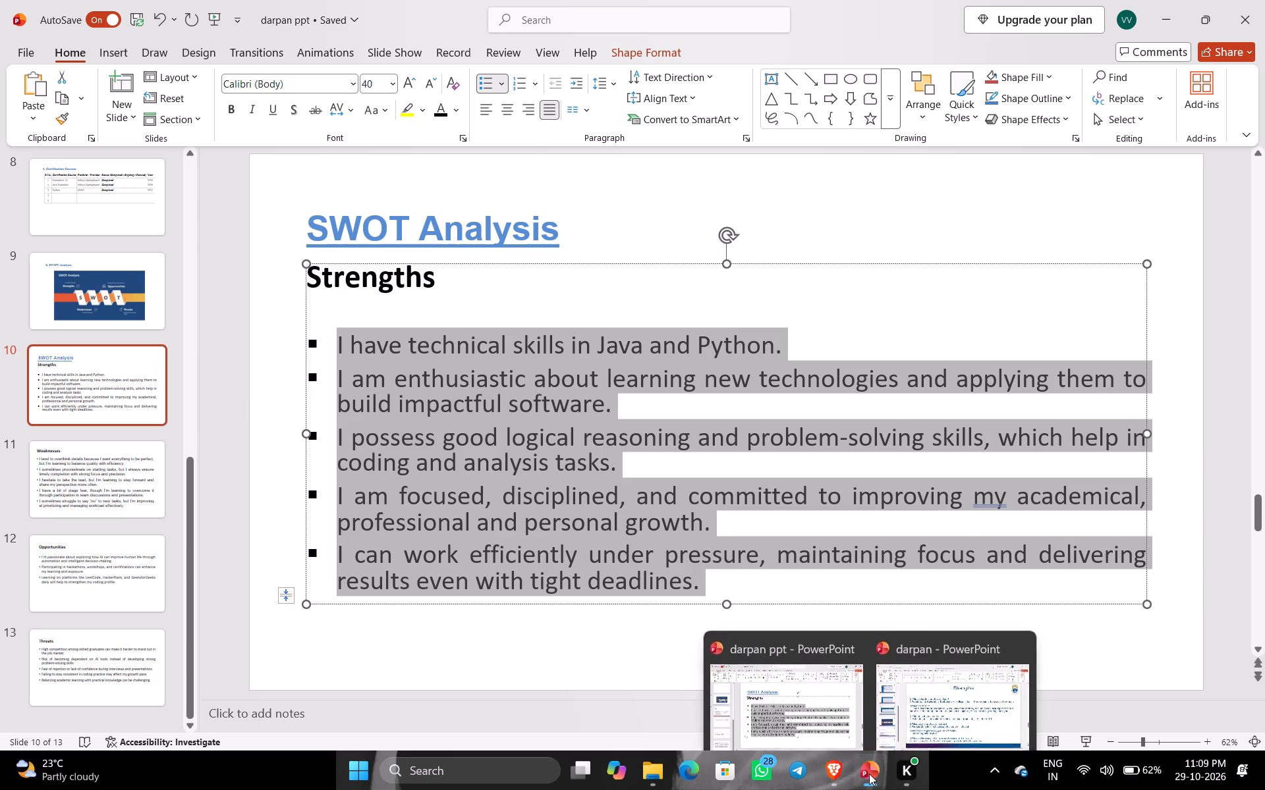
left_click(930, 692)
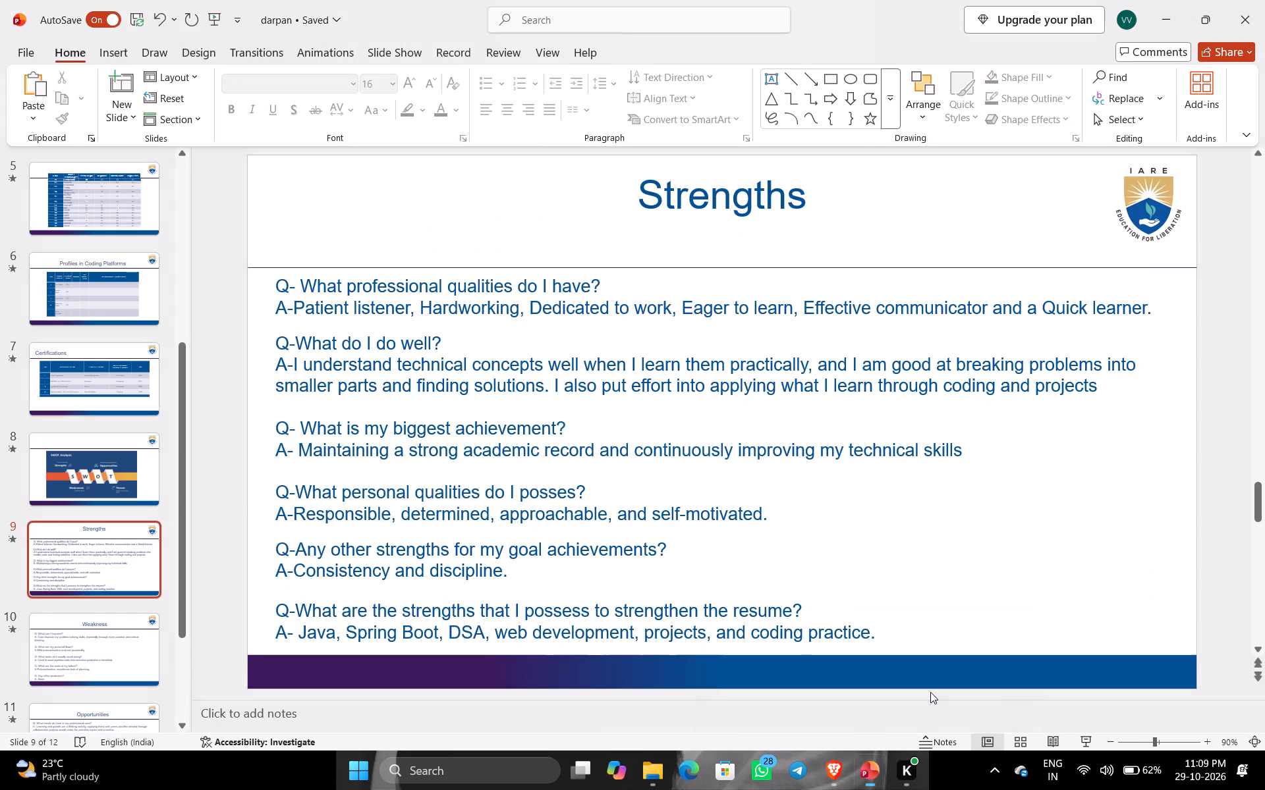
triple_click(743, 371)
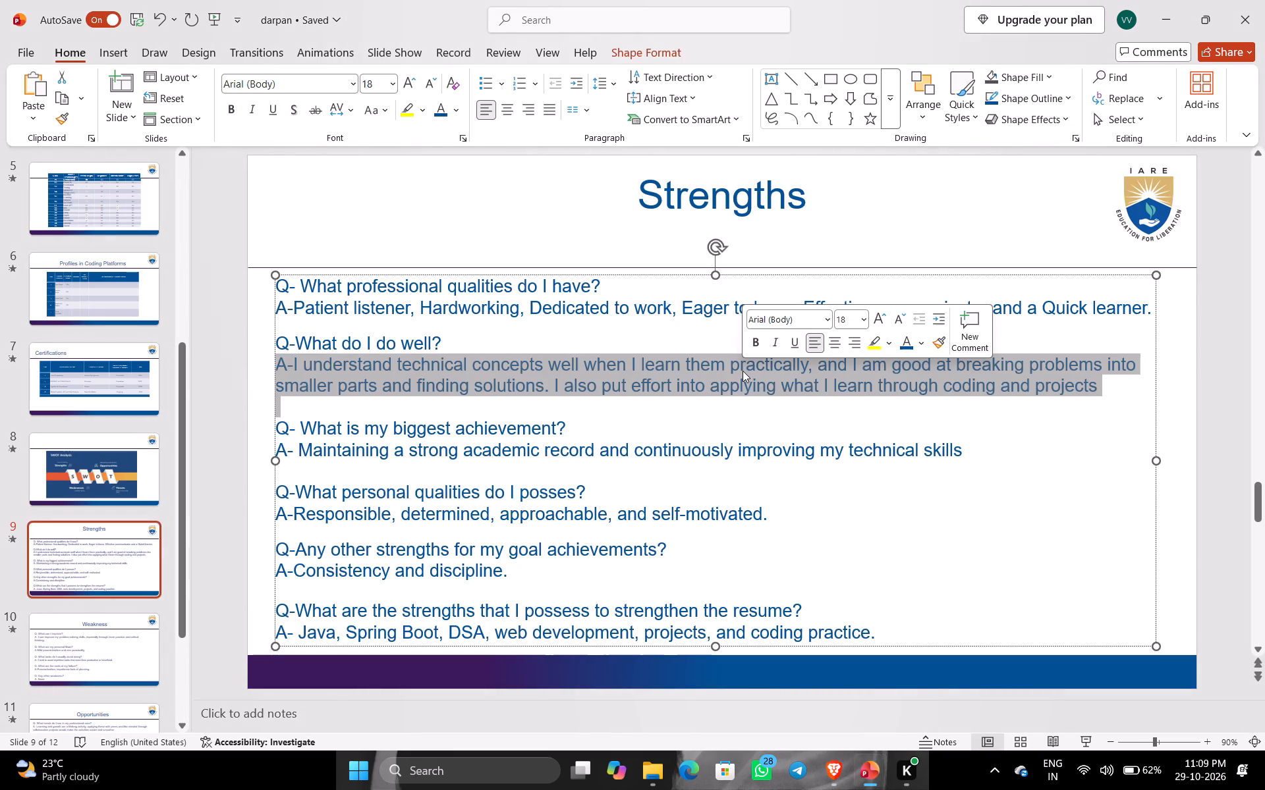
left_click(743, 371)
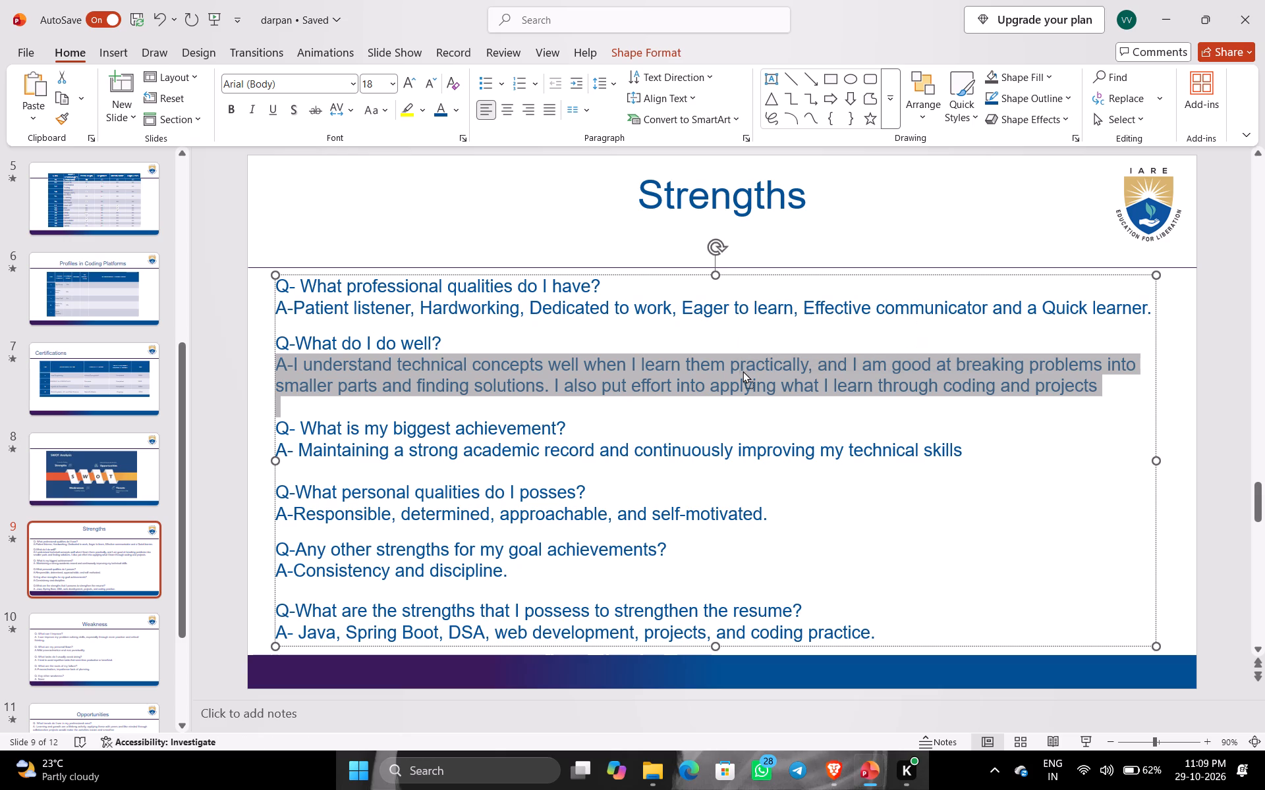
double_click(743, 371)
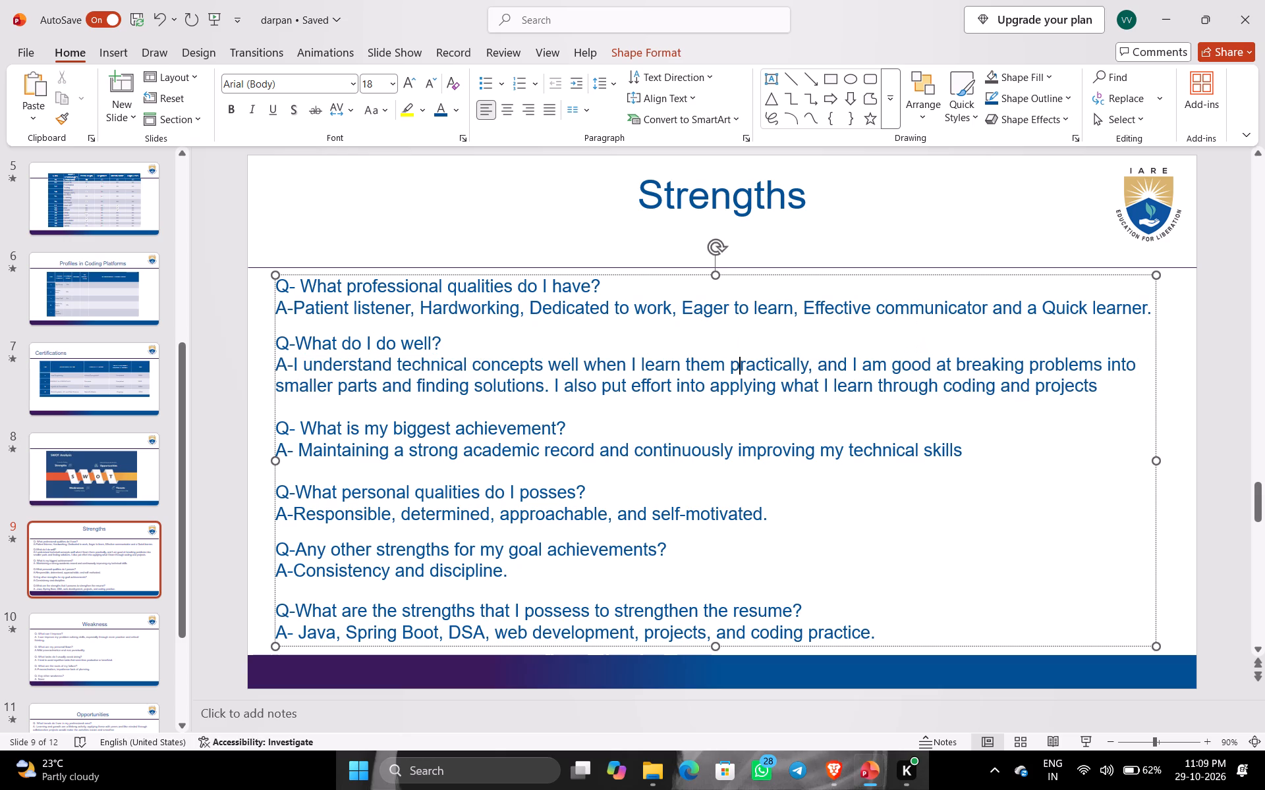
key("ctrl+a")
key("ctrl+v")
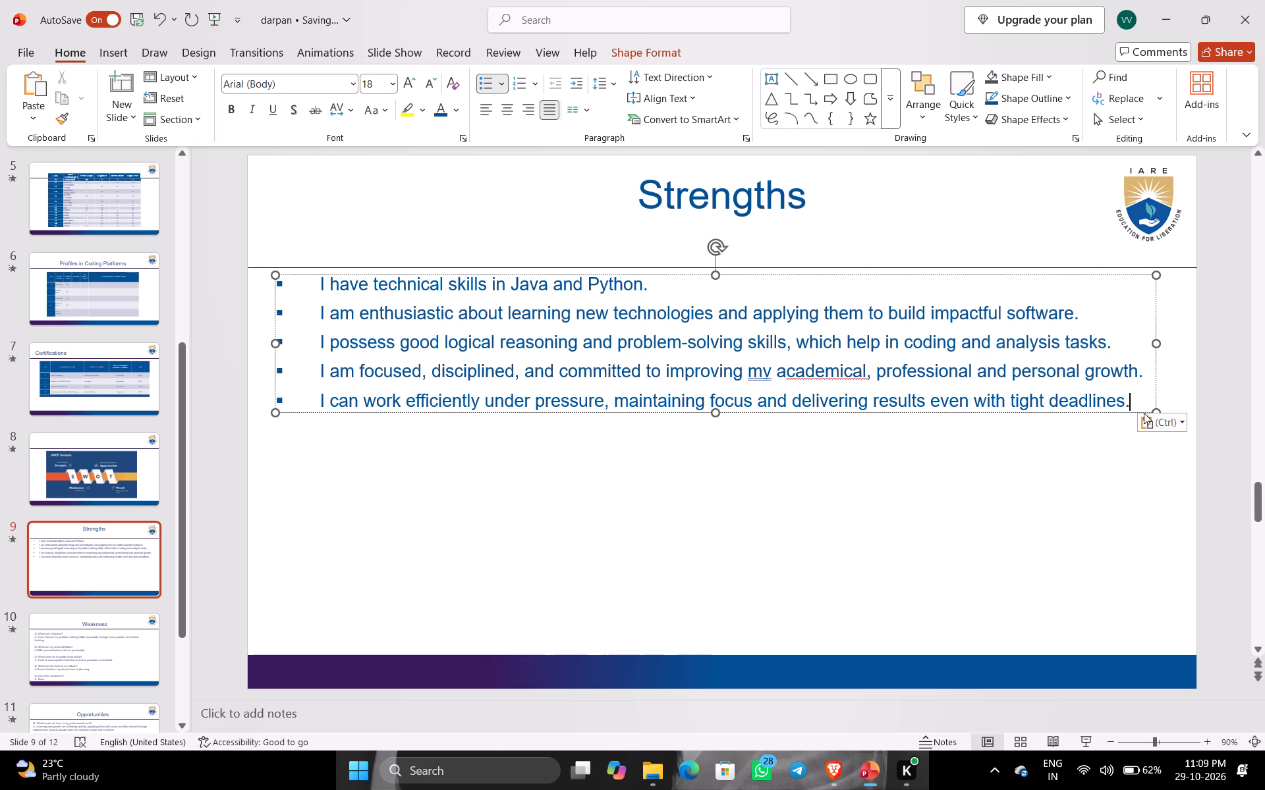
left_click(1138, 389)
Shift the Strengths bullet text box down from the divider line and narrow it so the last four bullets each wrap onto two lines.
left_click_drag(1157, 408, 1148, 514)
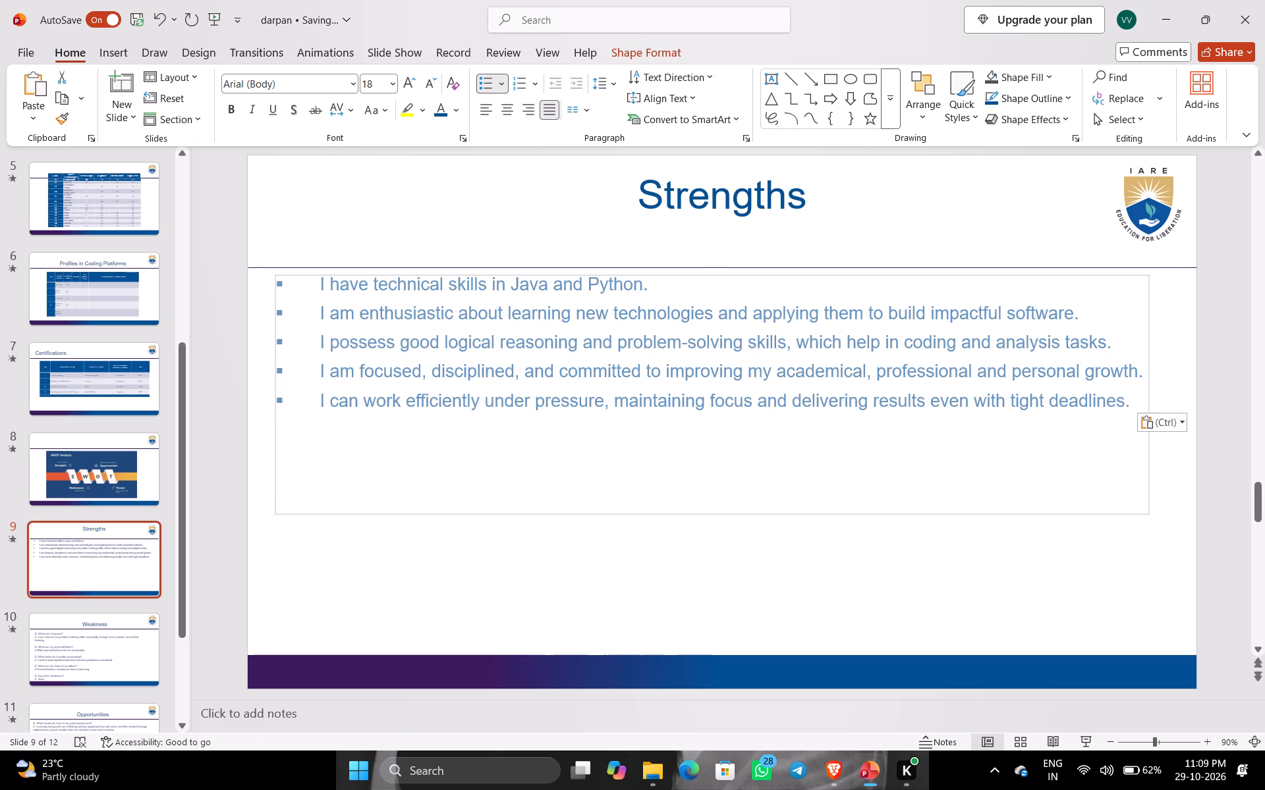
left_click_drag(1148, 514, 1144, 573)
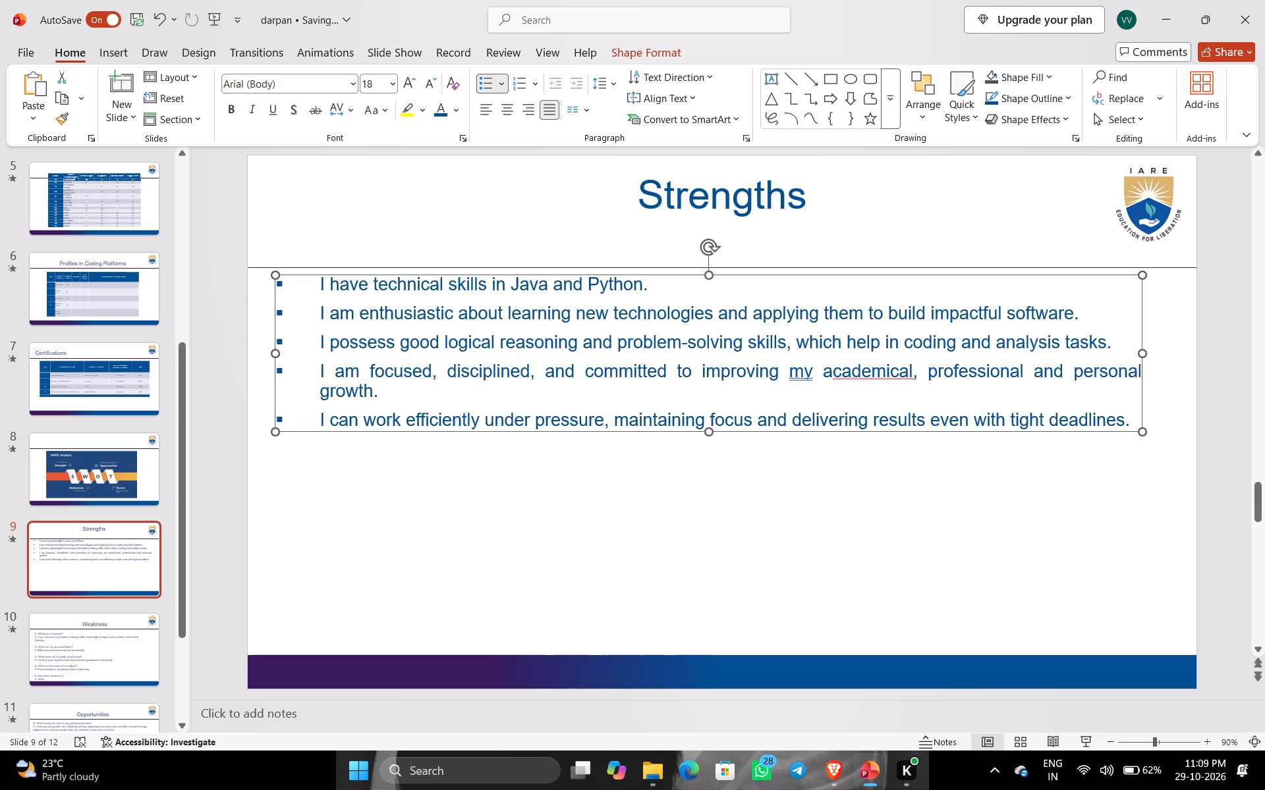
left_click_drag(835, 275, 839, 286)
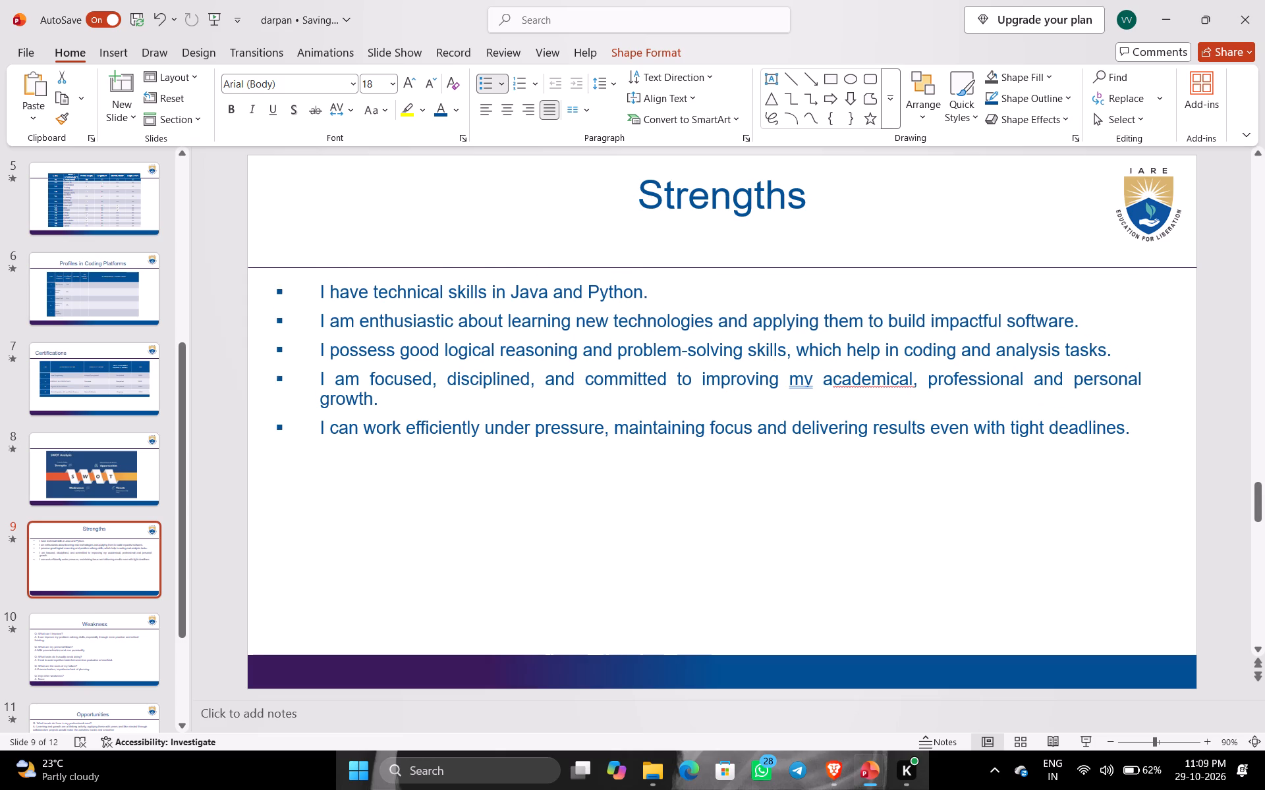
left_click_drag(839, 286, 858, 307)
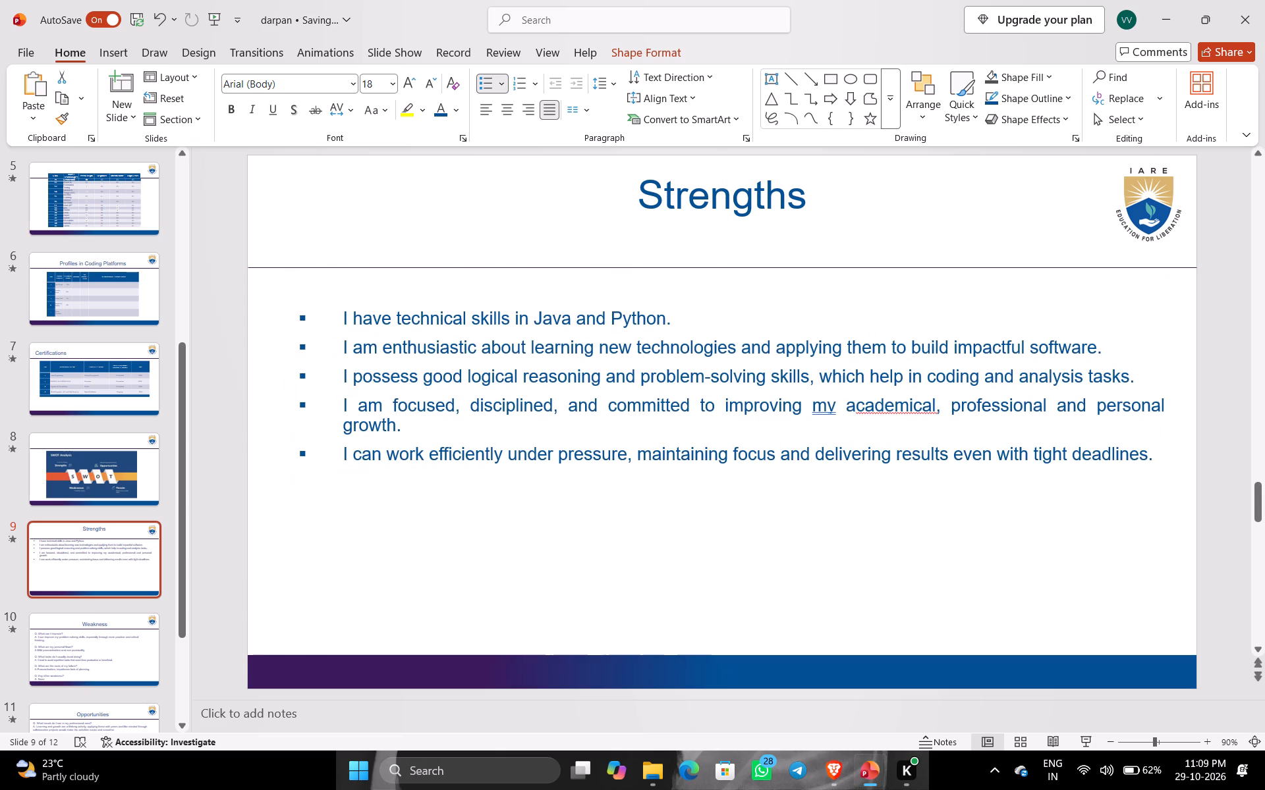
left_click_drag(858, 307, 857, 303)
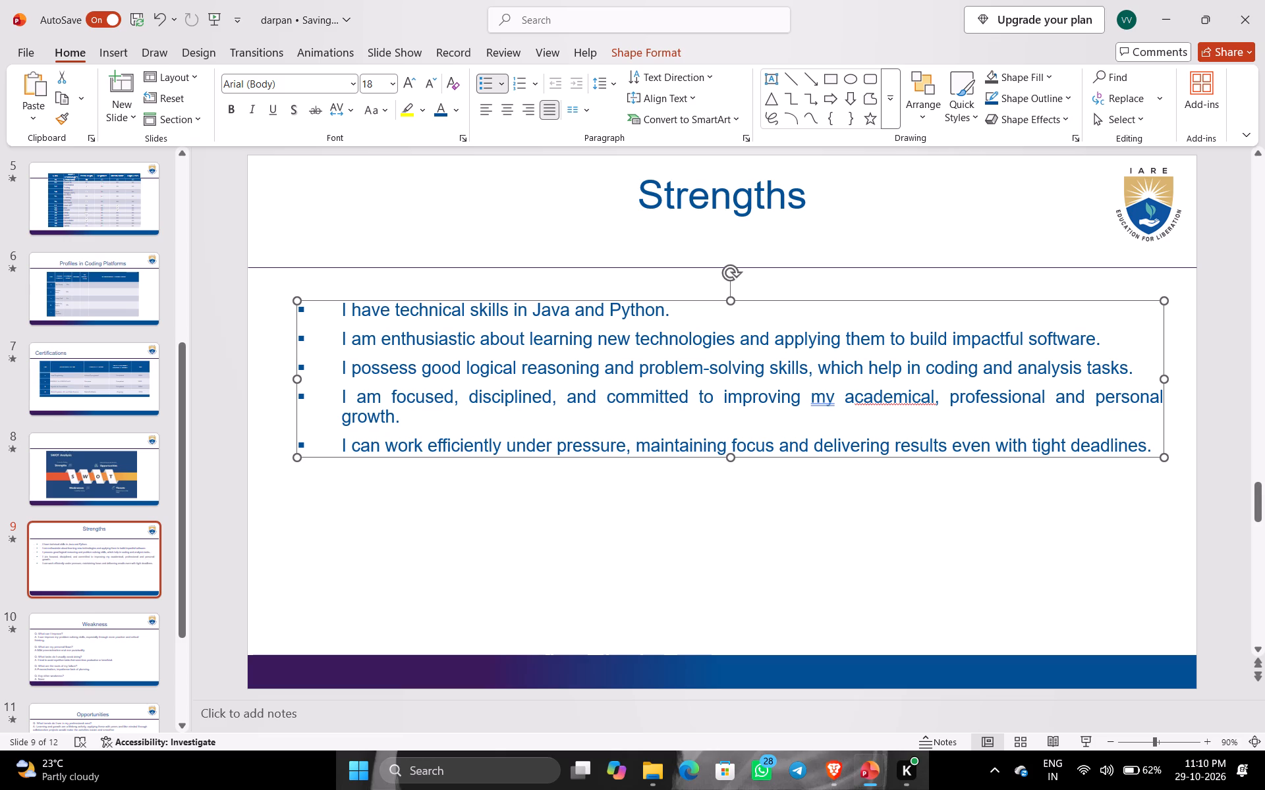
left_click_drag(733, 454, 734, 540)
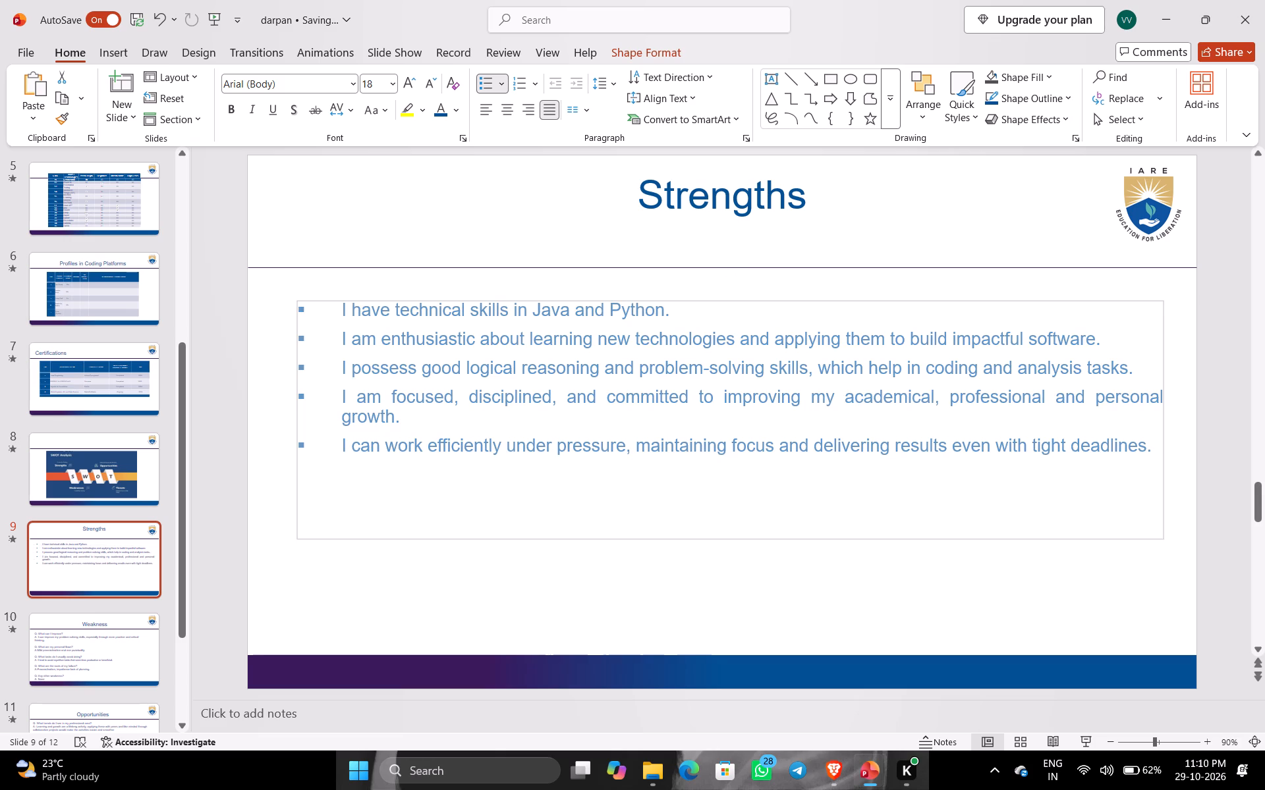
left_click_drag(734, 540, 734, 541)
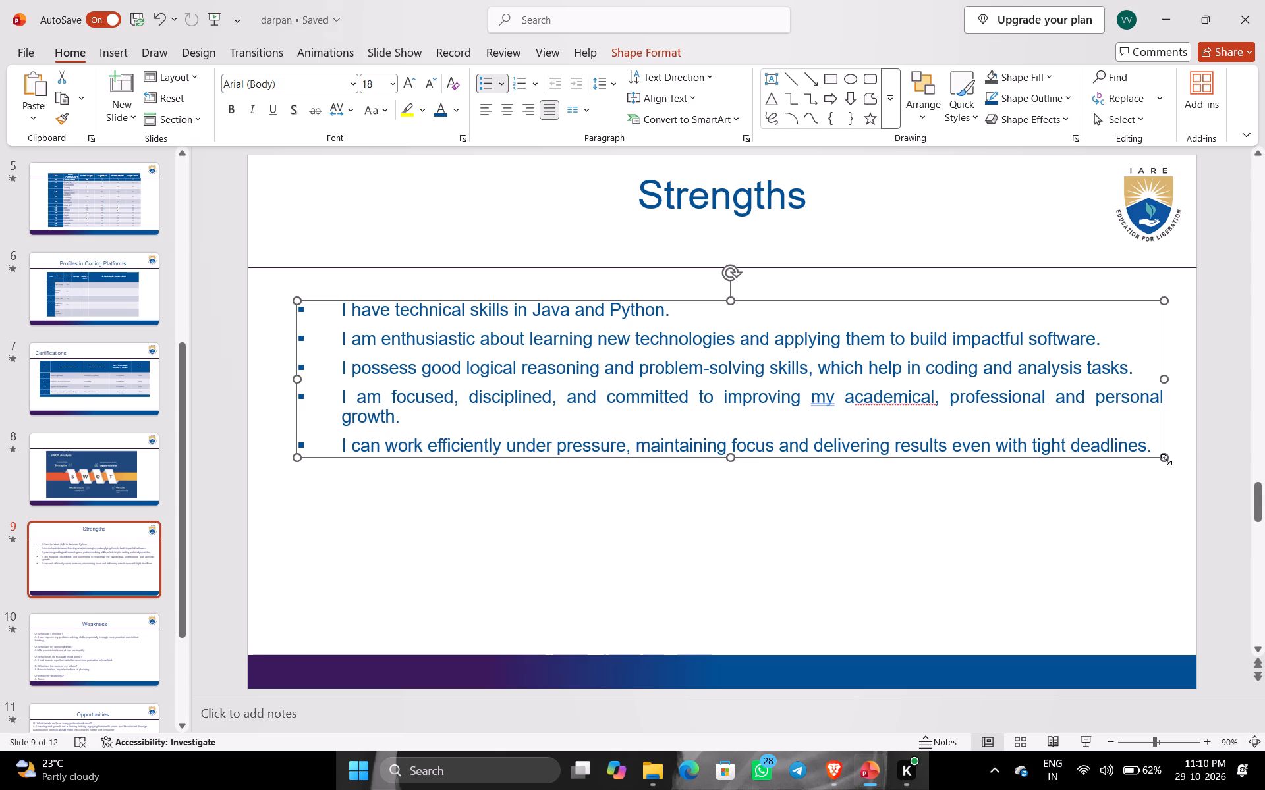
left_click_drag(1166, 460, 1177, 582)
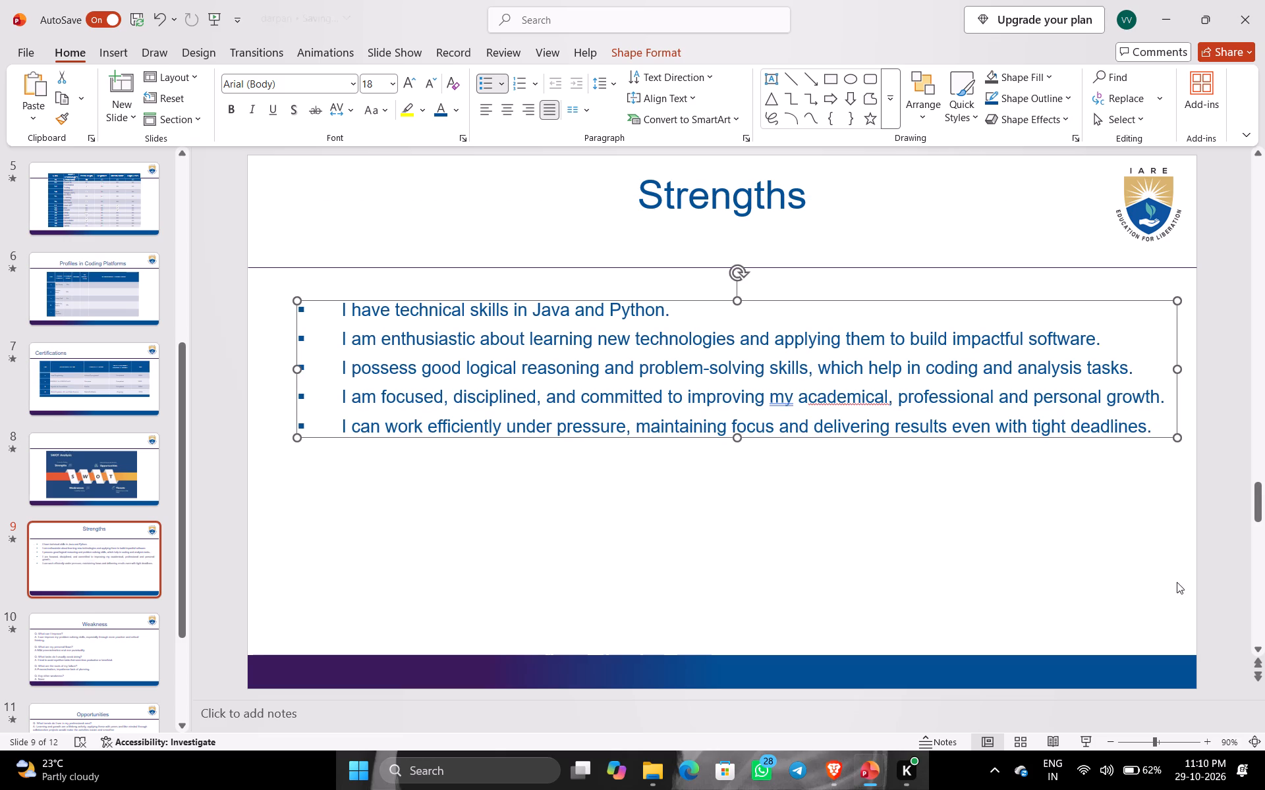
left_click_drag(1175, 371, 1086, 384)
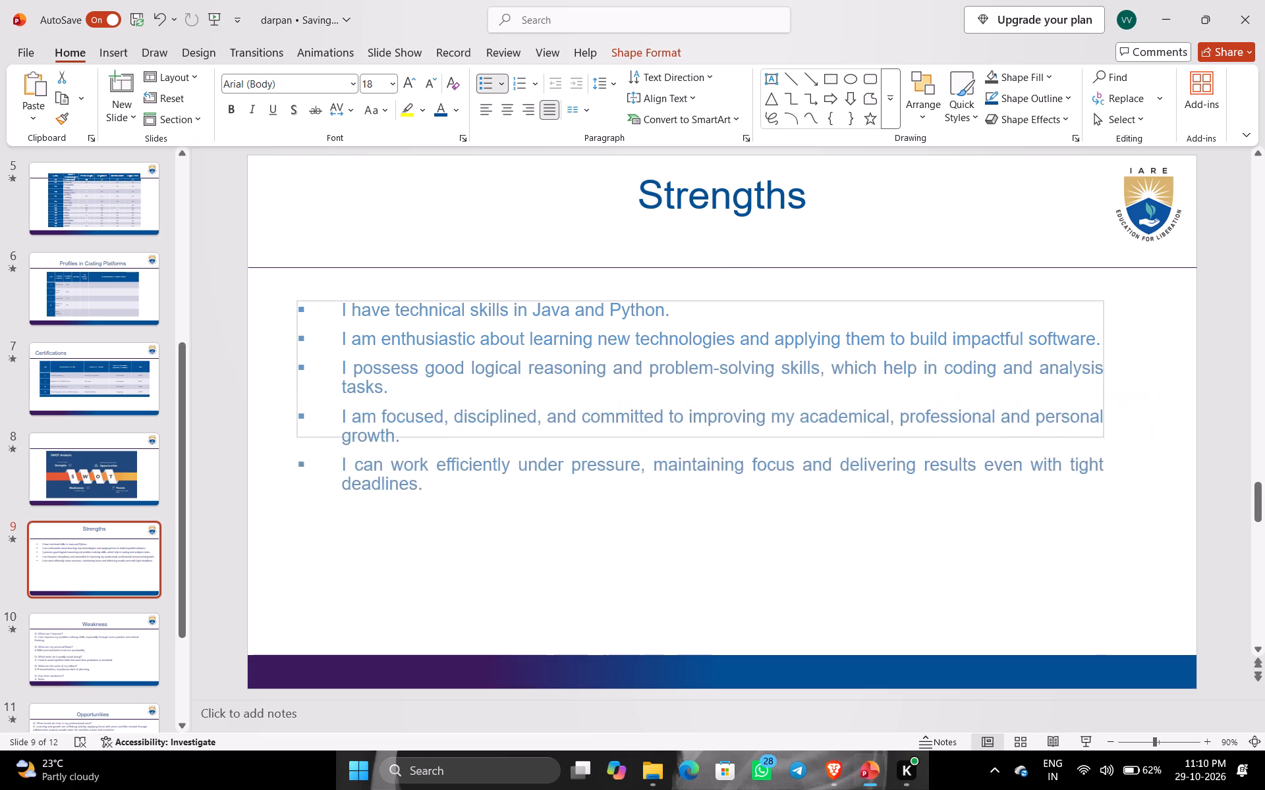
left_click_drag(1086, 384, 1050, 396)
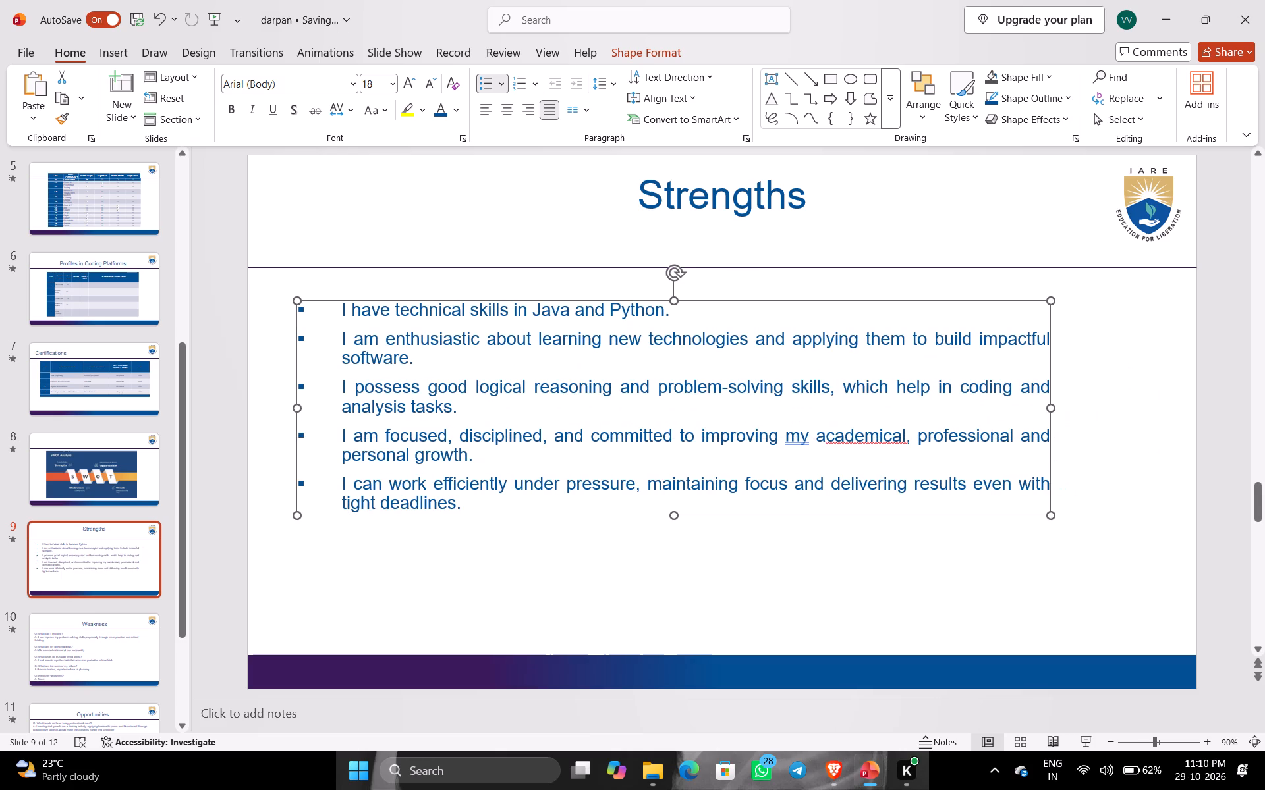
left_click(1208, 367)
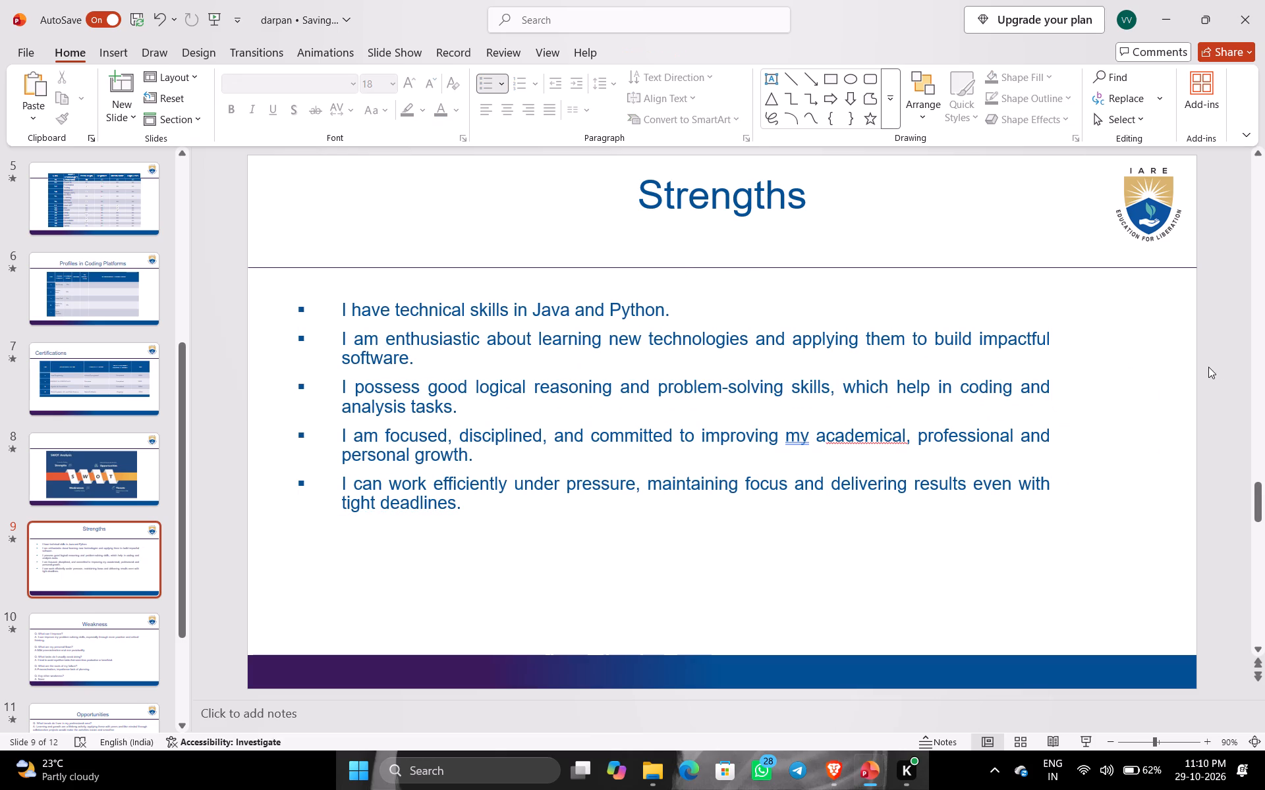
Move the Strengths bullet text box further down, leaving a wider gap below the divider line.
left_click(572, 286)
left_click(568, 317)
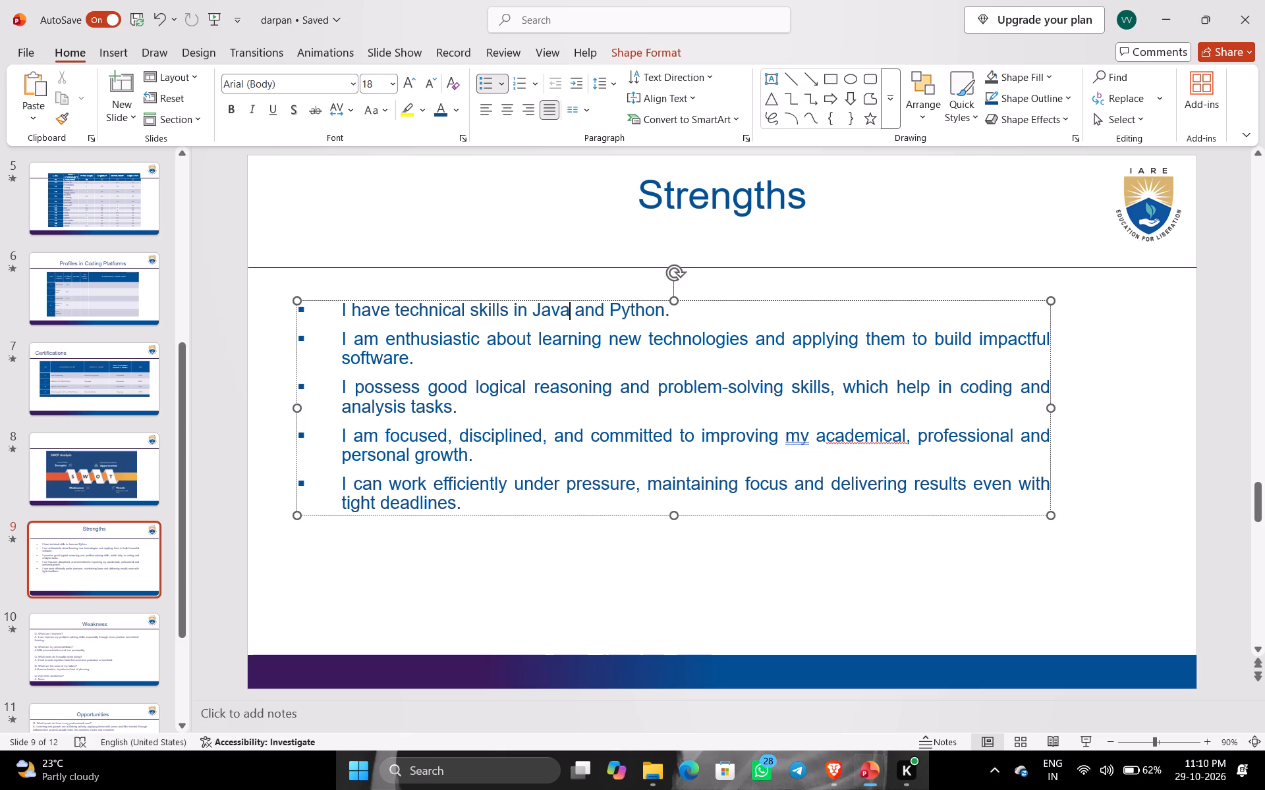
left_click_drag(565, 301, 571, 334)
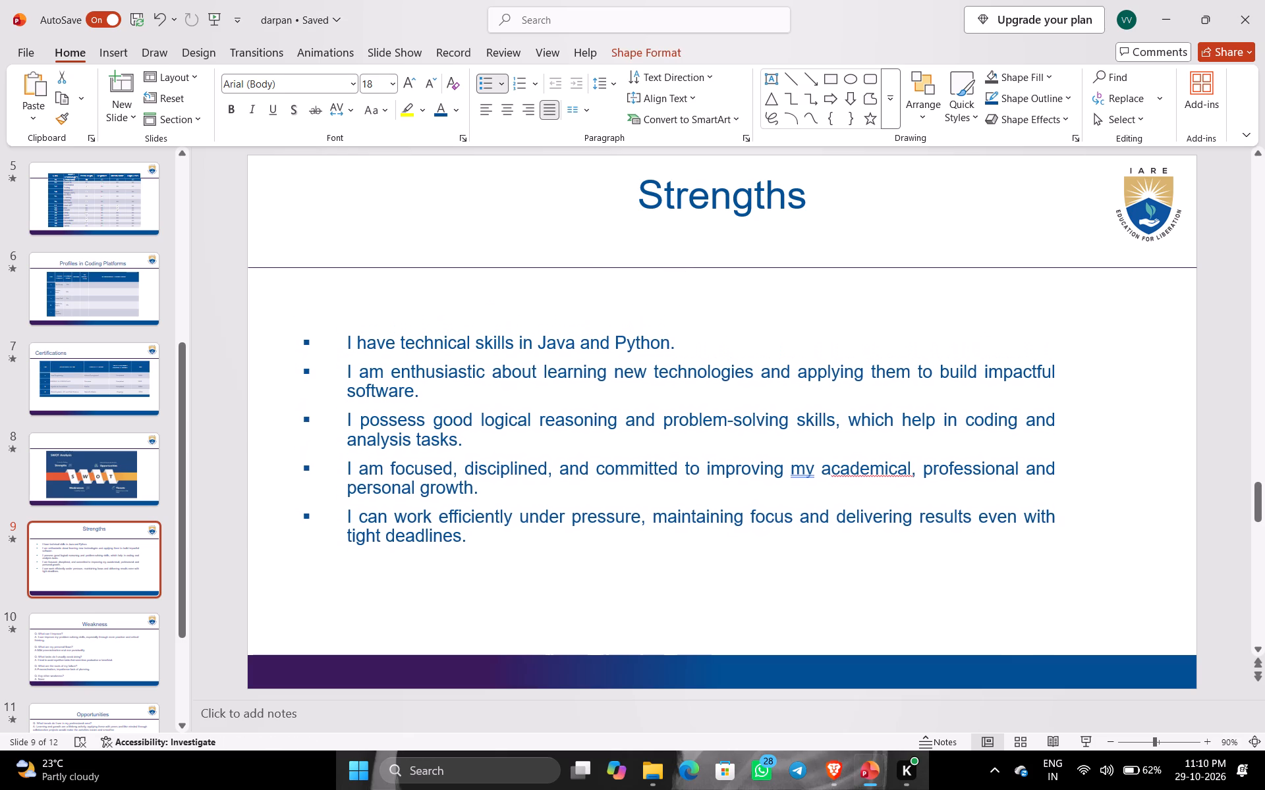
left_click_drag(571, 334, 571, 329)
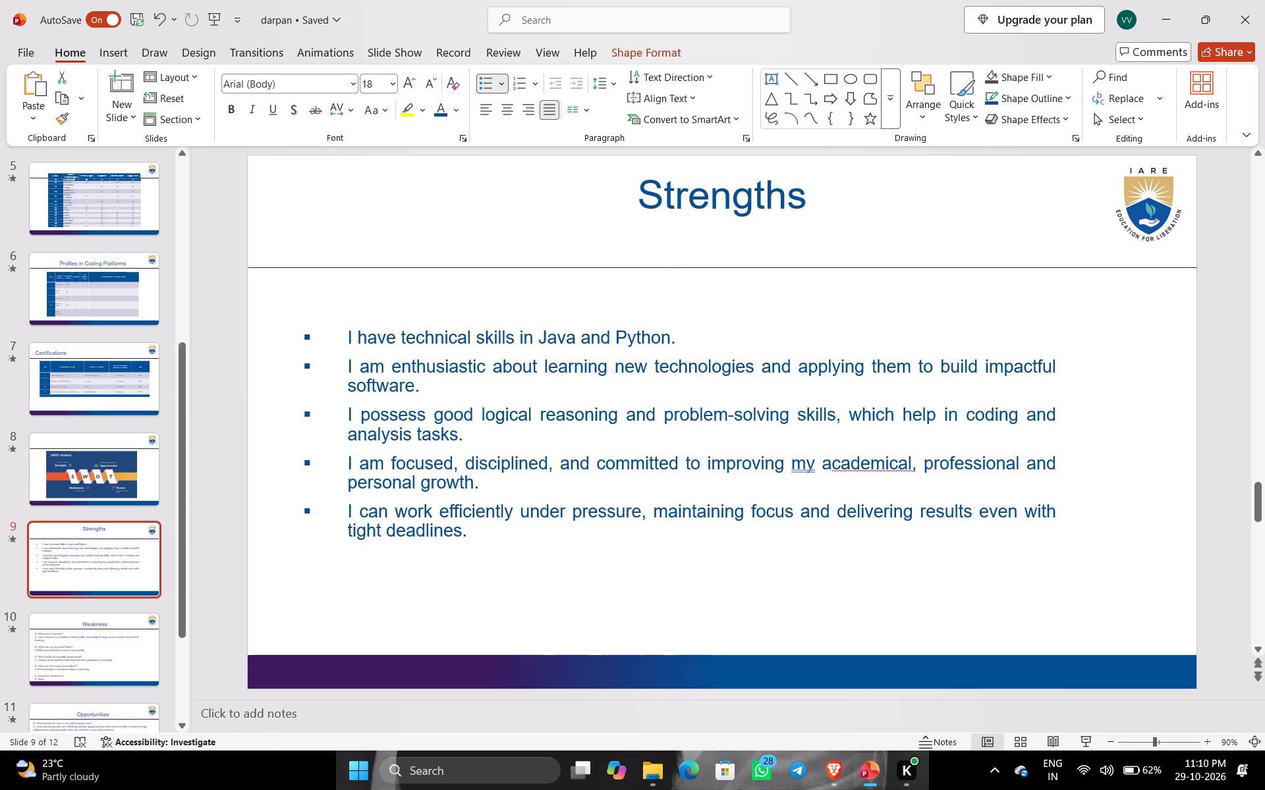
left_click_drag(571, 329, 571, 329)
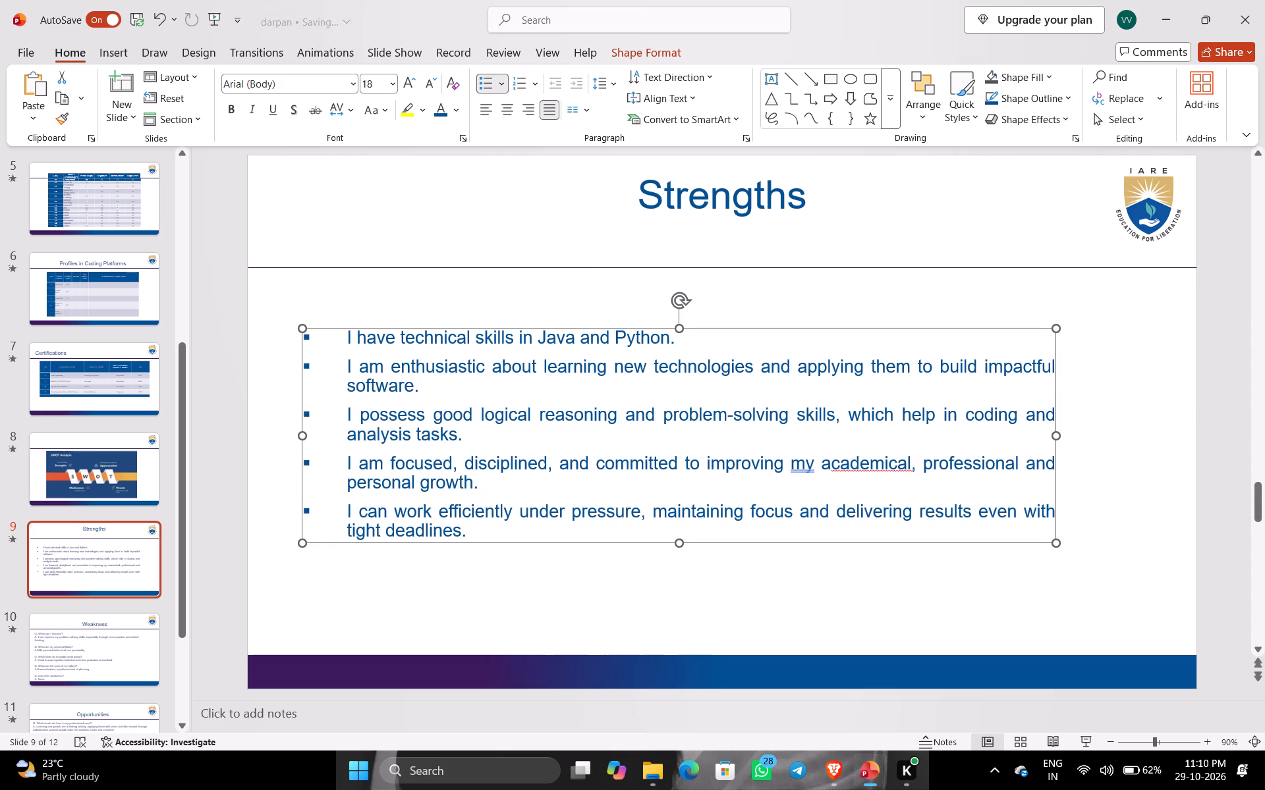
Move the Strengths title down so it sits just above the divider line.
left_click(646, 190)
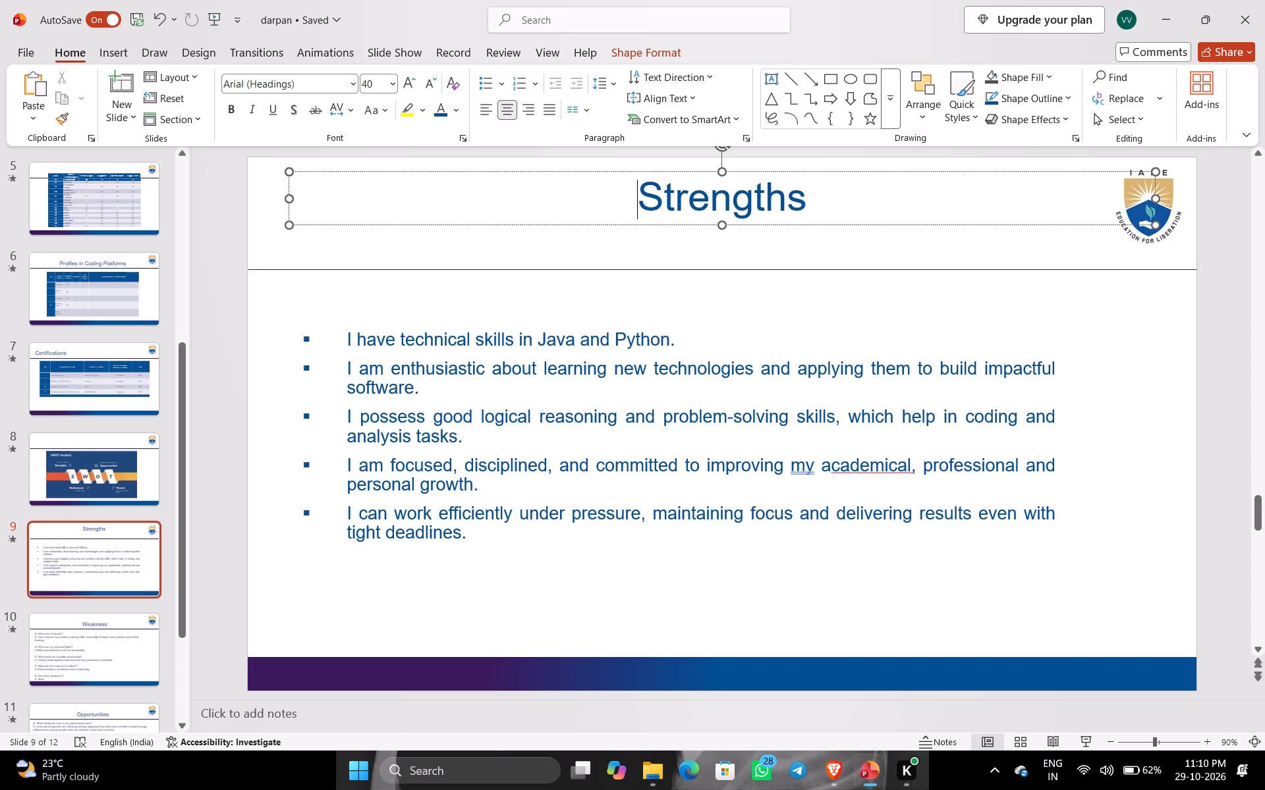
left_click_drag(679, 172, 667, 207)
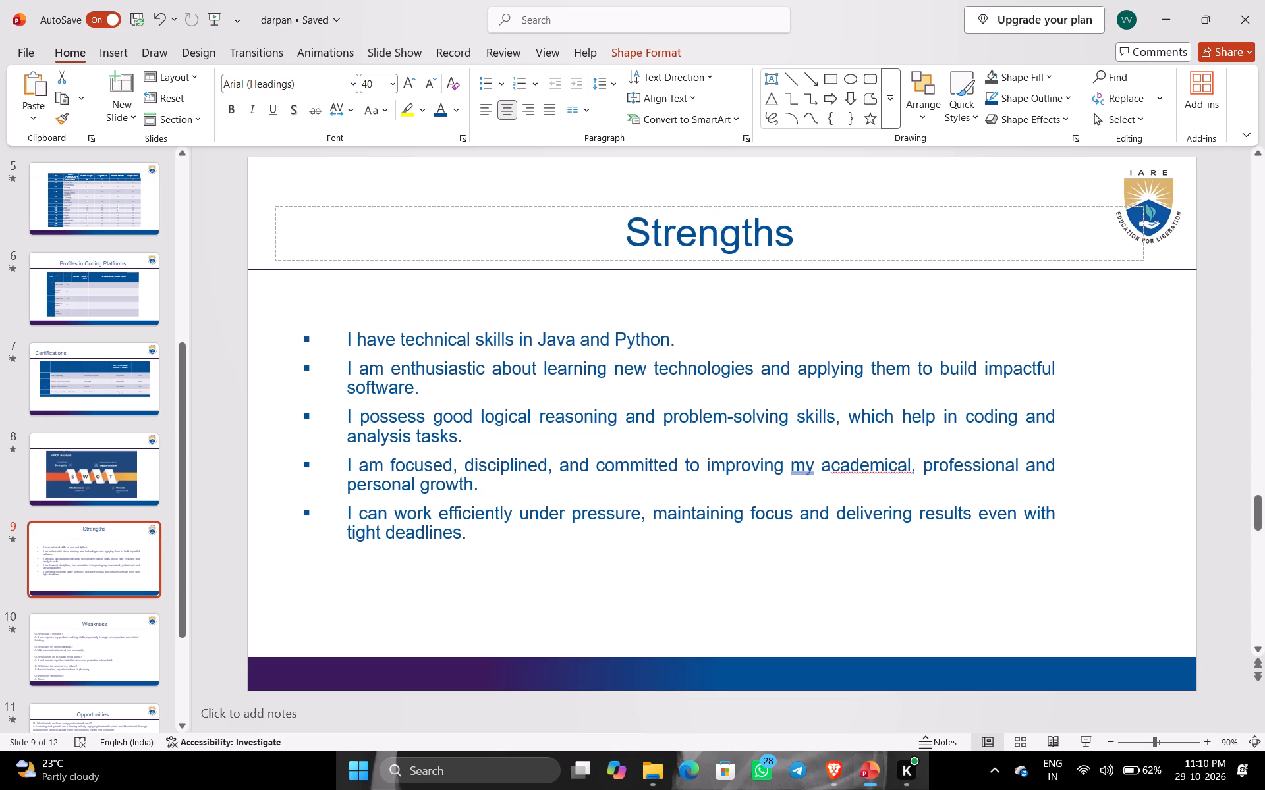
left_click_drag(667, 207, 669, 215)
left_click(1213, 360)
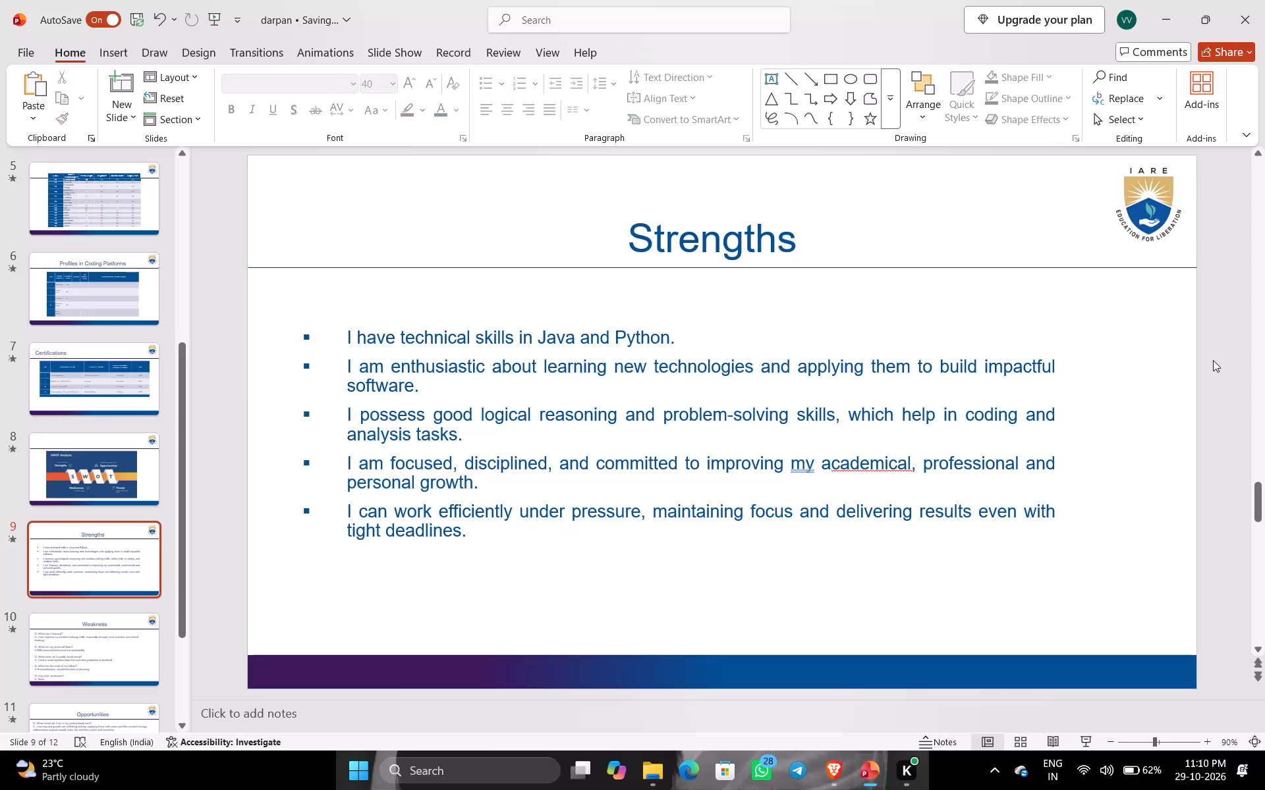
Replace all the question-and-answer text on darpan's Weakness slide with the five bullets copied from darpan ppt's Weaknesses slide.
key("Down")
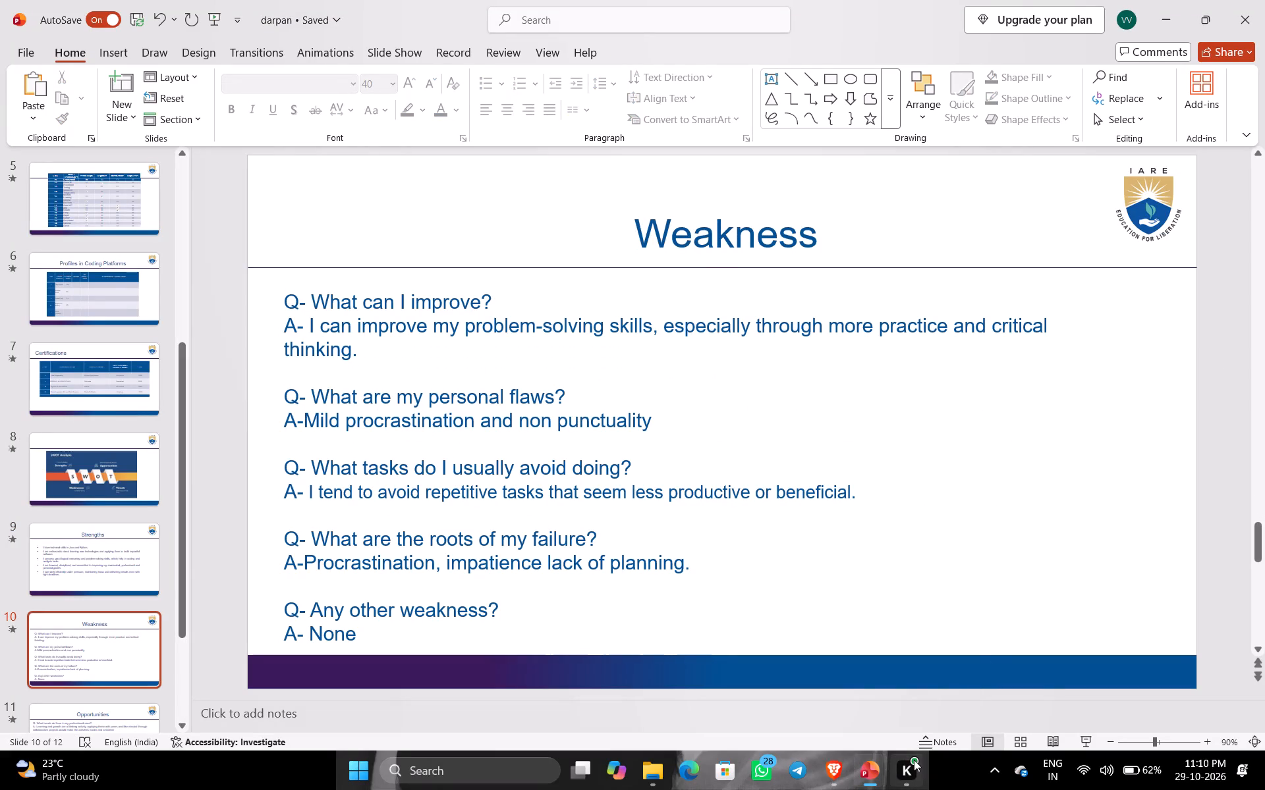
left_click(918, 691)
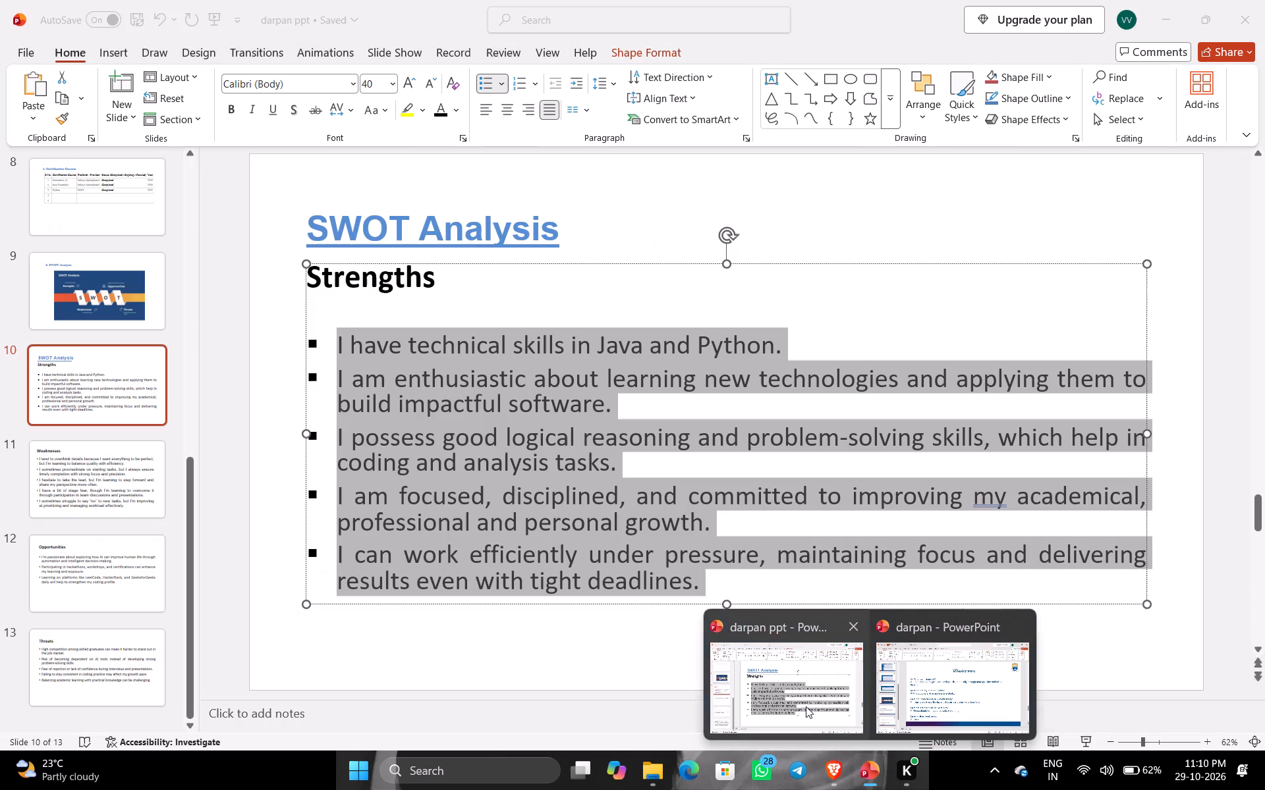
left_click(806, 706)
left_click(1069, 308)
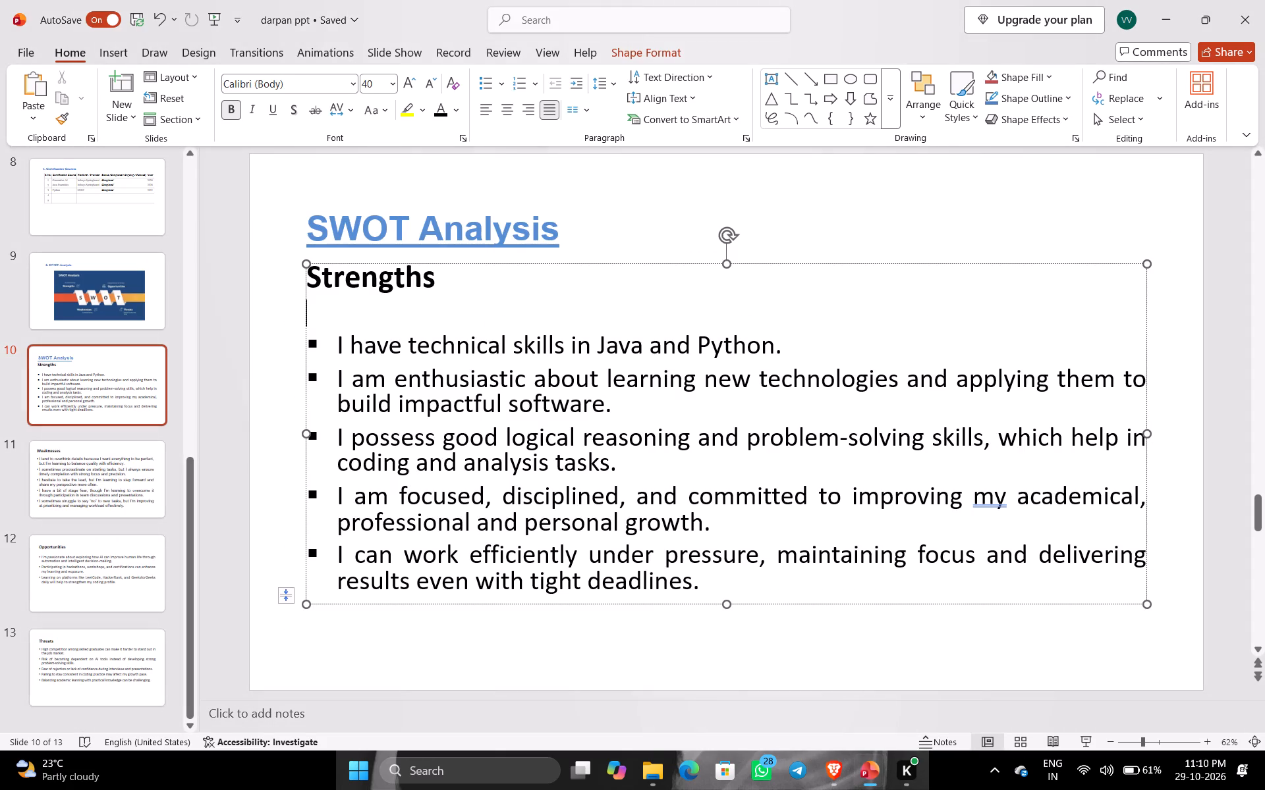
left_click(1183, 184)
key("Down")
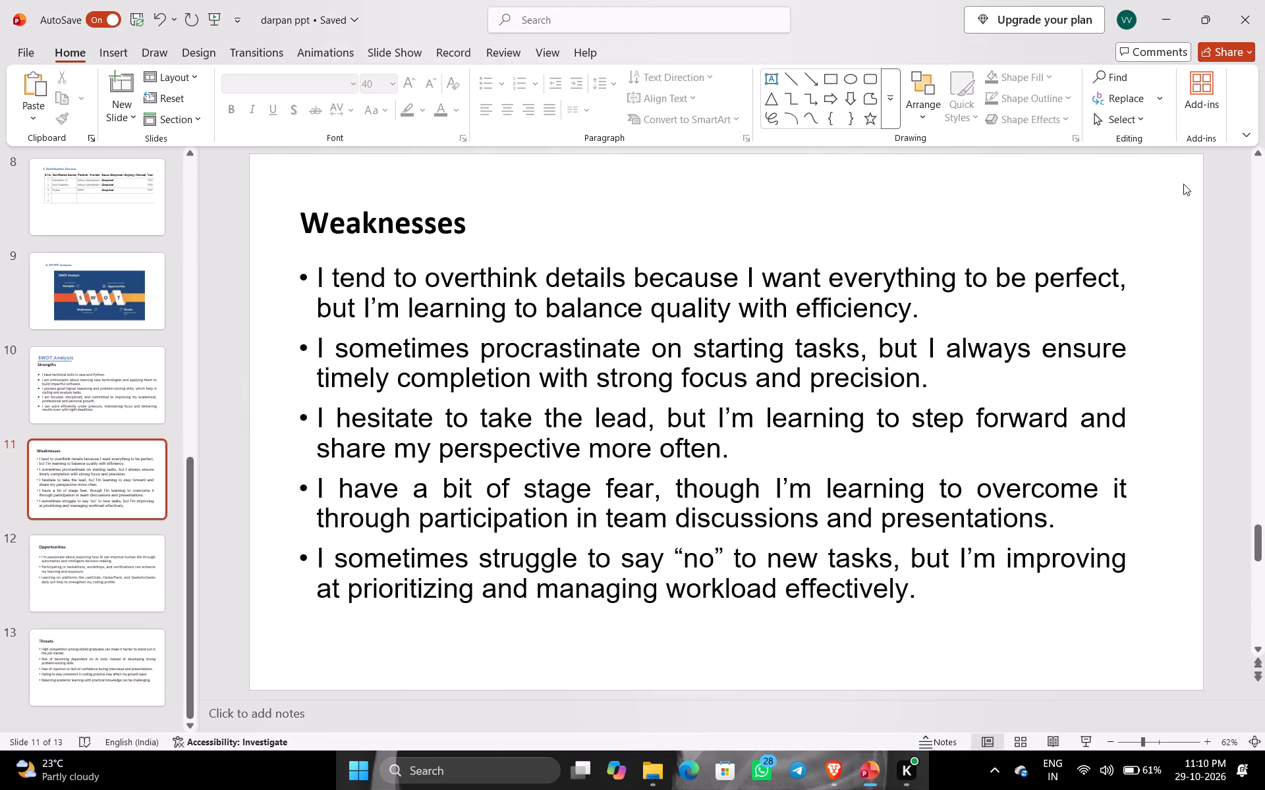
left_click(690, 302)
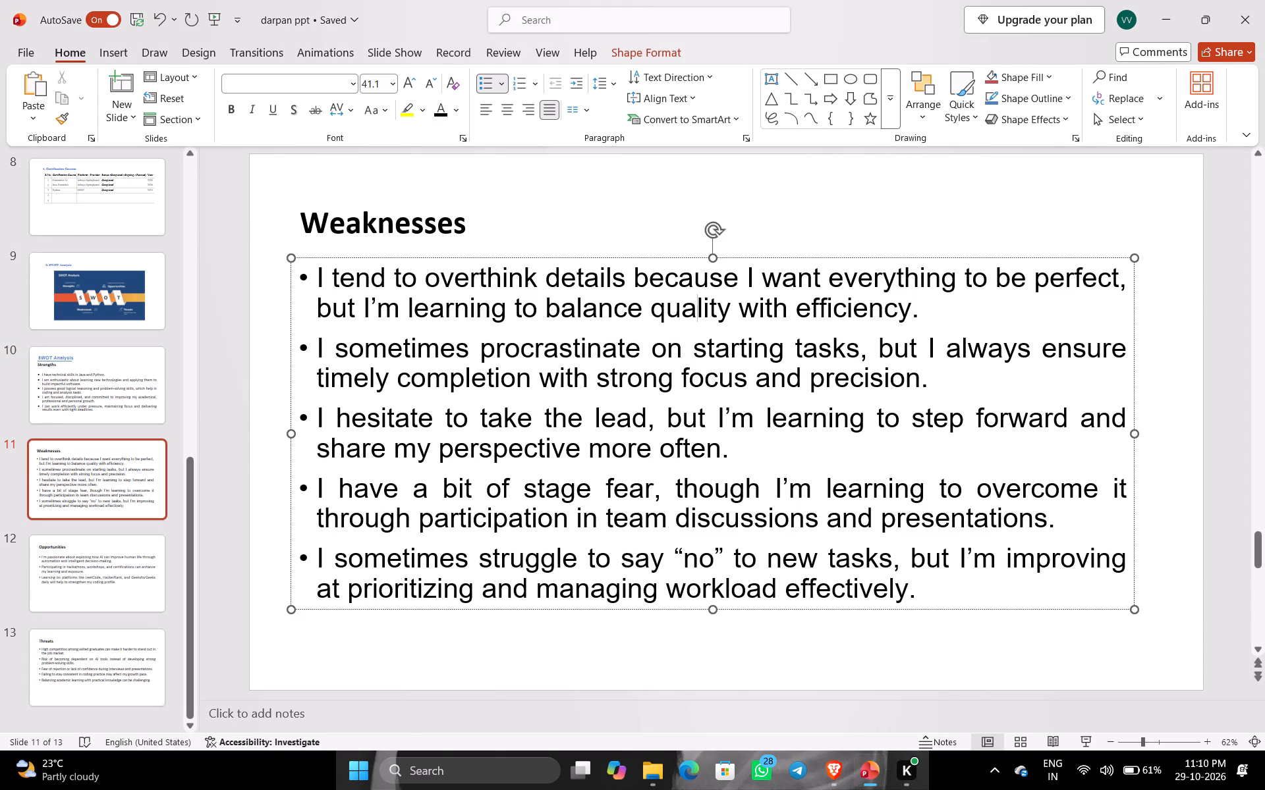
key("ctrl+a")
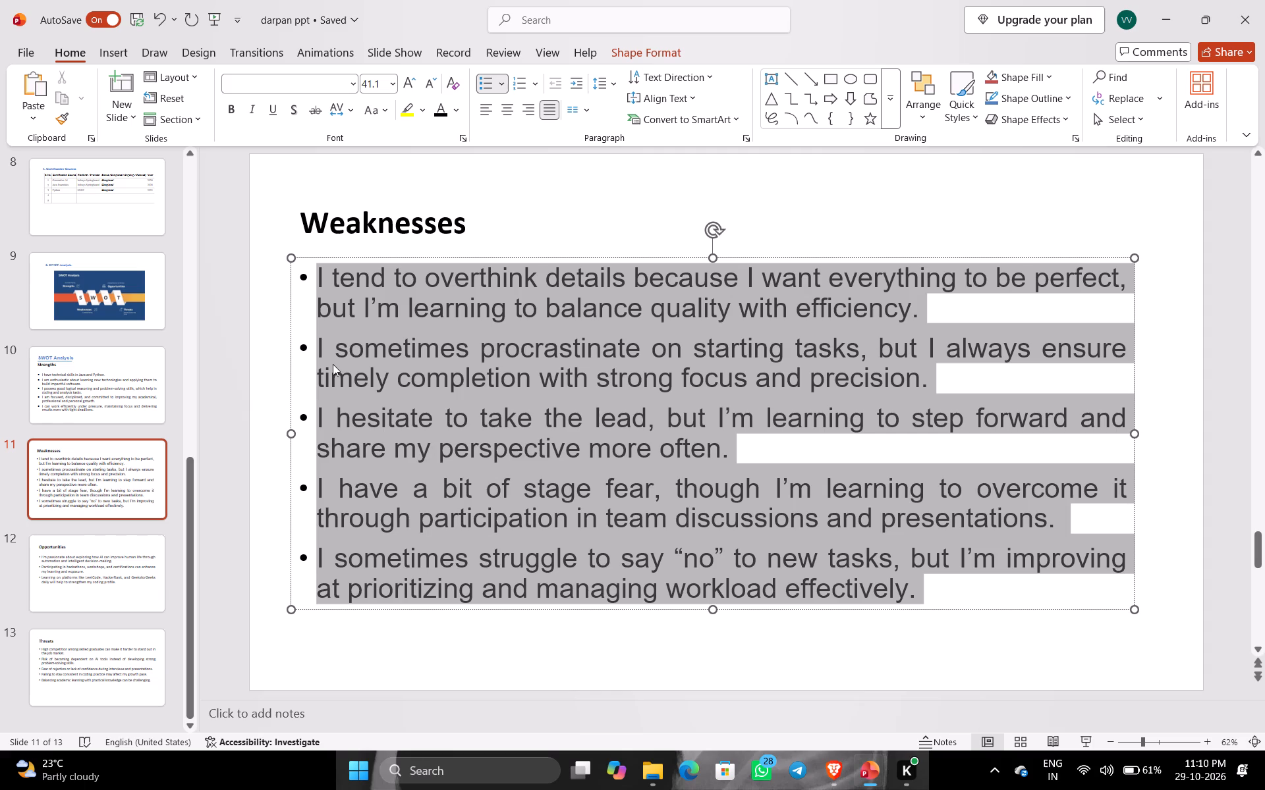
key("ctrl+c")
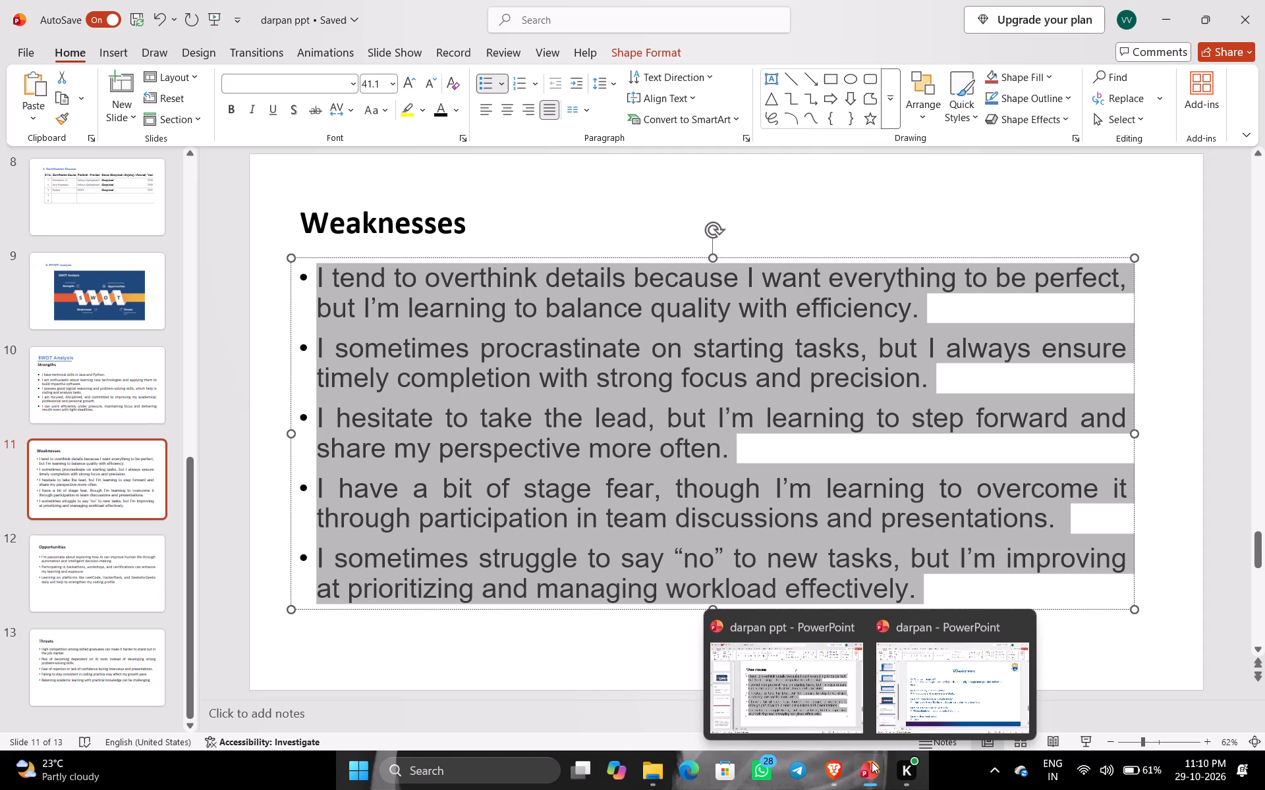
left_click(936, 687)
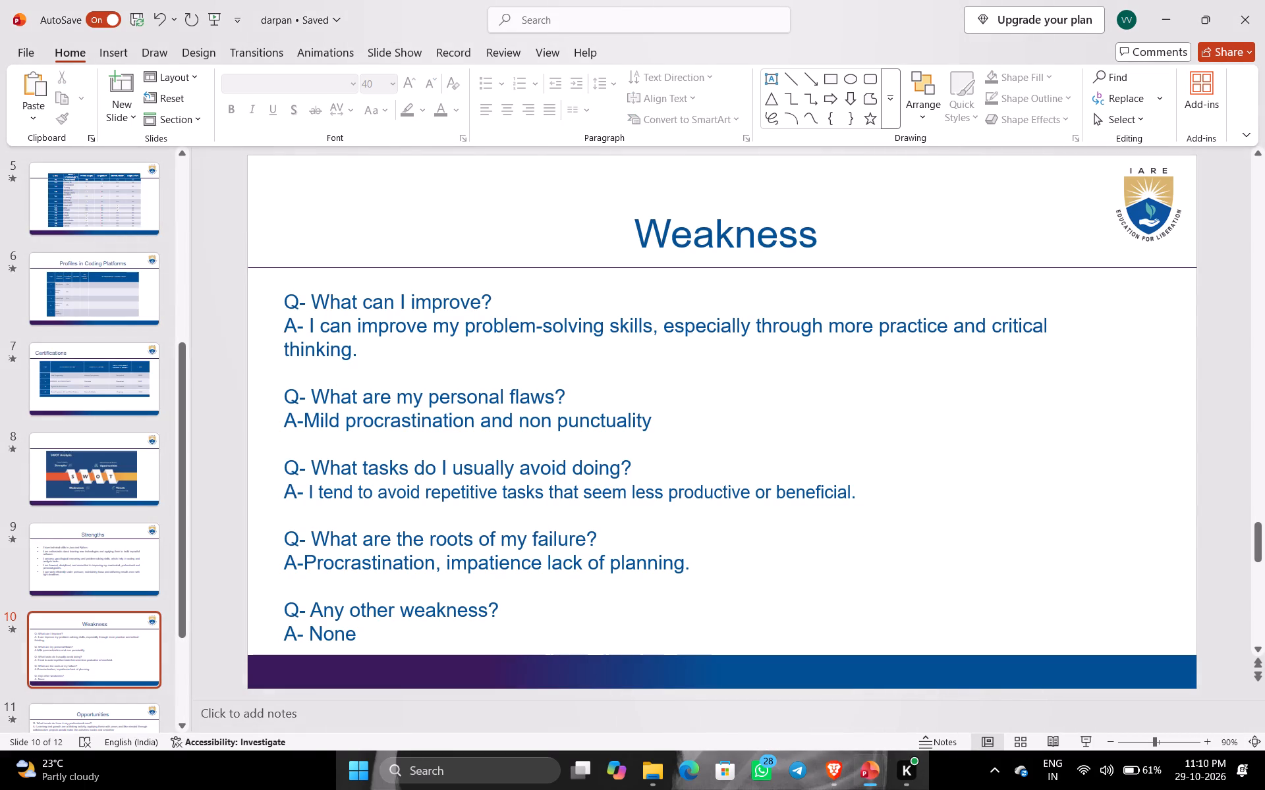
left_click(726, 386)
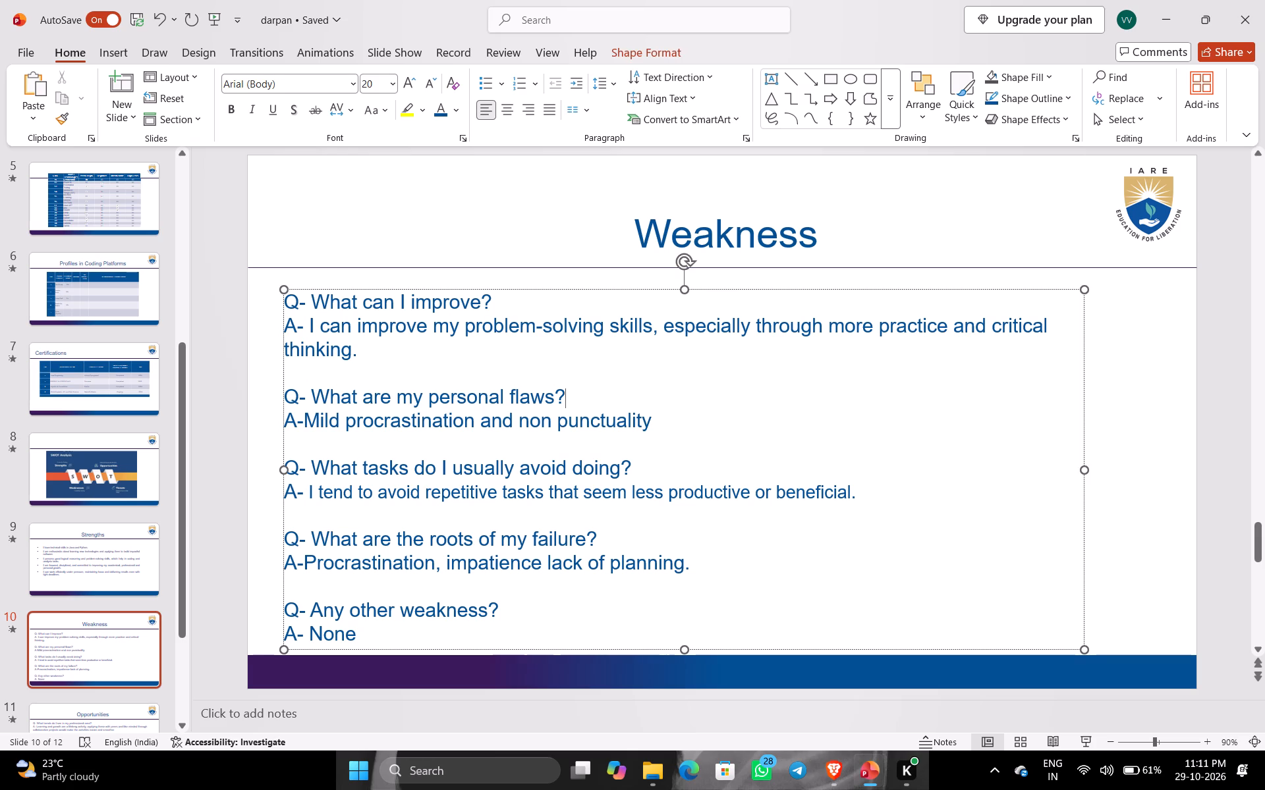
left_click(690, 382)
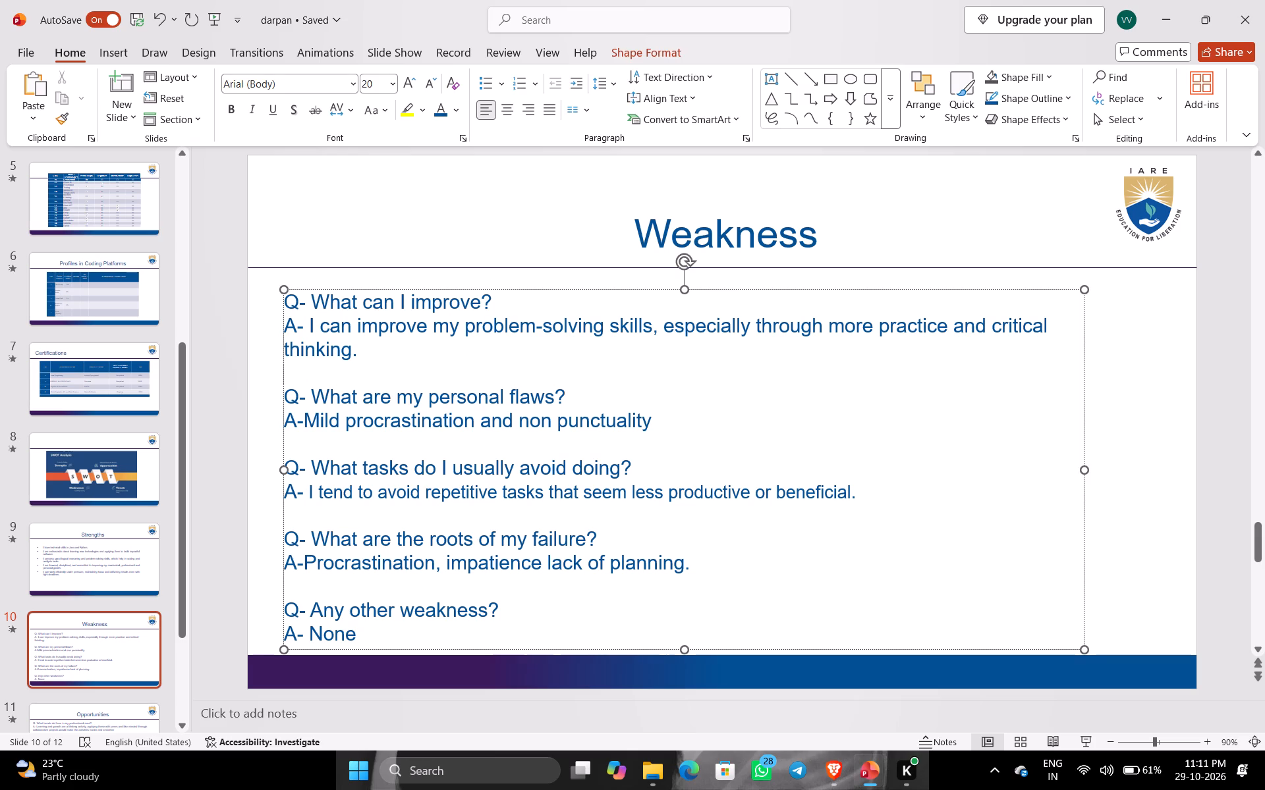
key("ctrl+a")
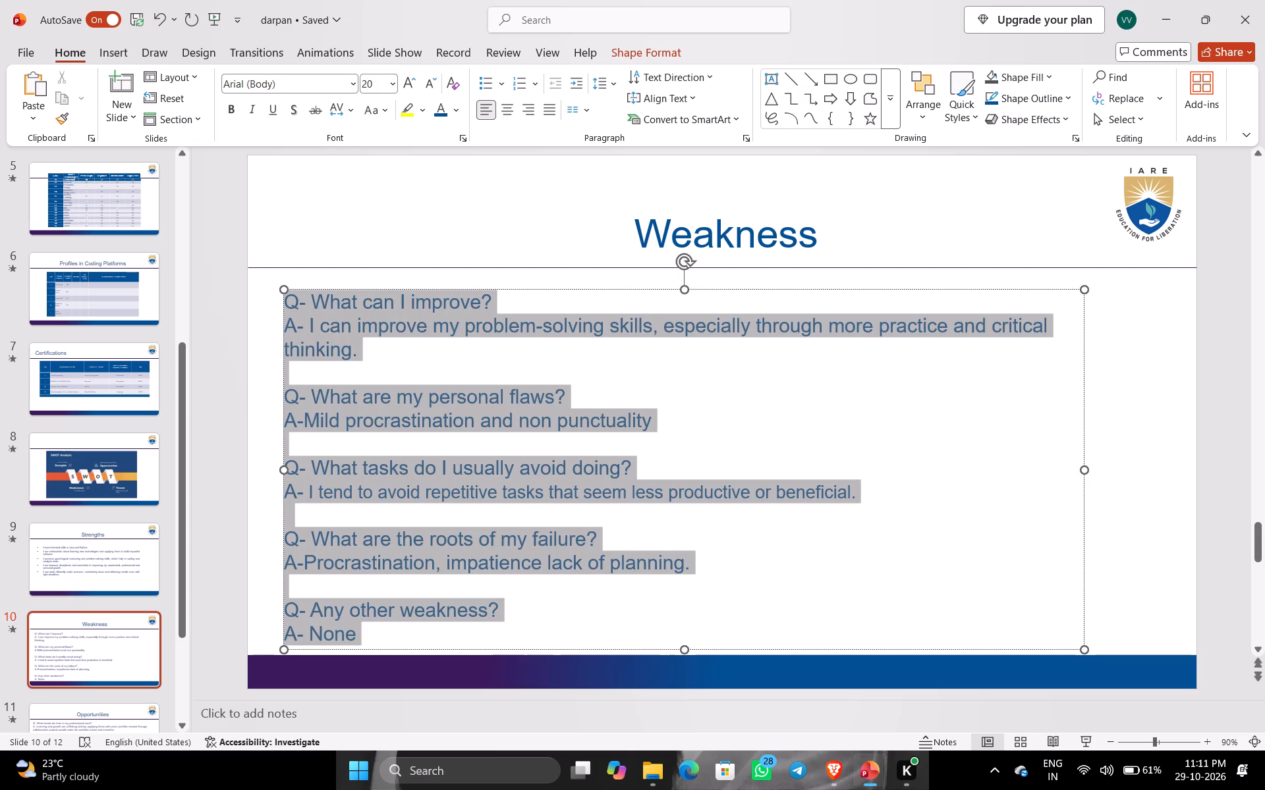
key("ctrl+v")
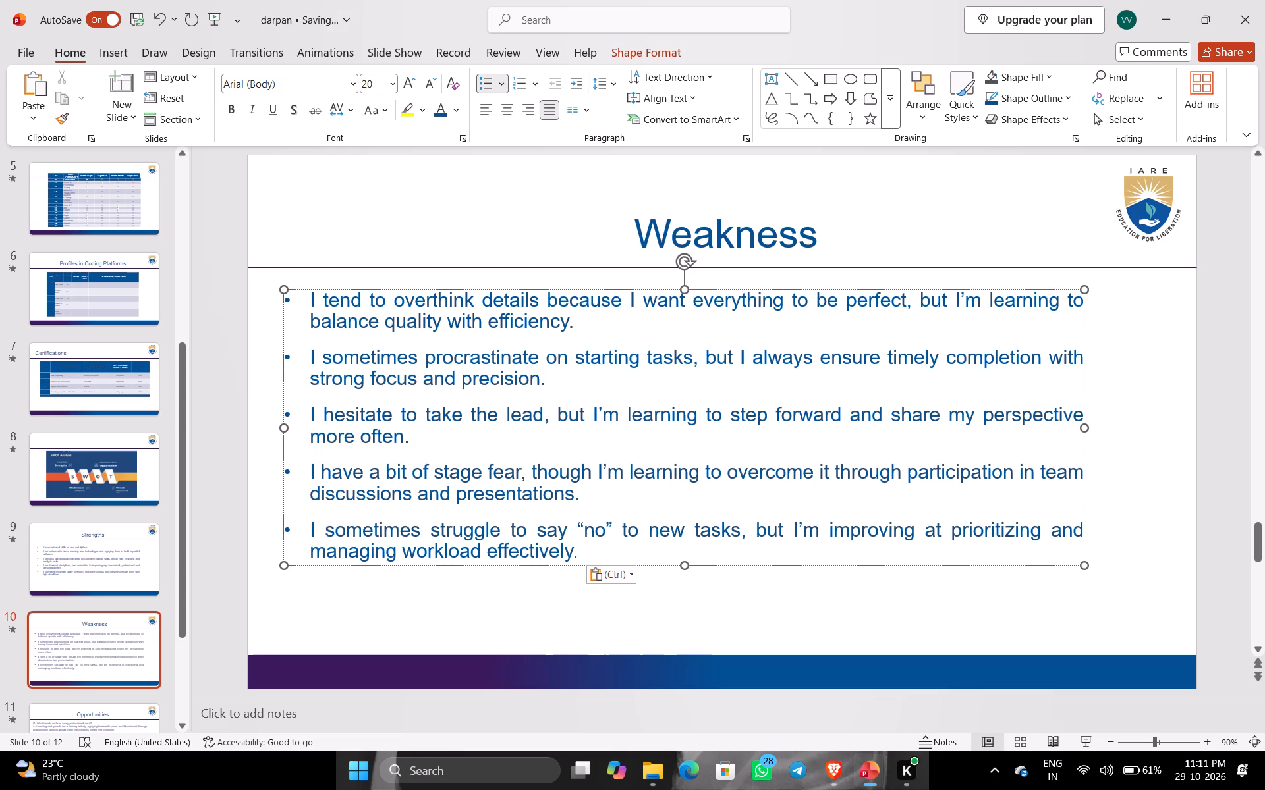
left_click(592, 423)
left_click(1221, 417)
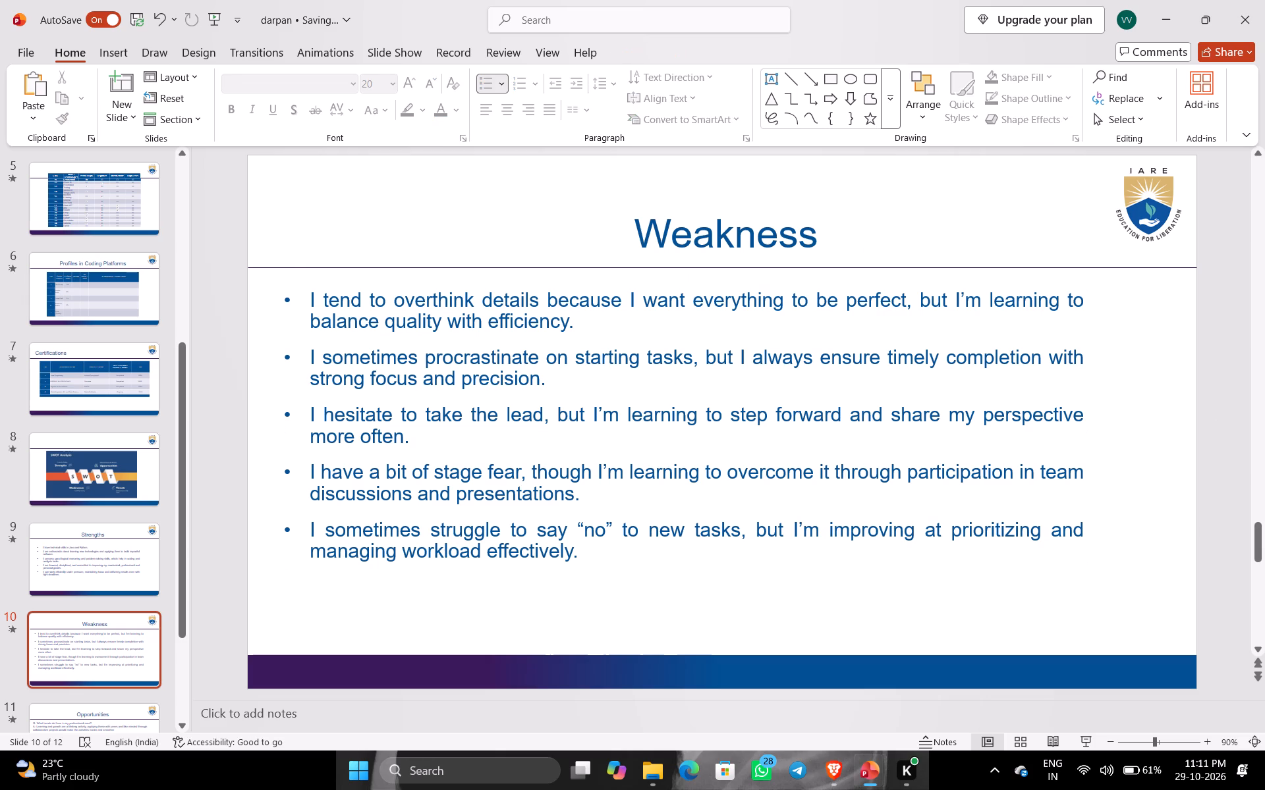
Move the Weakness title slightly down so it sits just above the divider line.
left_click(729, 219)
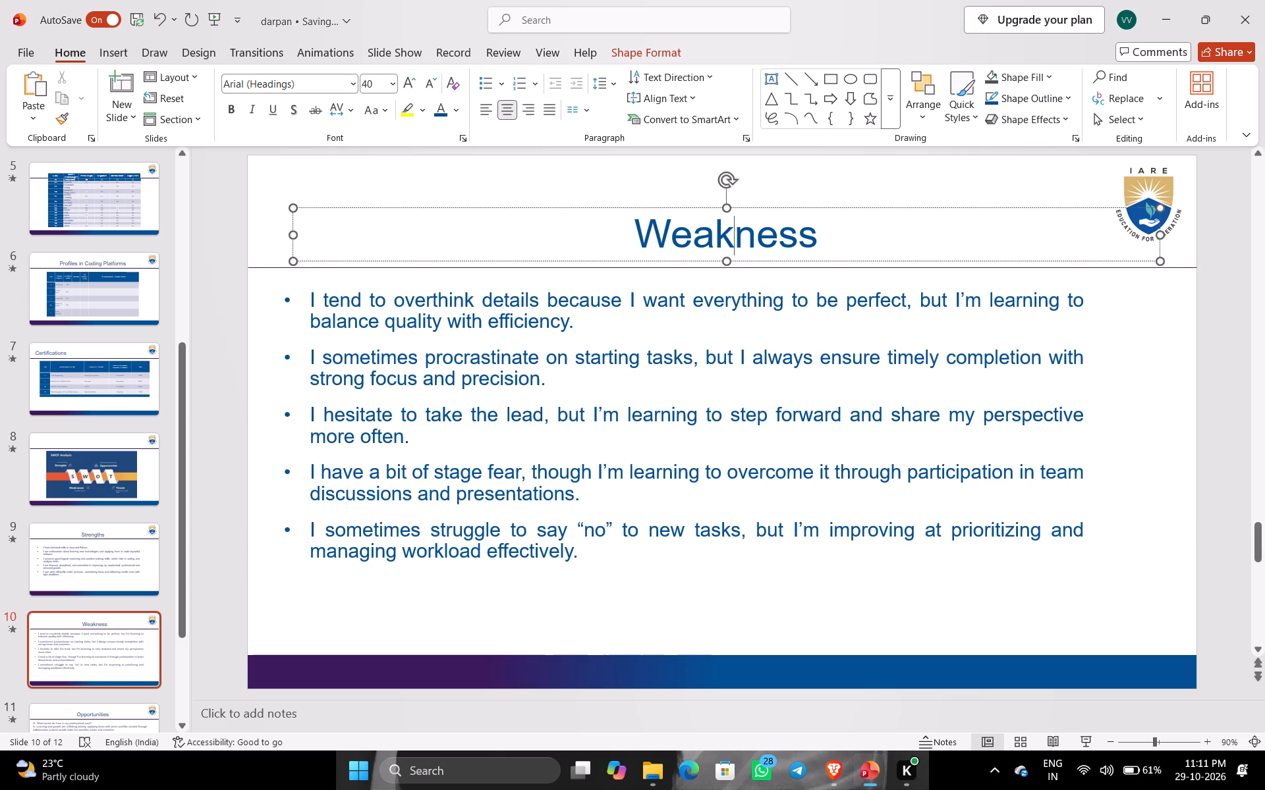
left_click(704, 207)
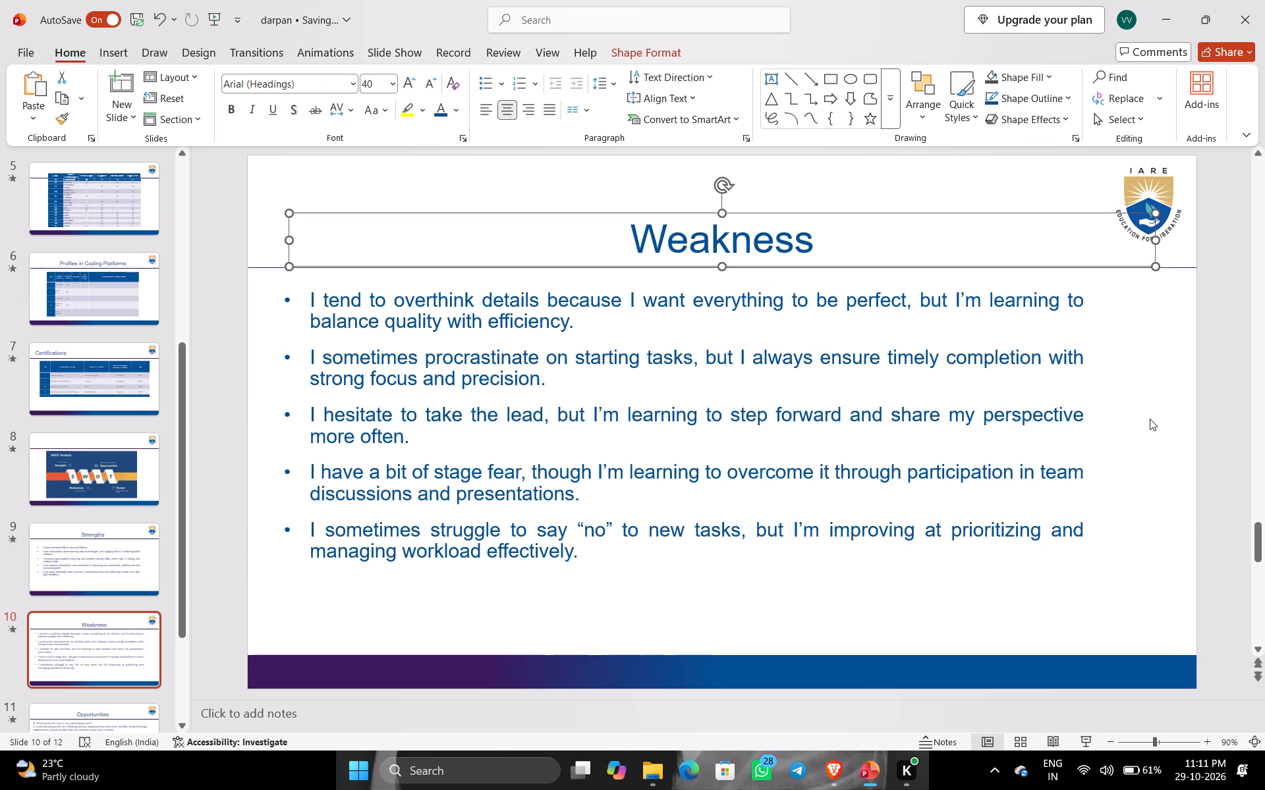
left_click(1240, 389)
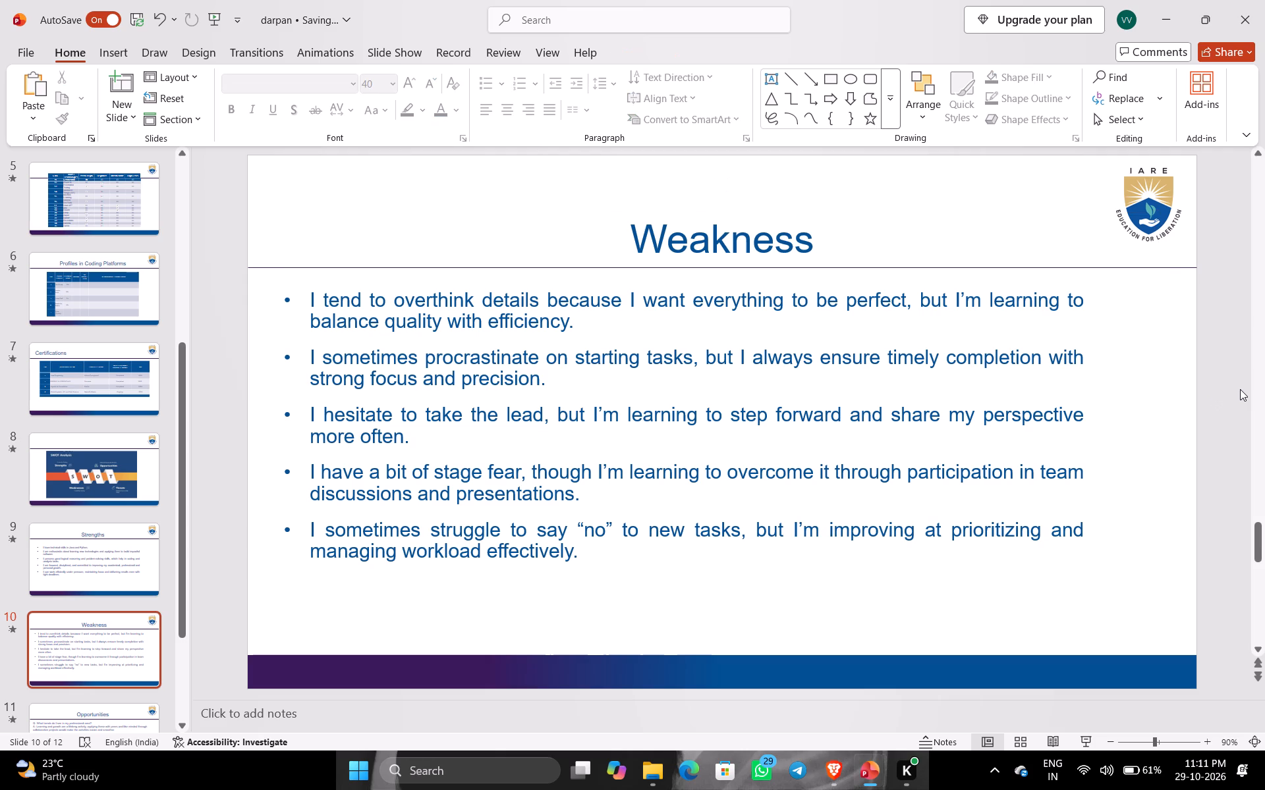
Replace all the question-and-answer text on darpan's Opportunities slide with the three bullets copied from darpan ppt's Opportunities slide.
scroll(116, 609, "down", 1)
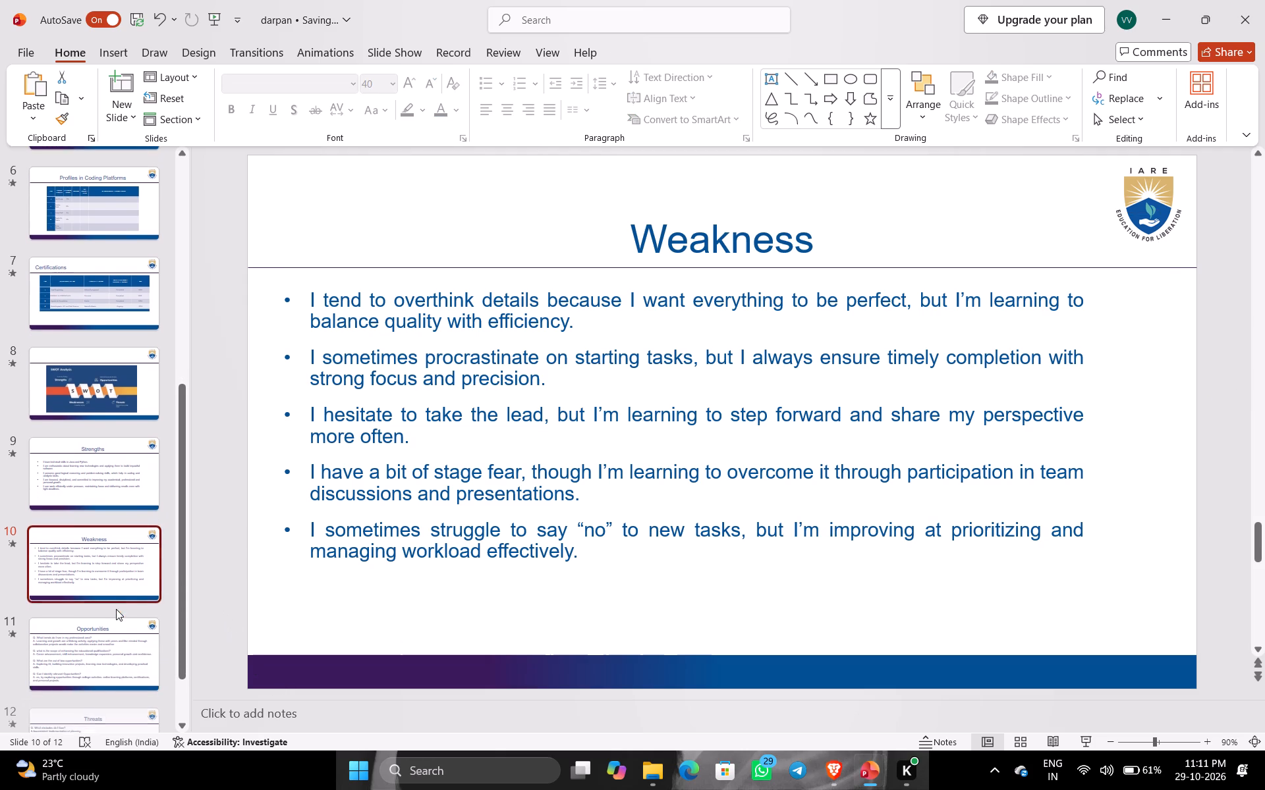
scroll(116, 609, "down", 1)
left_click(105, 636)
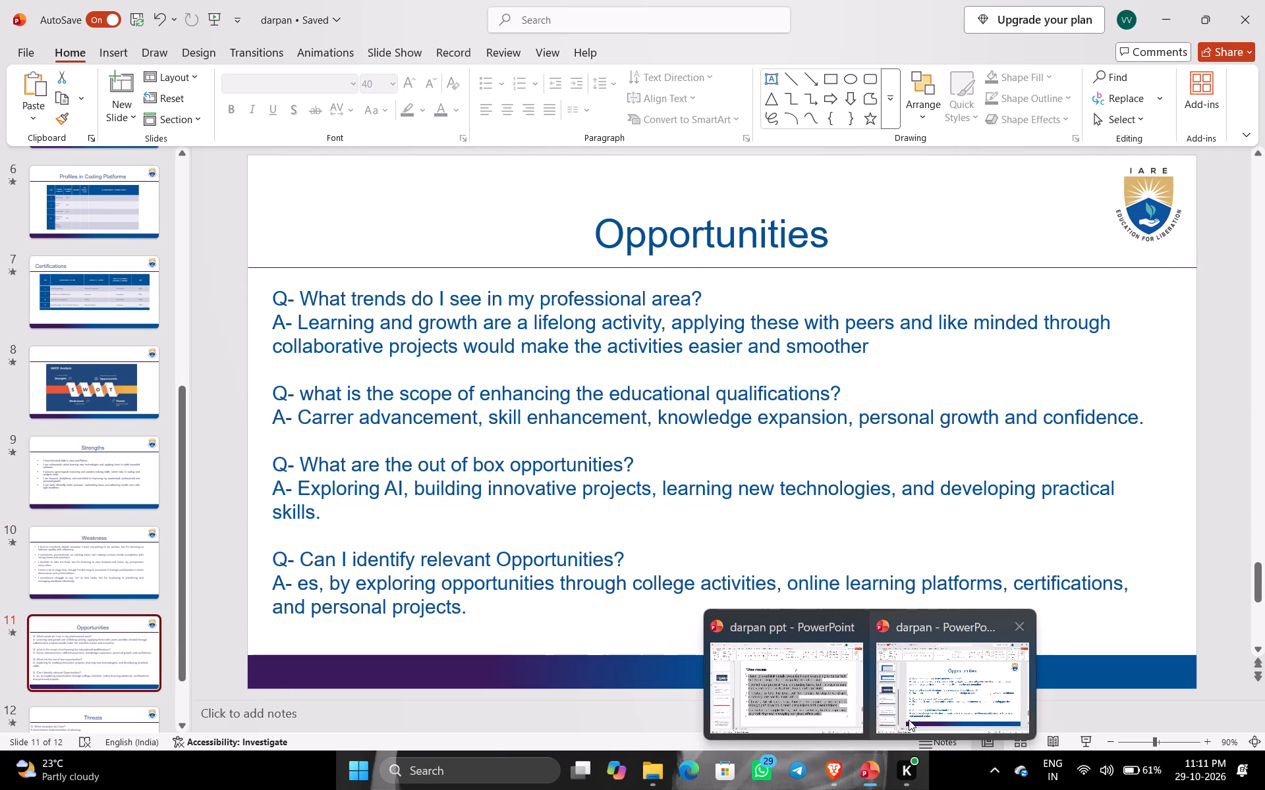
left_click(909, 720)
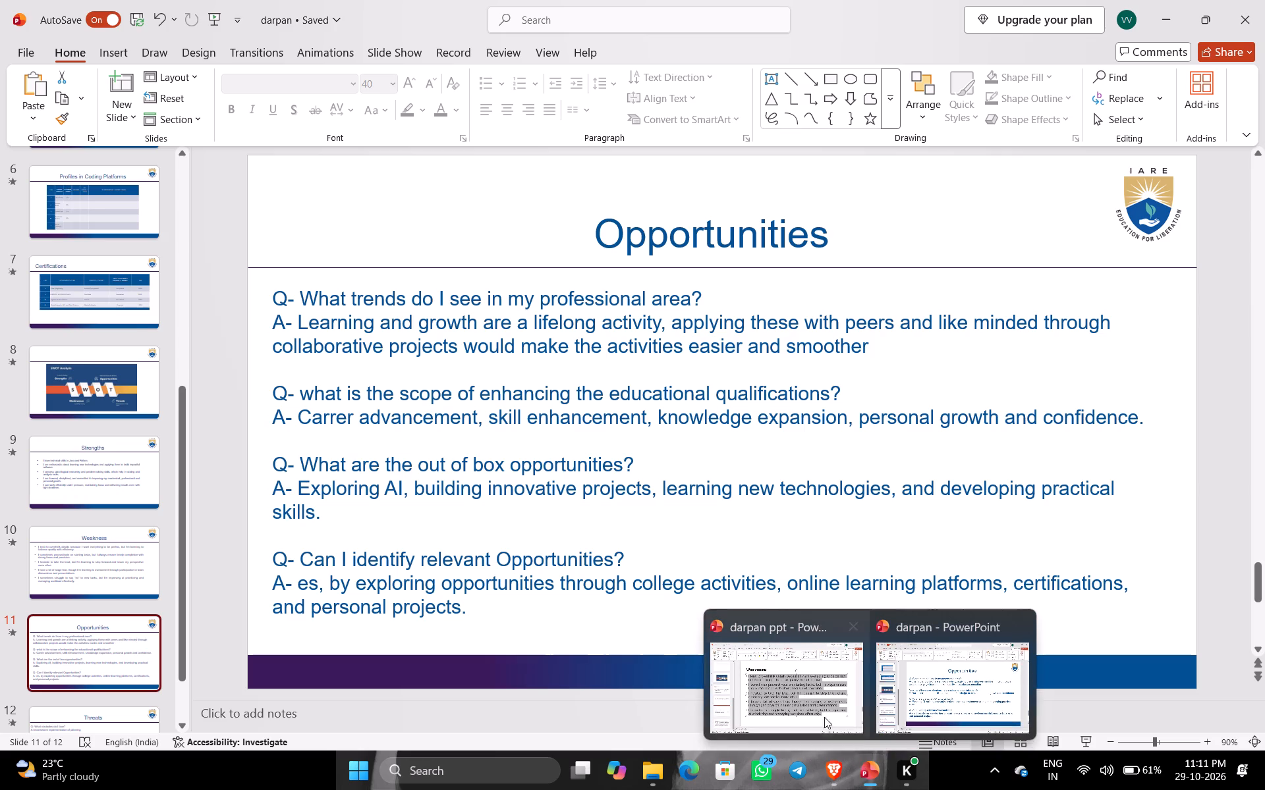
left_click(818, 708)
left_click(1208, 329)
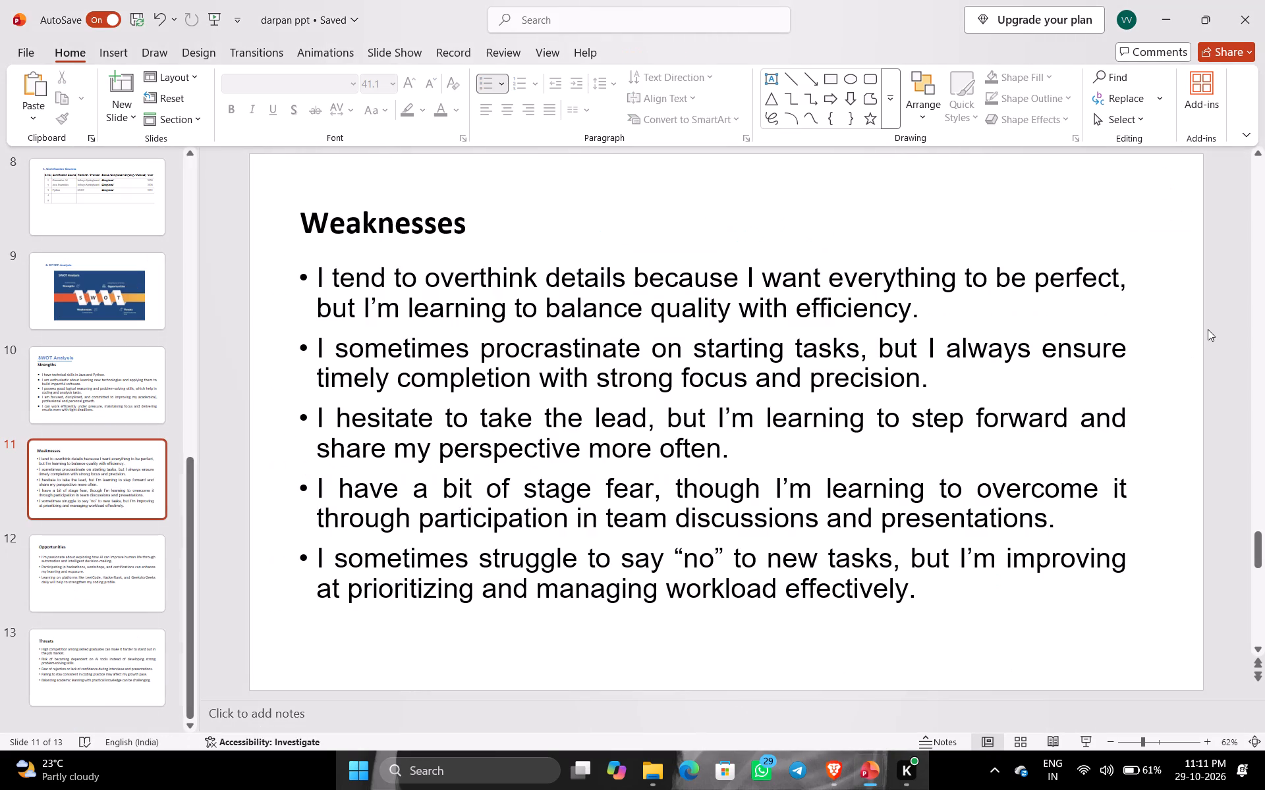
key("Down")
left_click(598, 325)
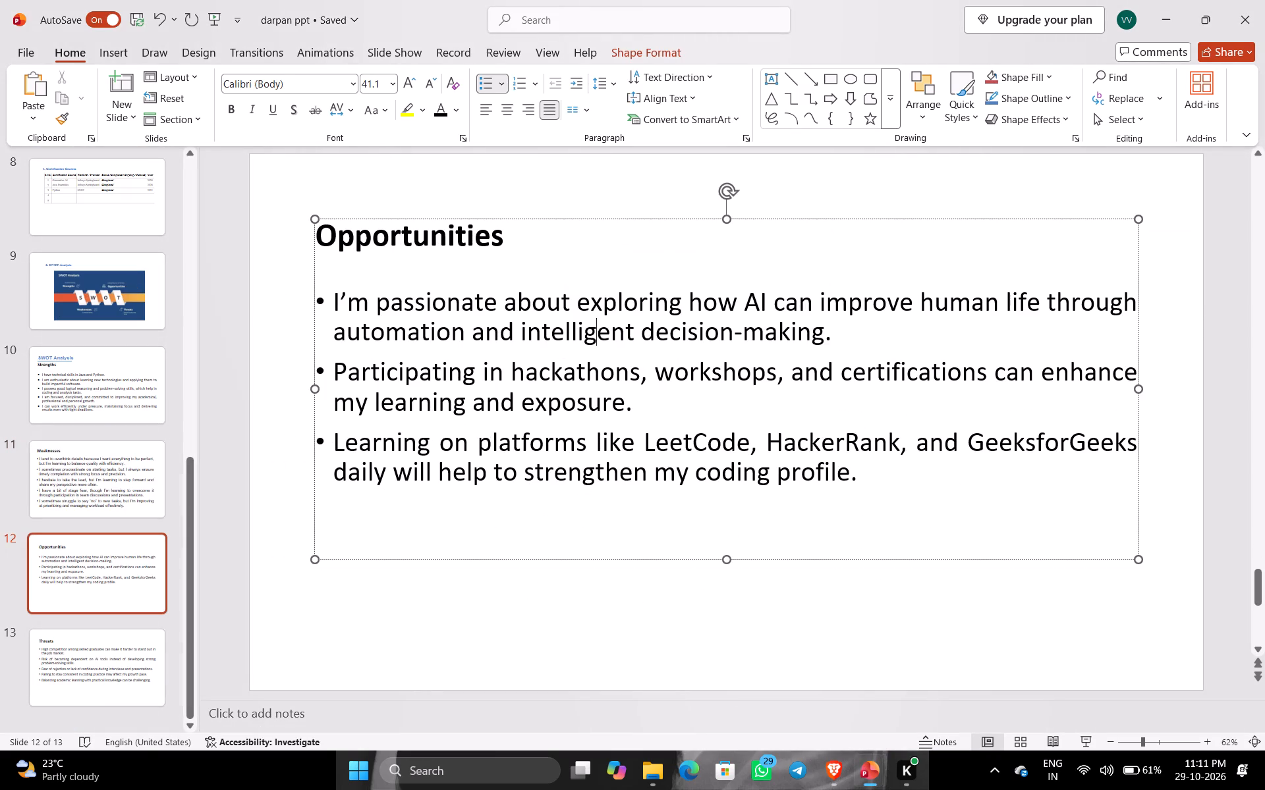
left_click_drag(331, 298, 952, 536)
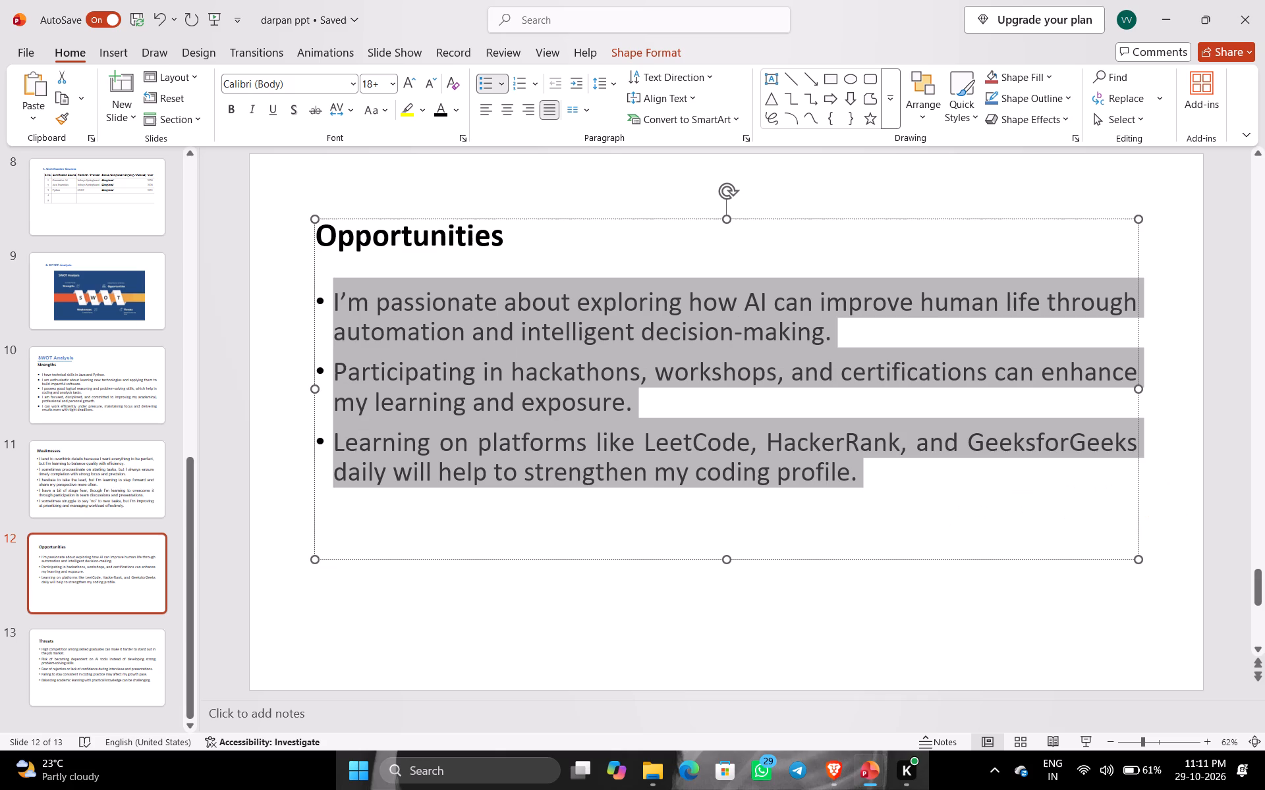
key("ctrl+c")
left_click(928, 680)
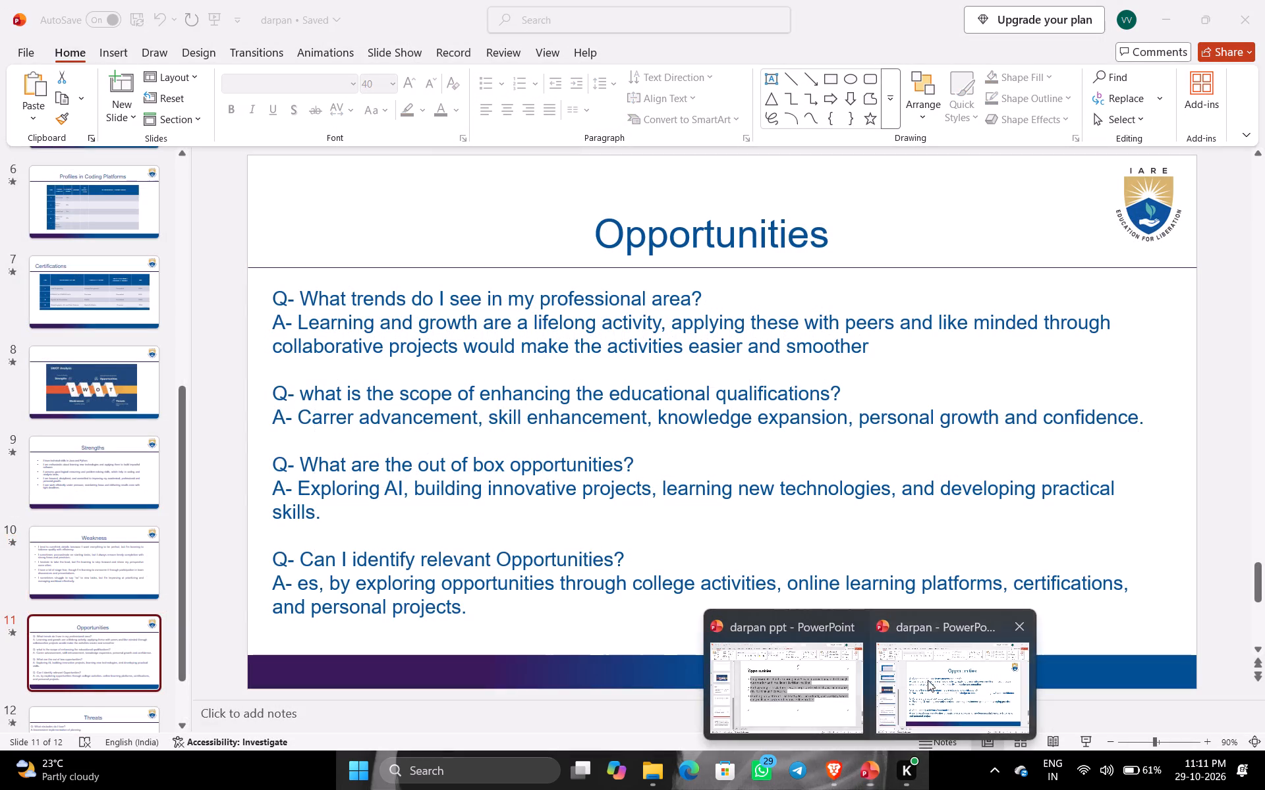
left_click(689, 433)
key("ctrl+a")
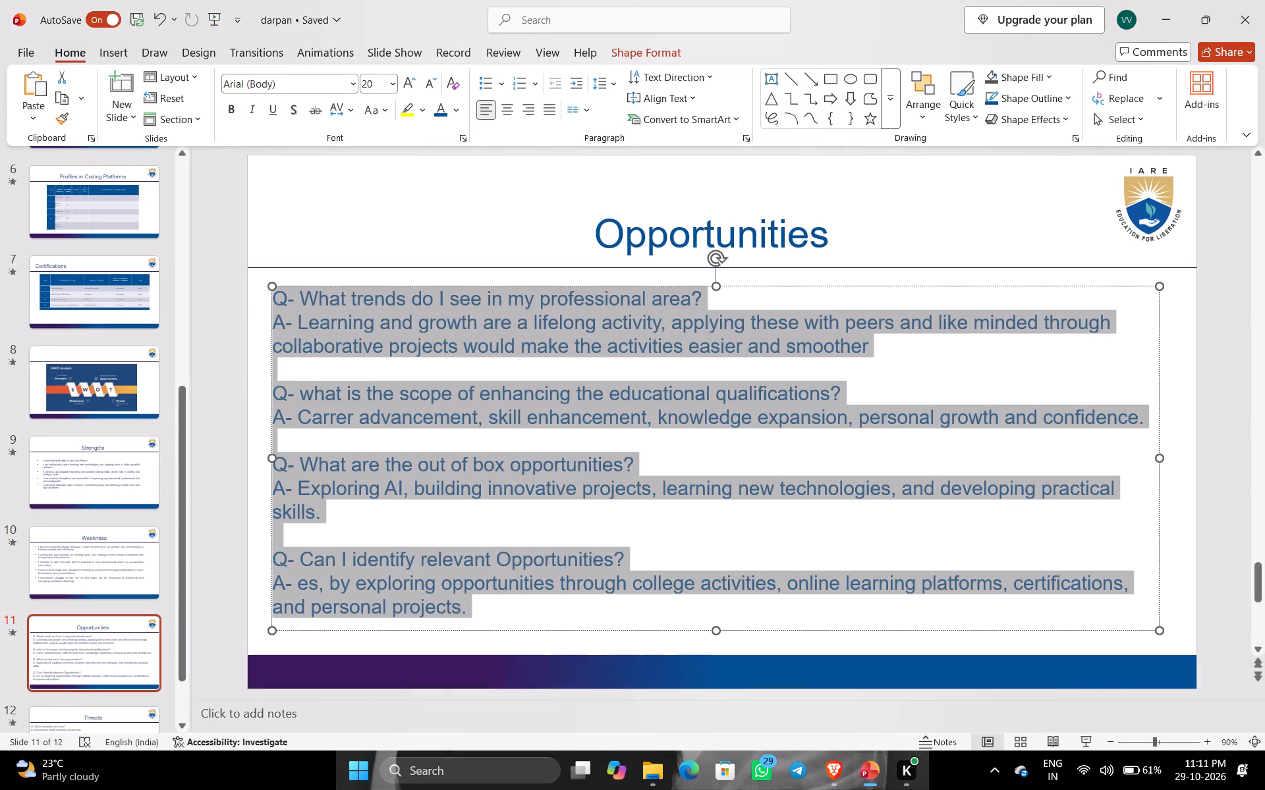
key("ctrl+v")
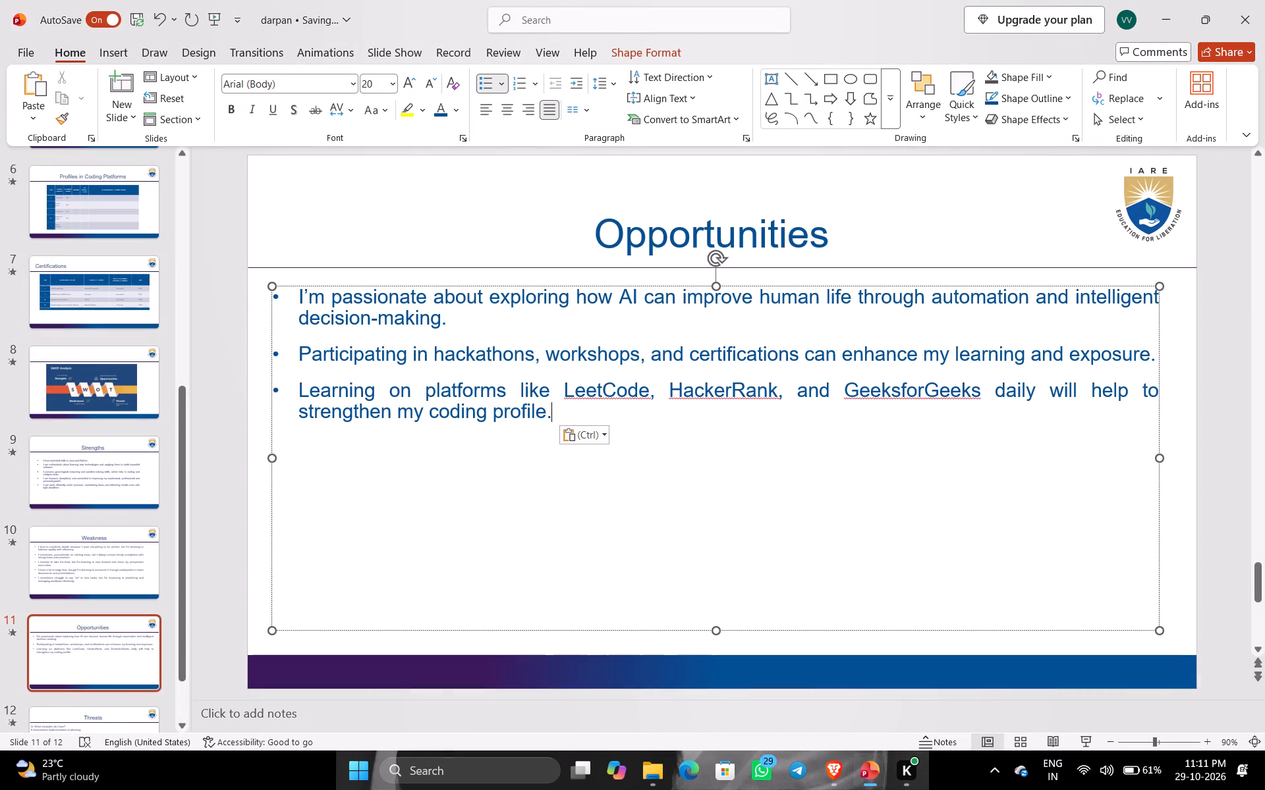
Make the Opportunities bullet text box narrower and shorter, and shift it down and inward, leaving a wider gap below the divider line.
left_click_drag(1160, 629, 1160, 627)
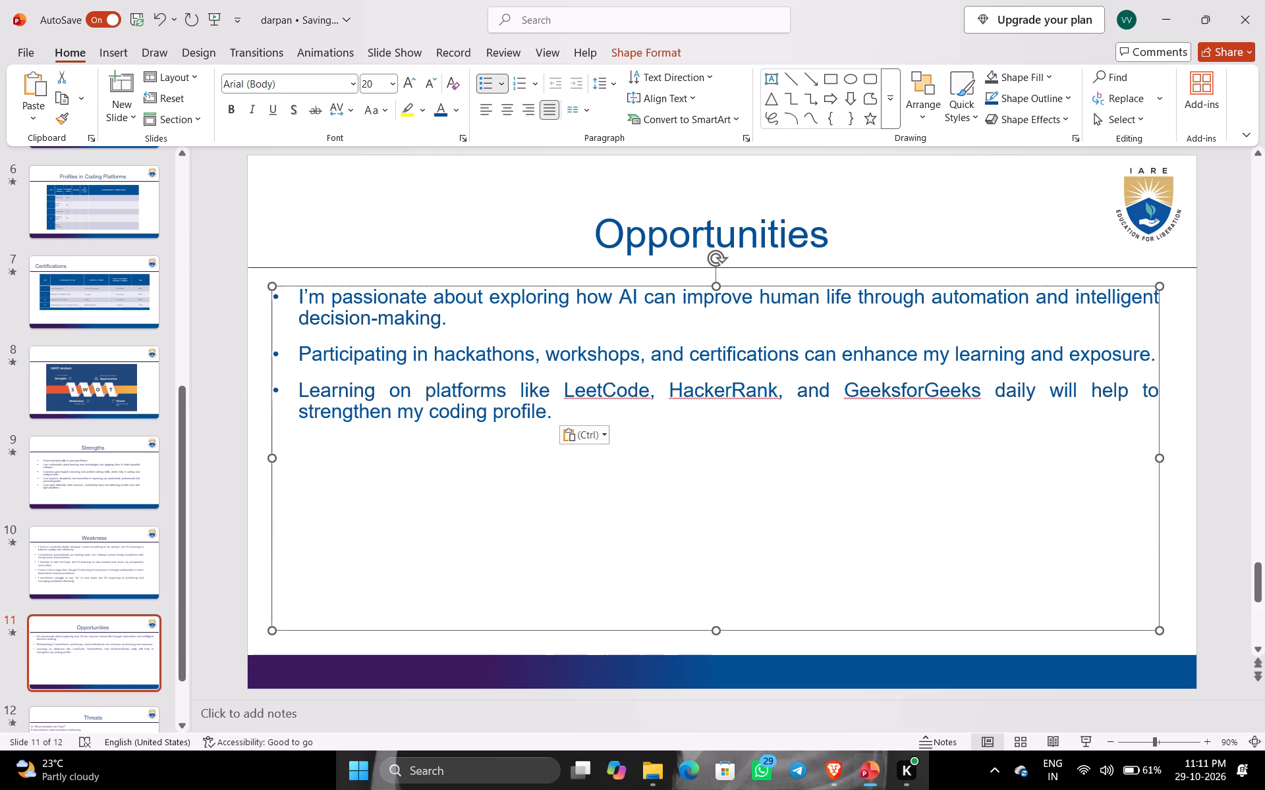
left_click_drag(1160, 627, 1033, 600)
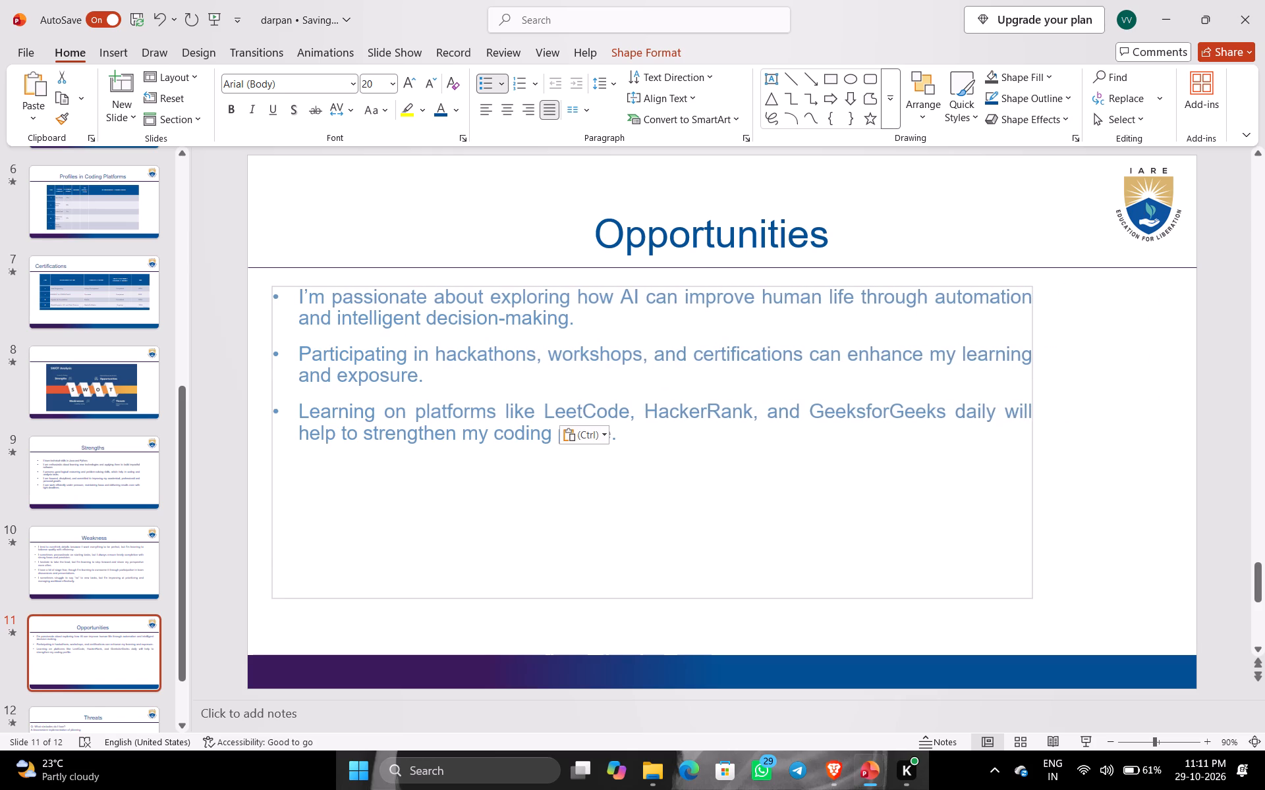
left_click_drag(1033, 600, 1037, 504)
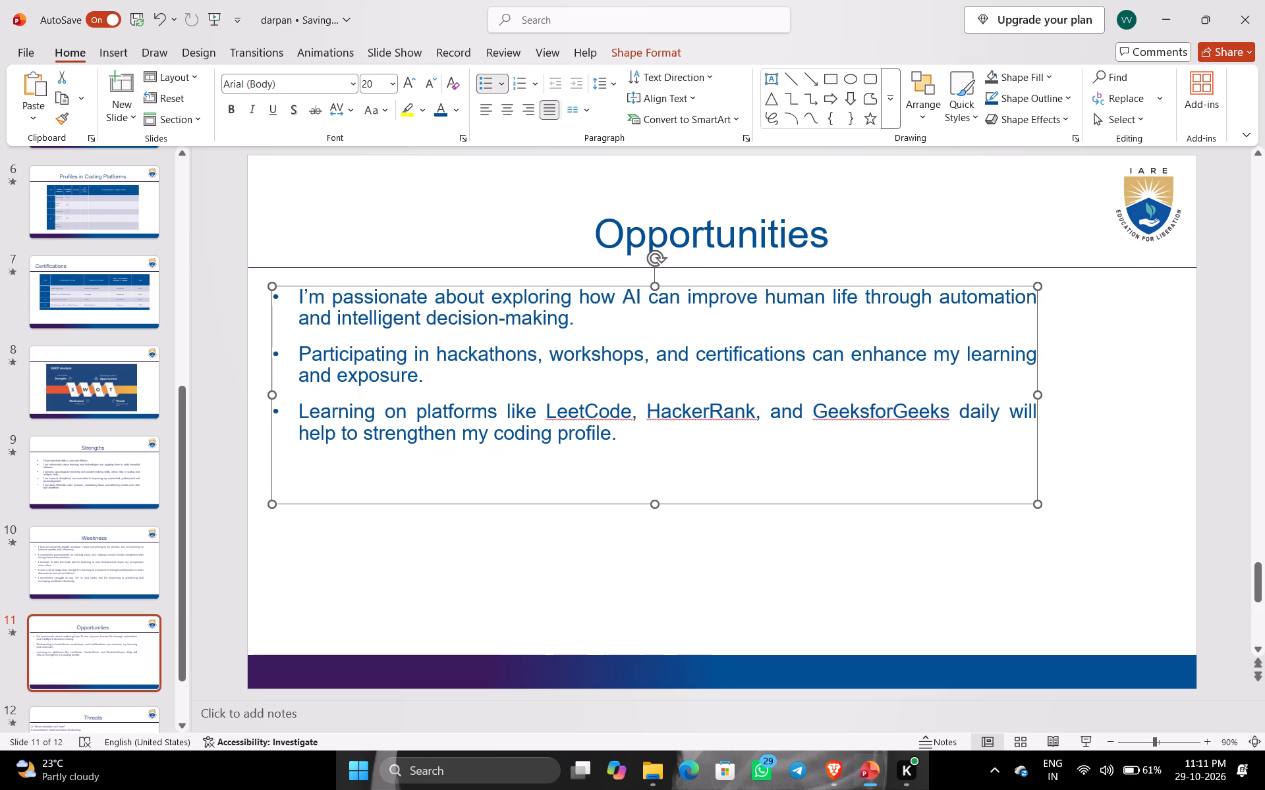
left_click_drag(797, 288, 821, 314)
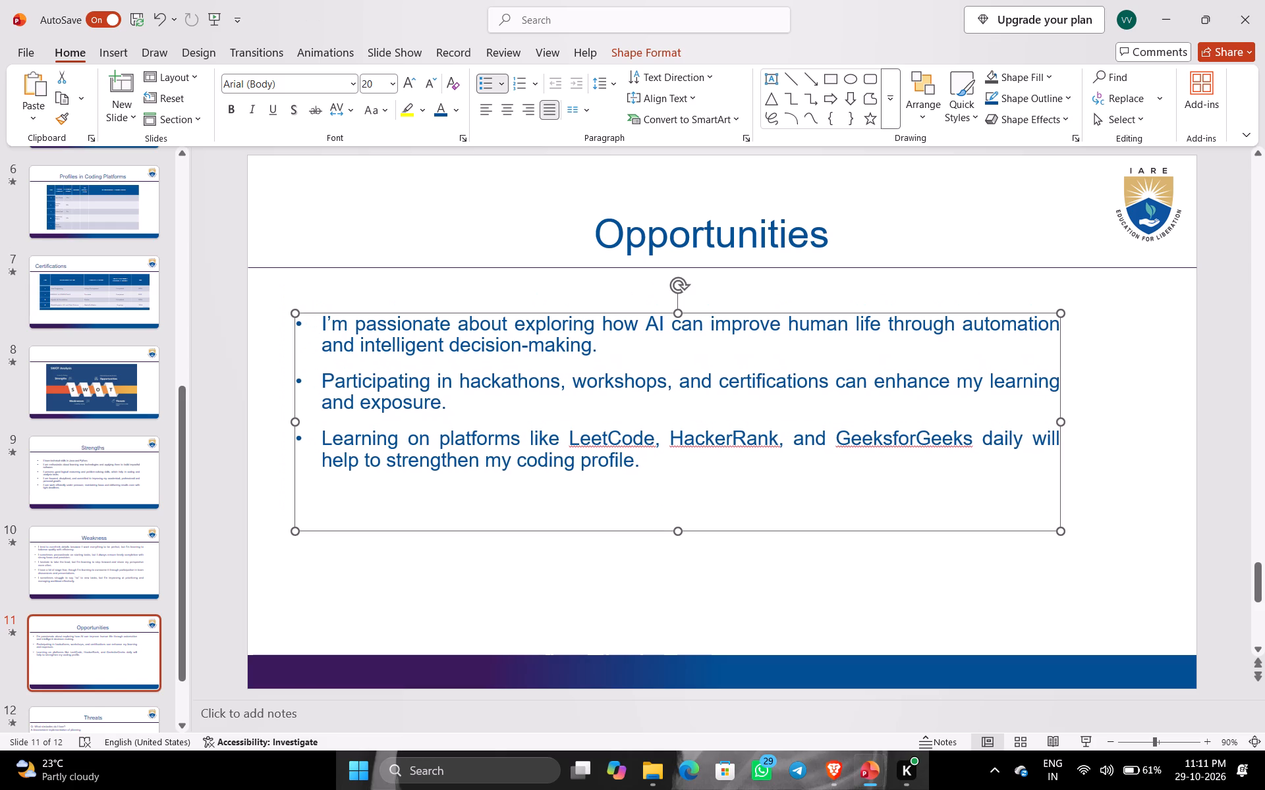
left_click(1136, 519)
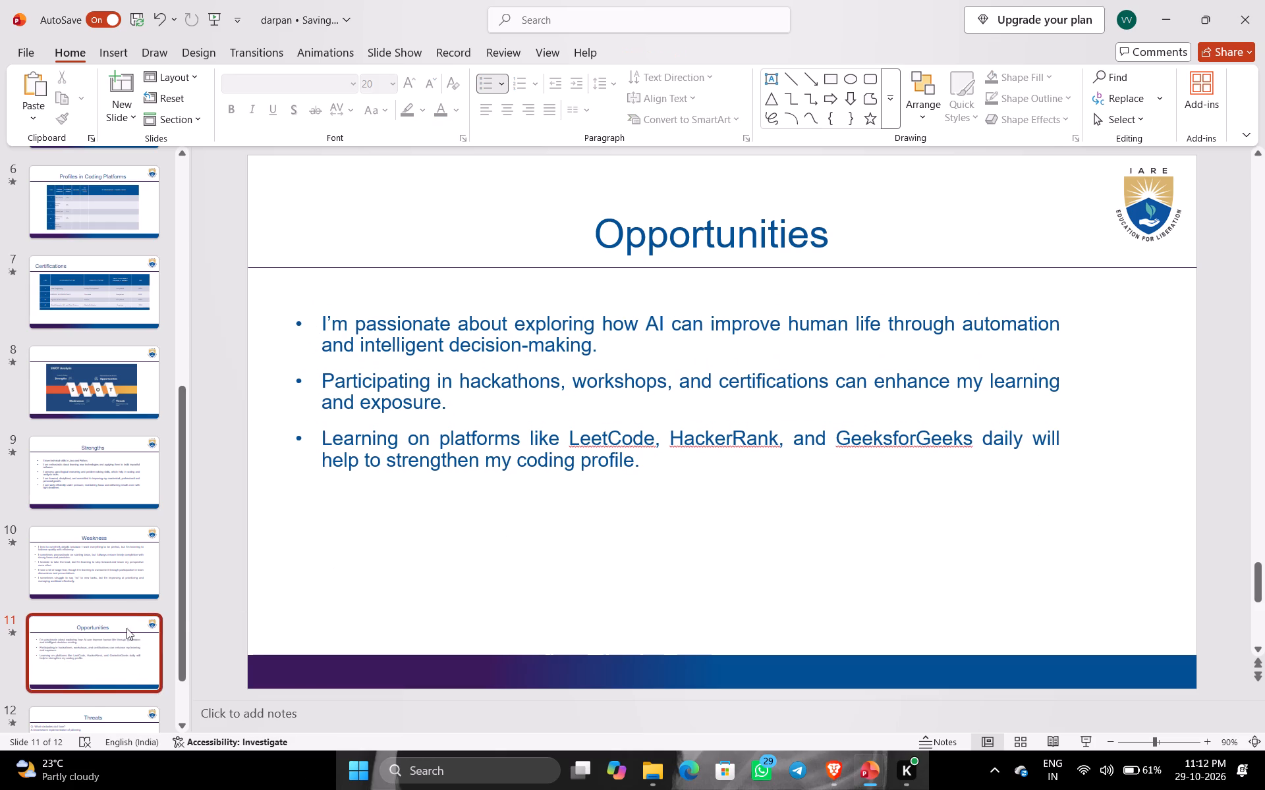
Replace all the question-and-answer text on darpan's Threats slide with the five bullets copied from darpan ppt's Threats slide.
scroll(133, 607, "down", 4)
left_click(96, 673)
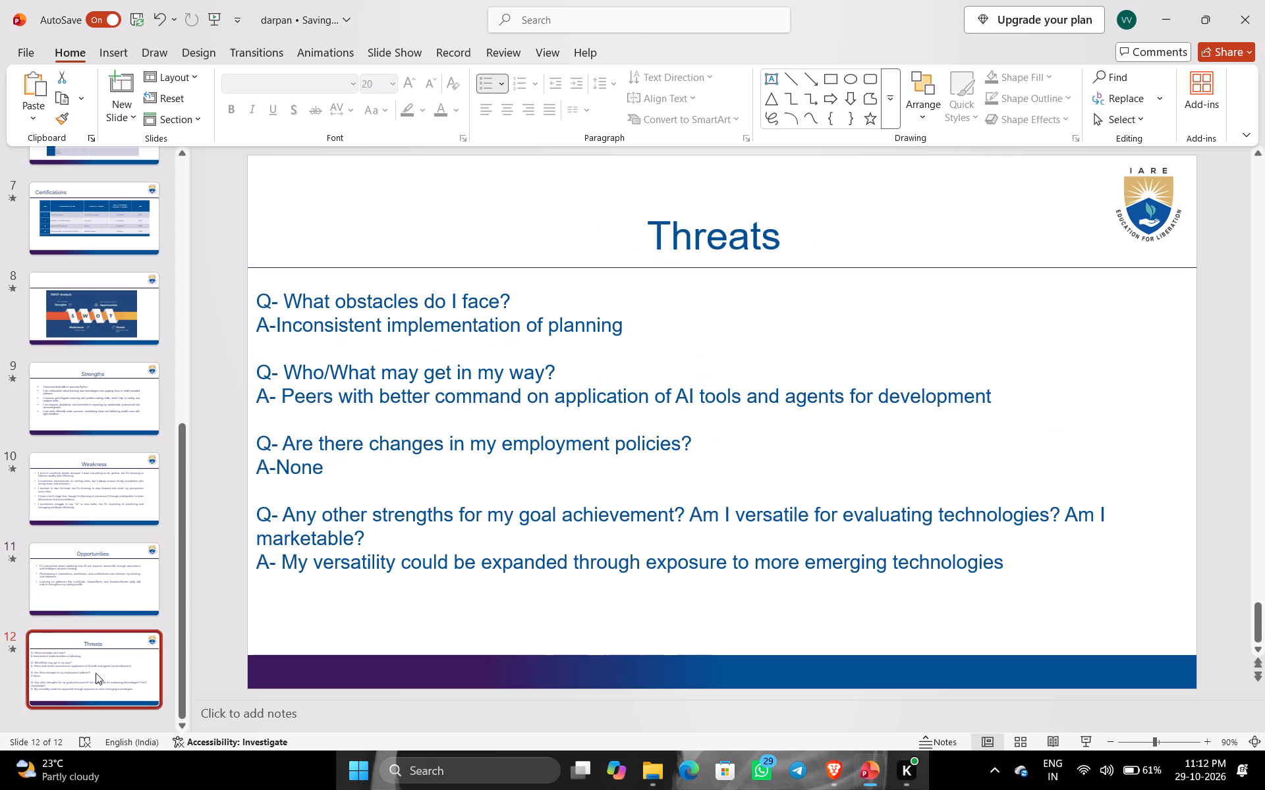
scroll(96, 673, "down", 3)
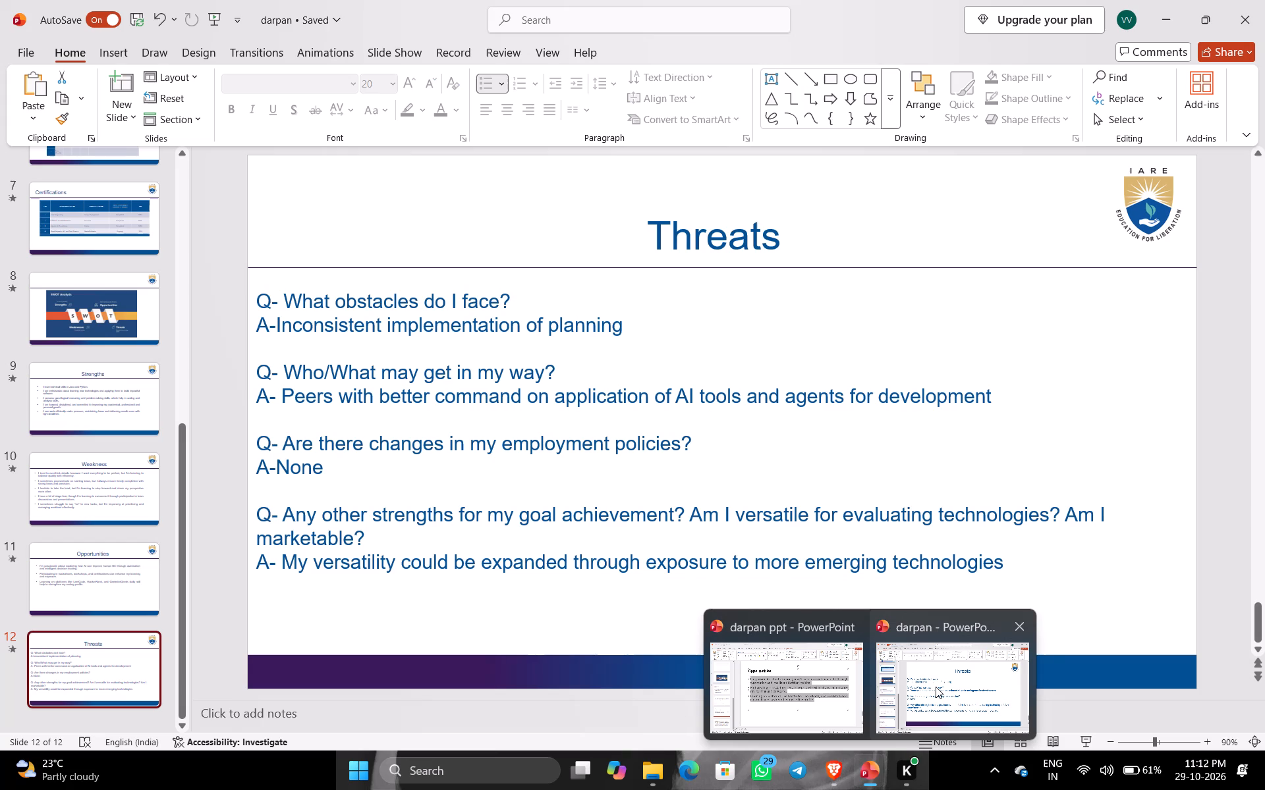
left_click(807, 687)
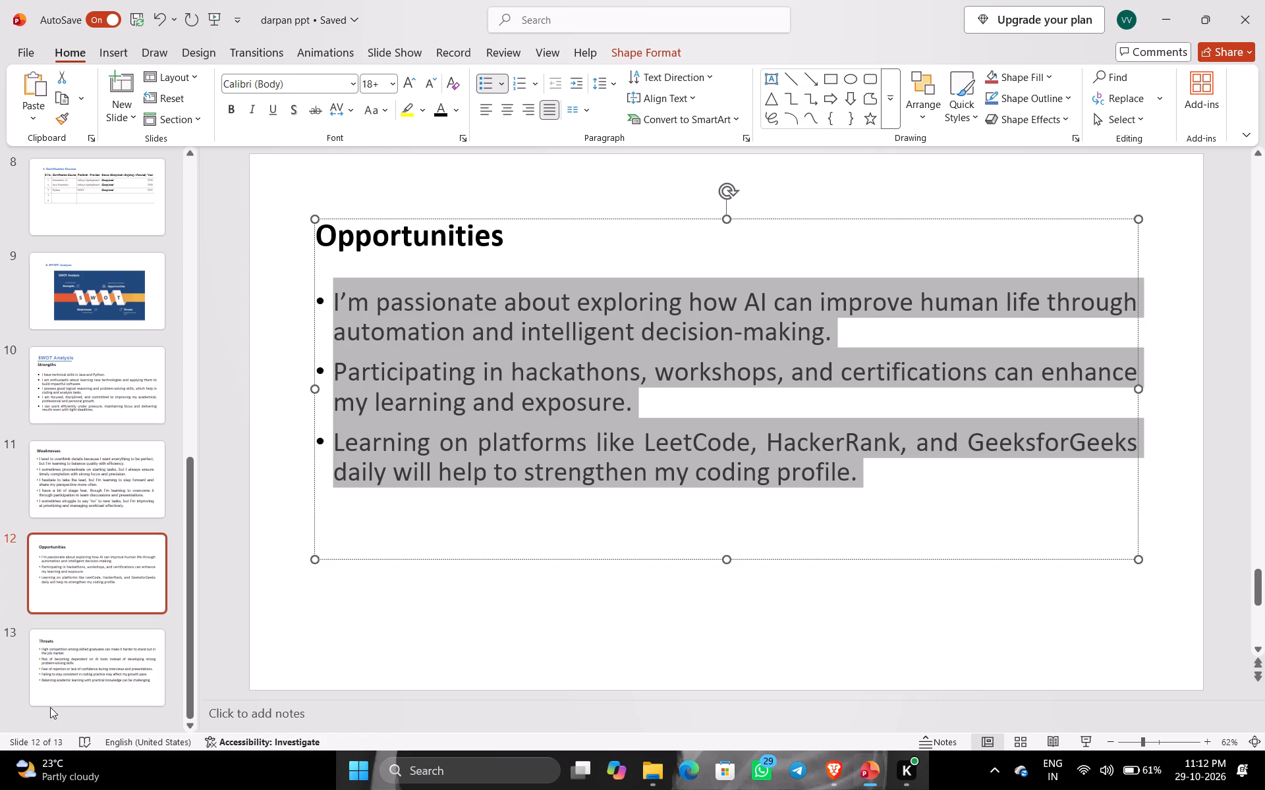
left_click(70, 708)
left_click(363, 309)
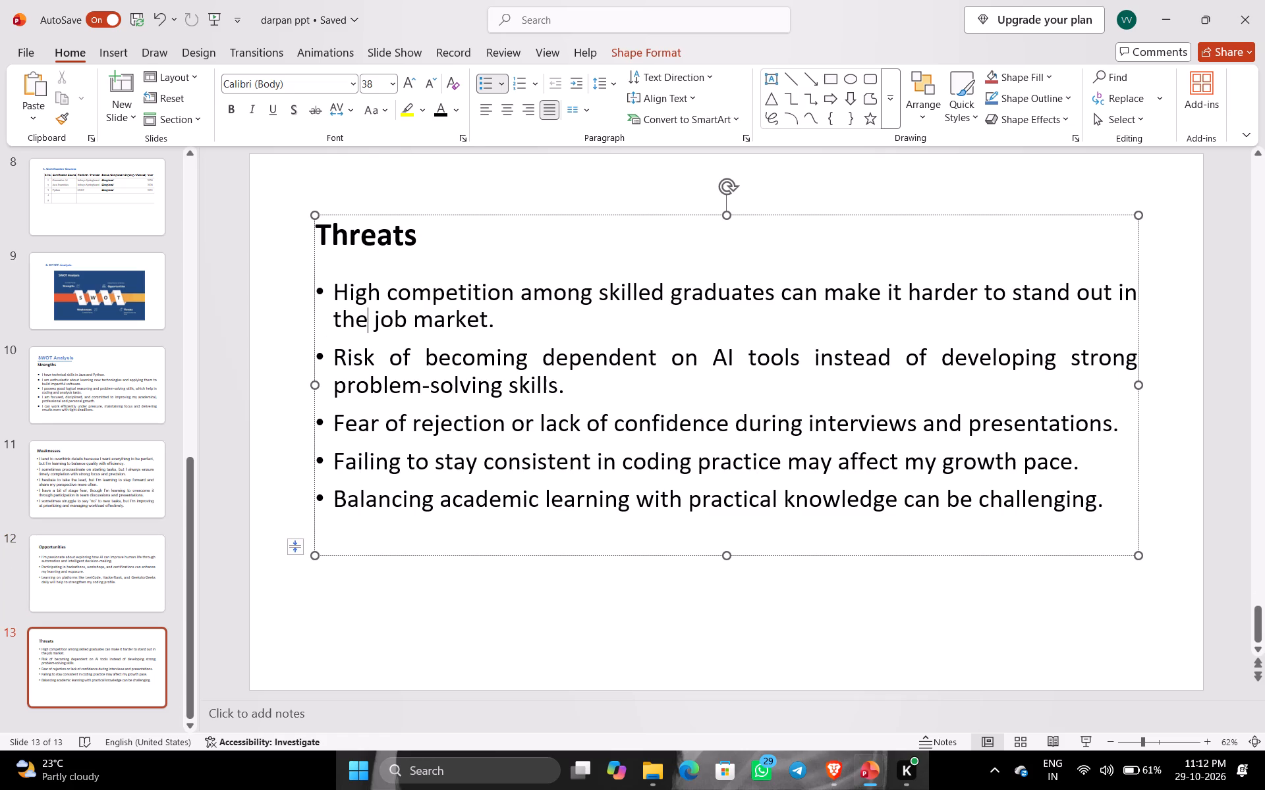
left_click_drag(335, 283, 886, 492)
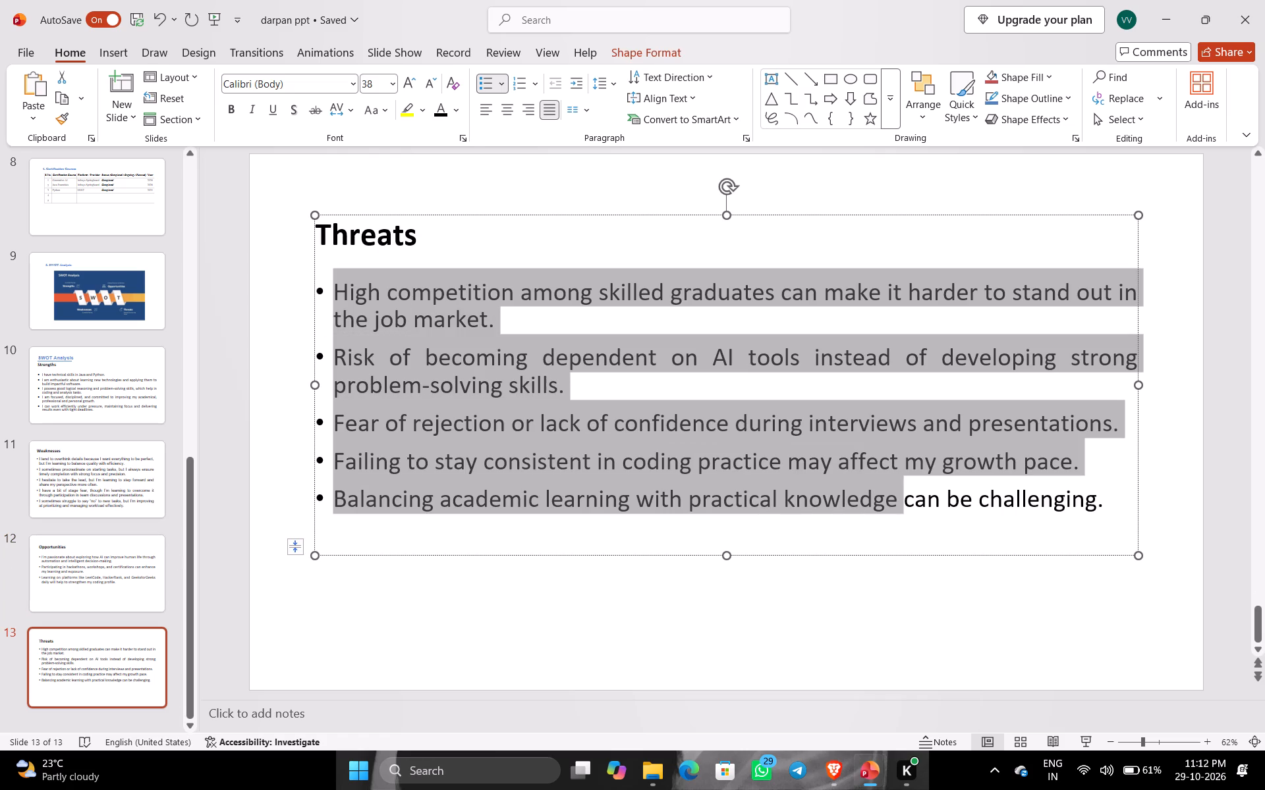
left_click_drag(886, 492, 1037, 567)
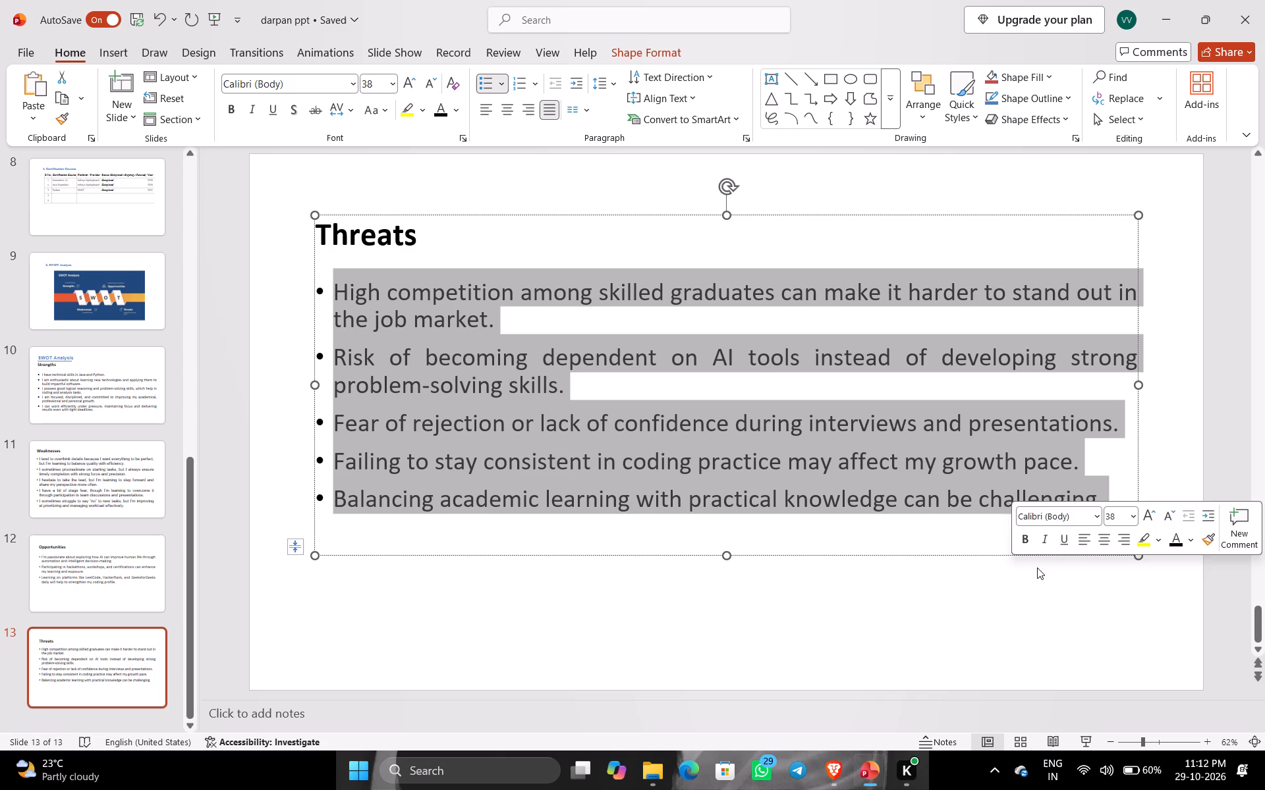
key("ctrl+c")
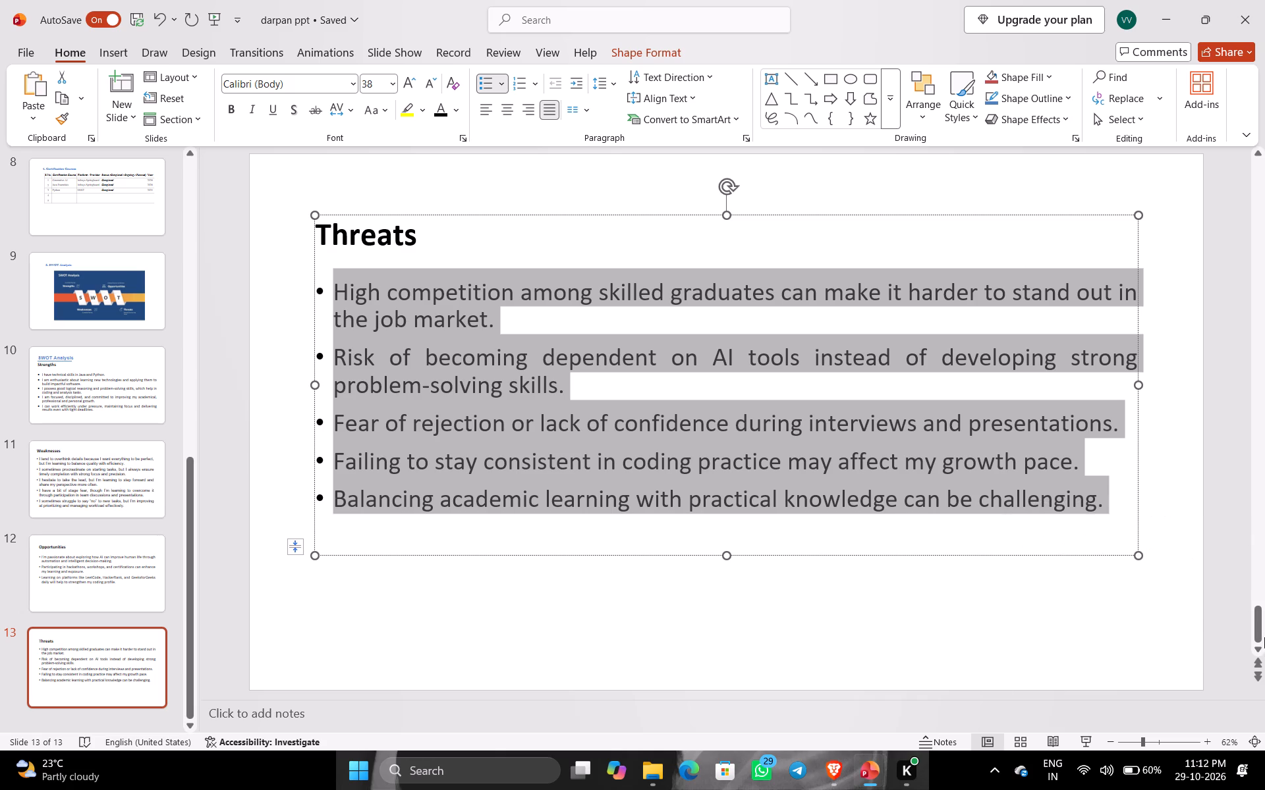
left_click(1238, 581)
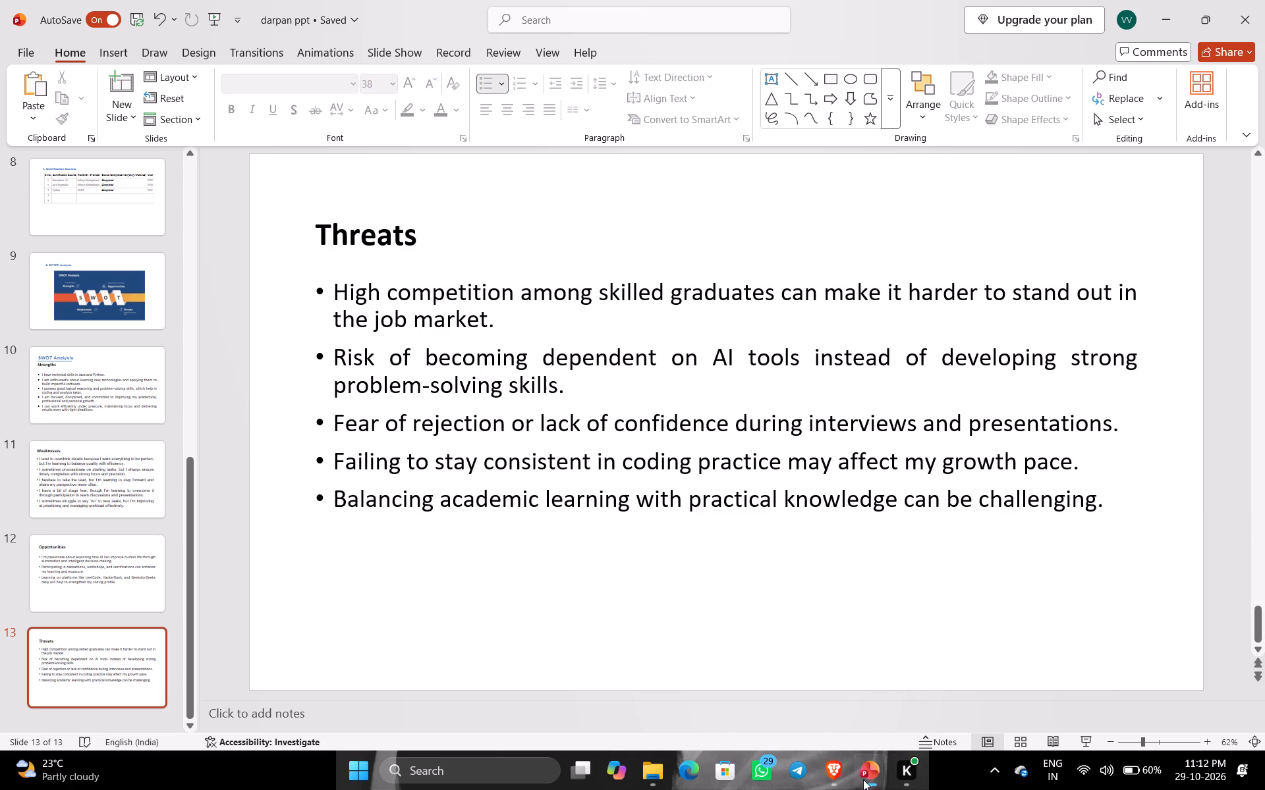
left_click(939, 692)
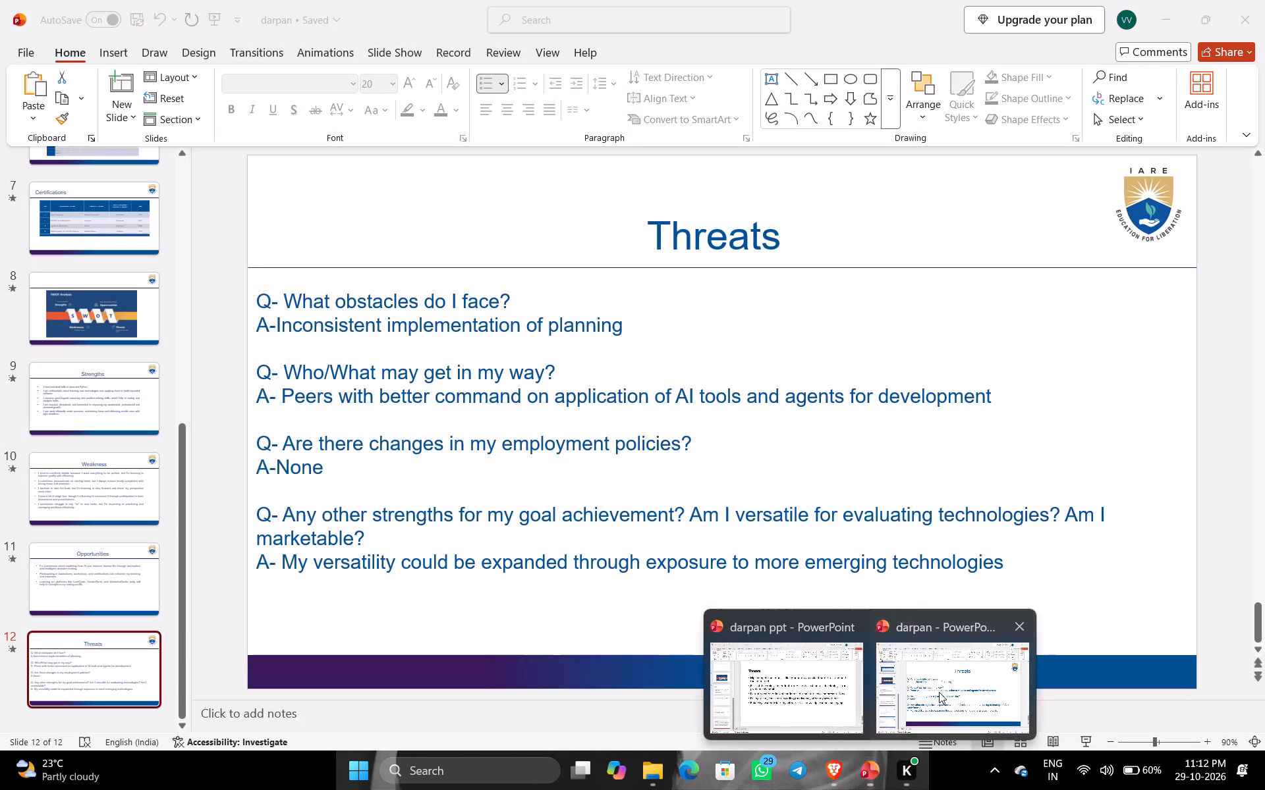
left_click(552, 462)
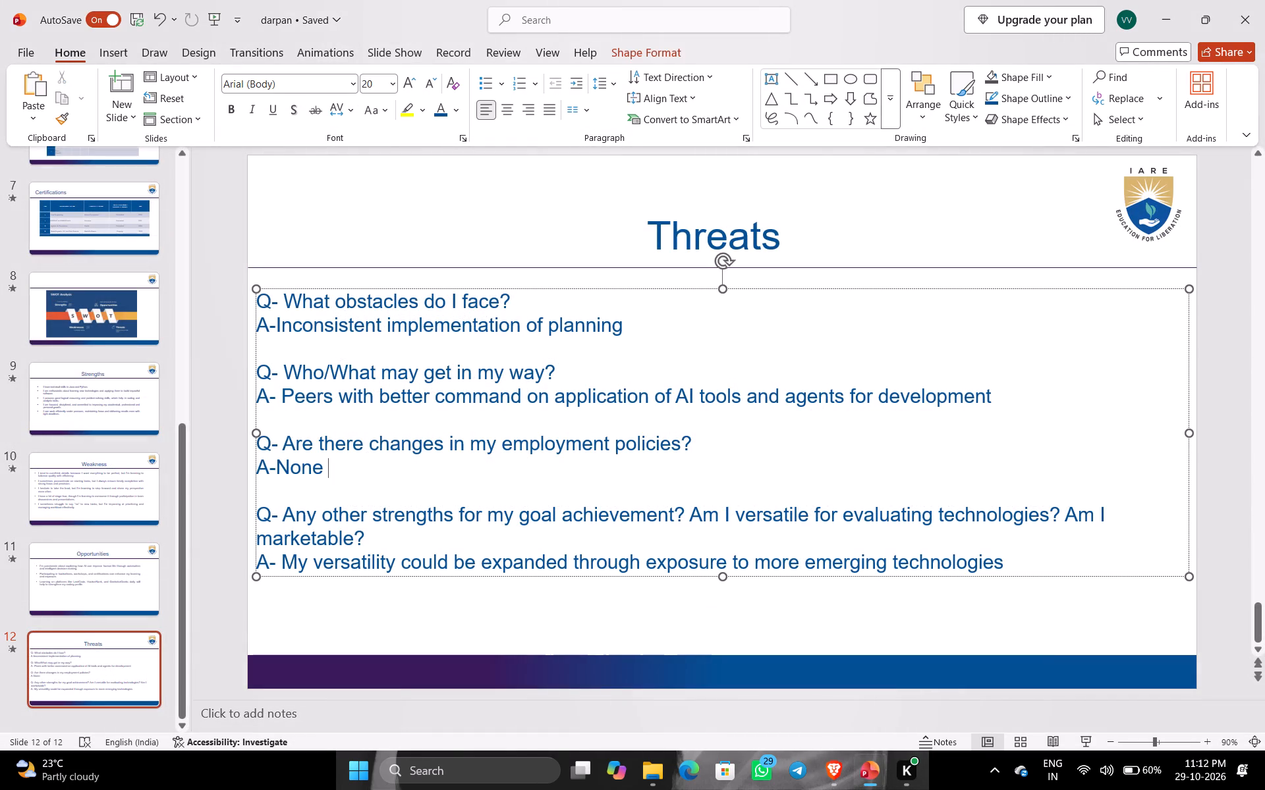
key("ctrl+a")
key("ctrl+v")
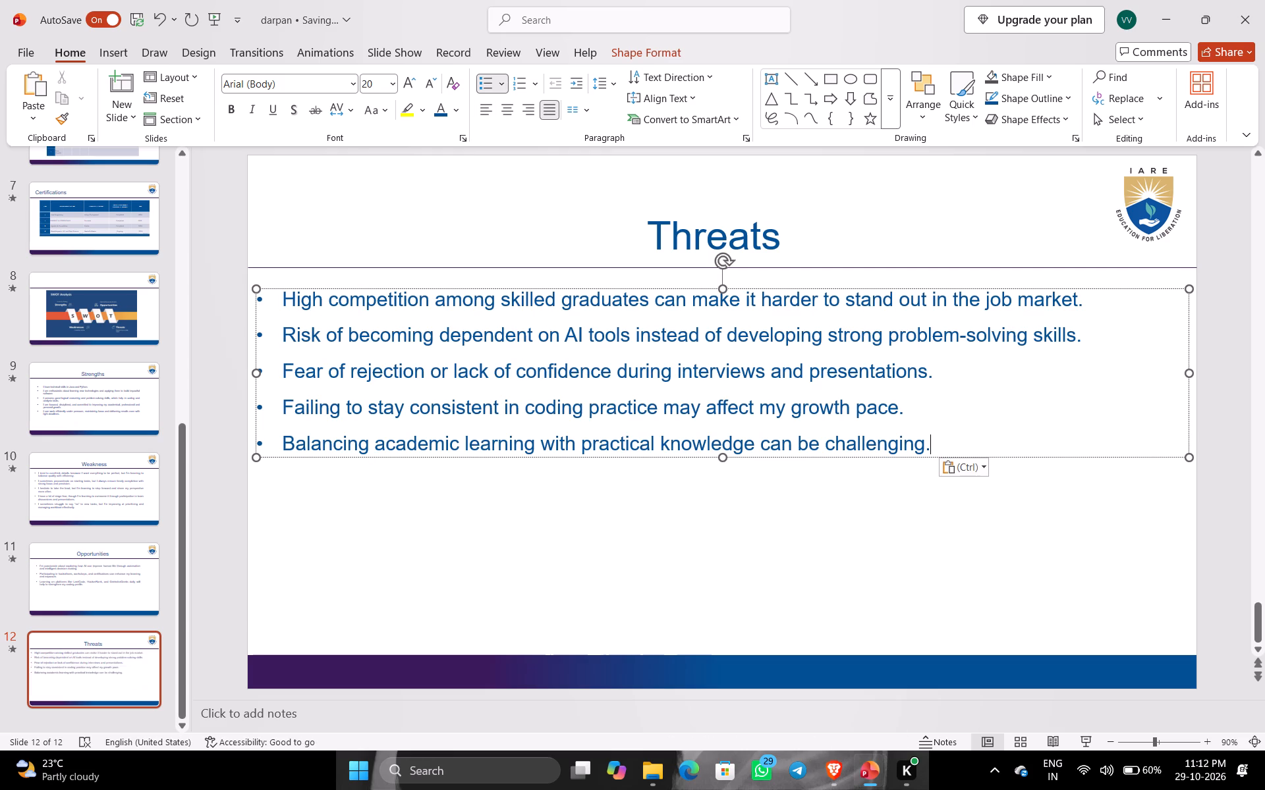
Narrow the Threats bullet text box and shift it down and inward, leaving a wider gap below the divider line.
left_click_drag(1190, 454, 1084, 585)
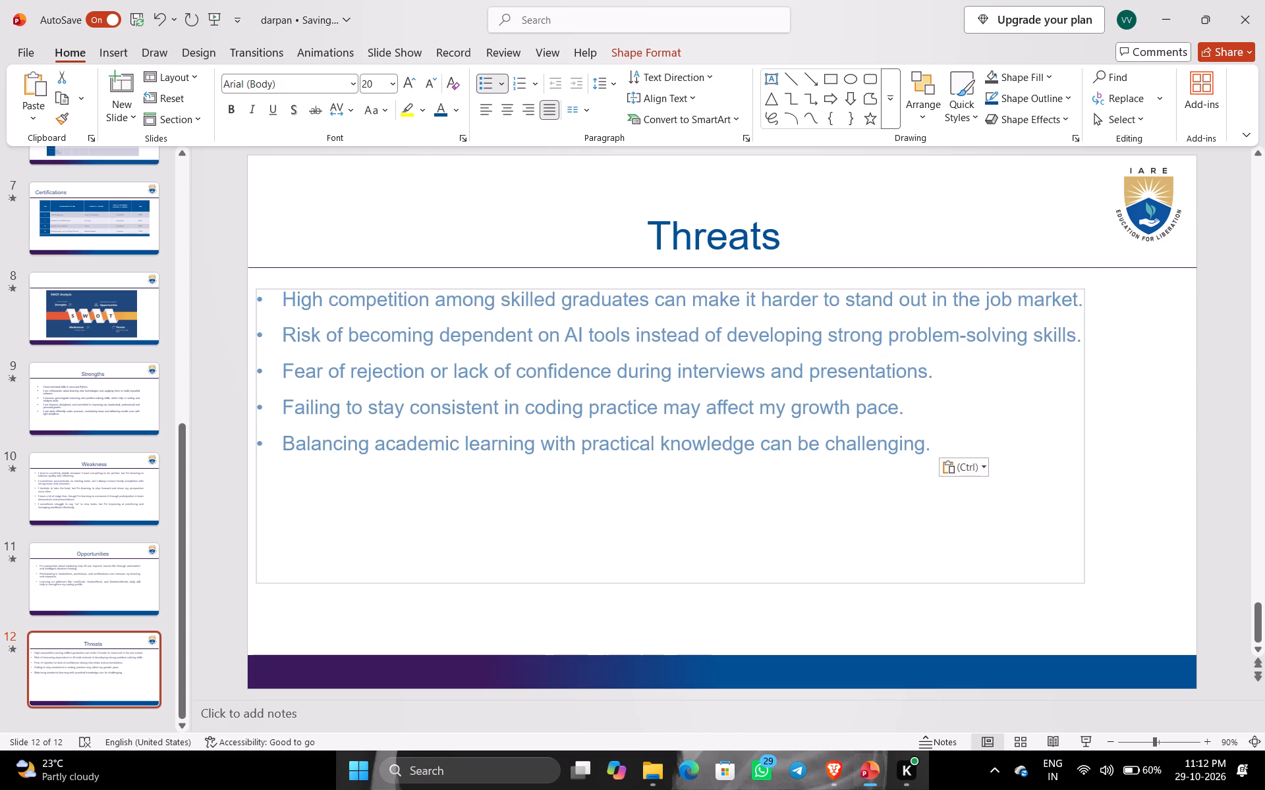
left_click_drag(1084, 585, 1075, 537)
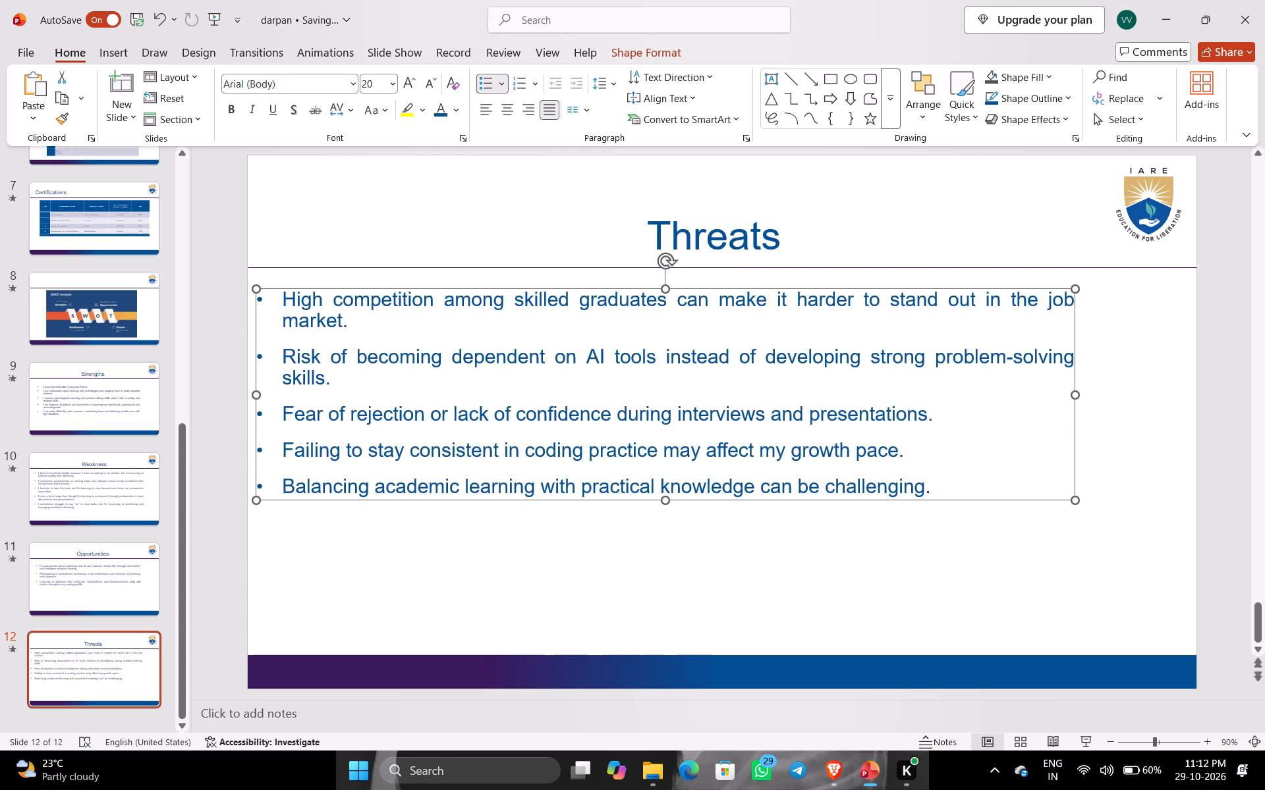
left_click_drag(814, 287, 840, 323)
Move the Threats title slightly down so it sits just above the divider line.
left_click(746, 228)
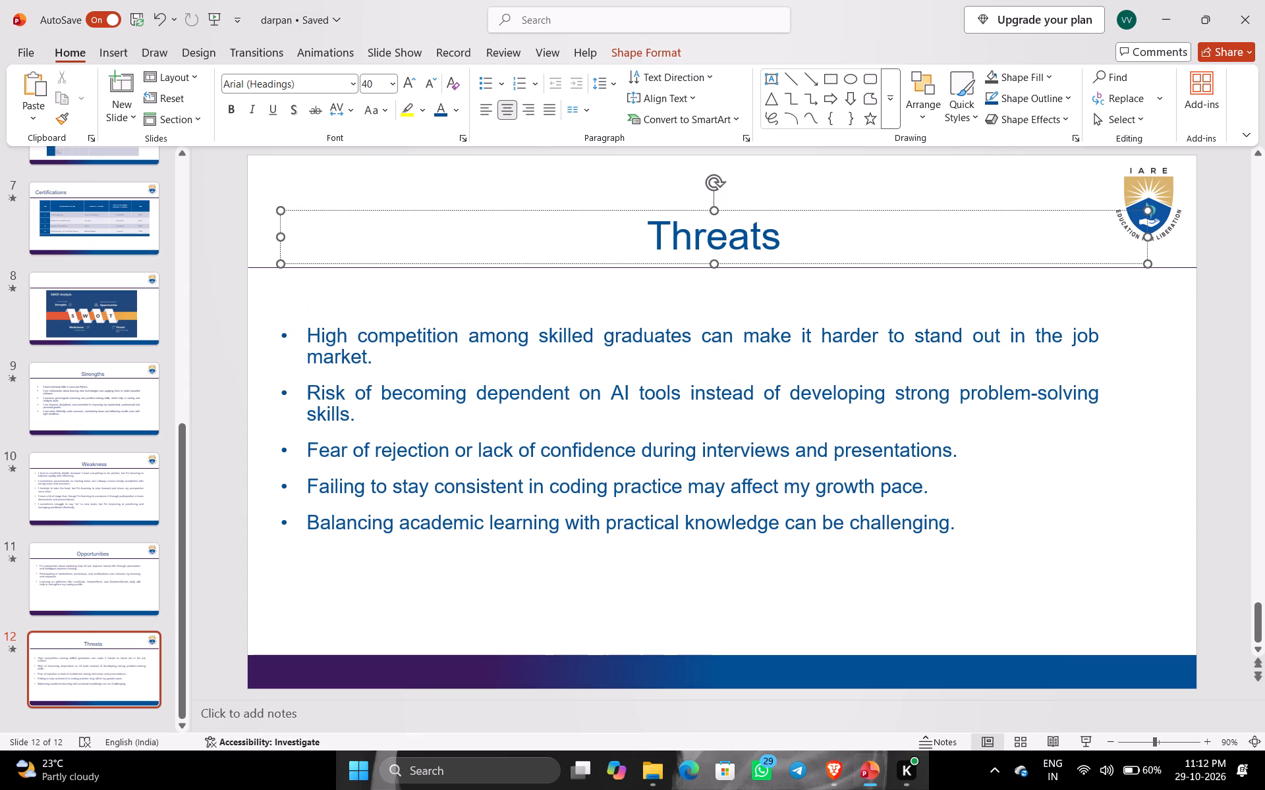
left_click(725, 209)
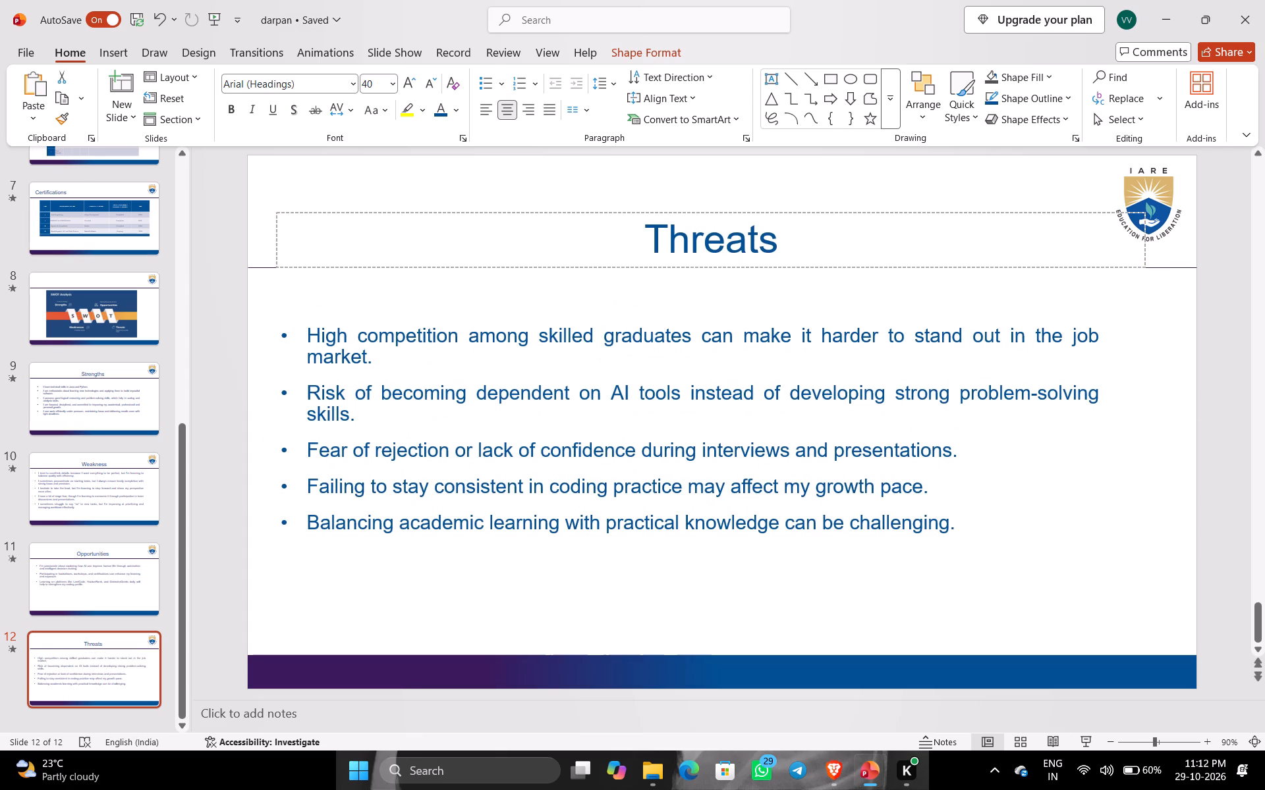
left_click(1224, 434)
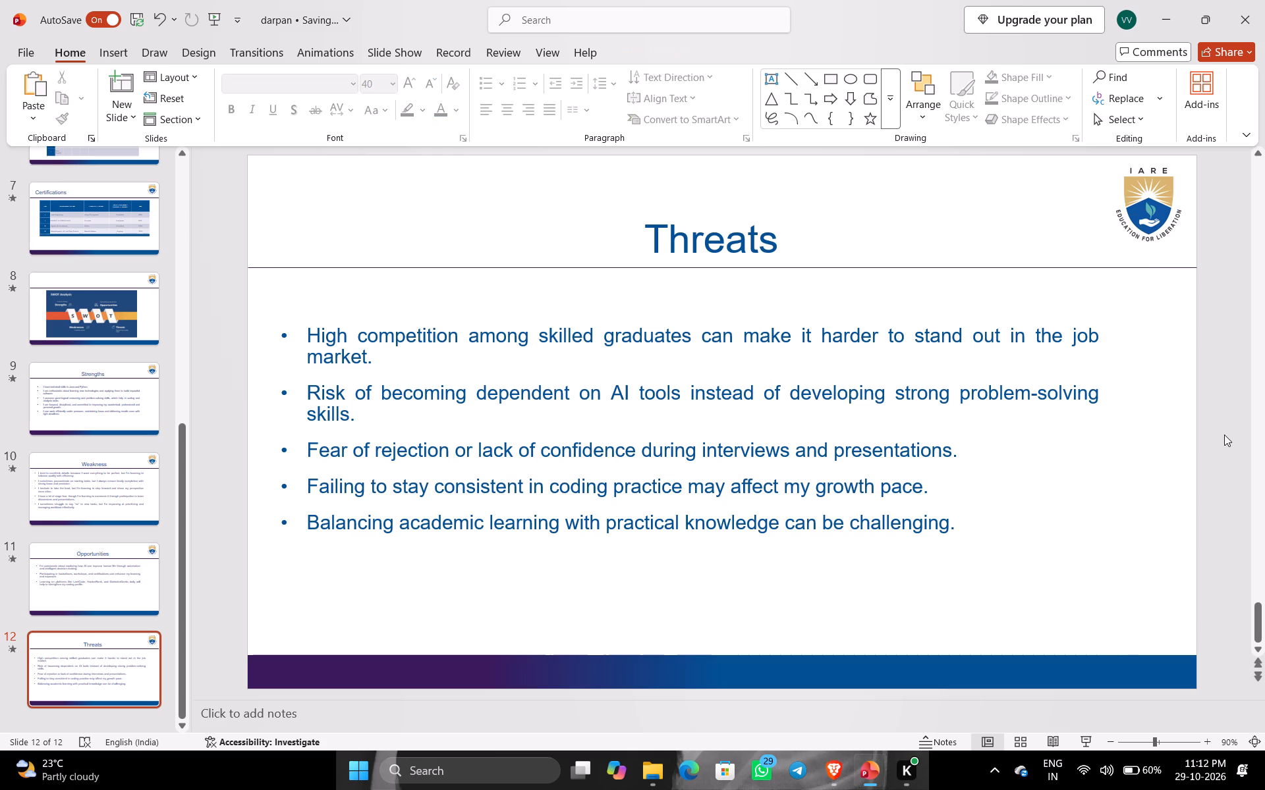
Move the Opportunities title slightly down so it sits just above the divider line, and return to the Weakness slide.
left_click(128, 577)
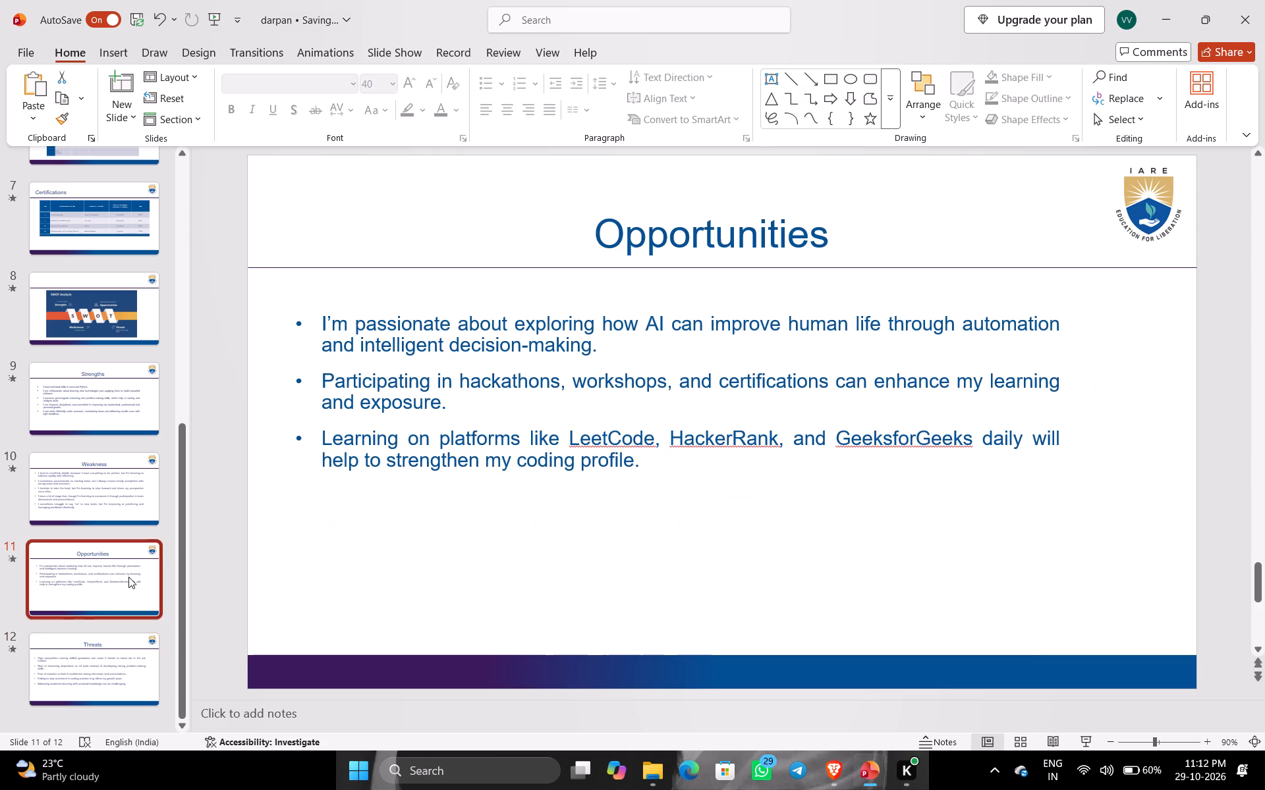
left_click(670, 216)
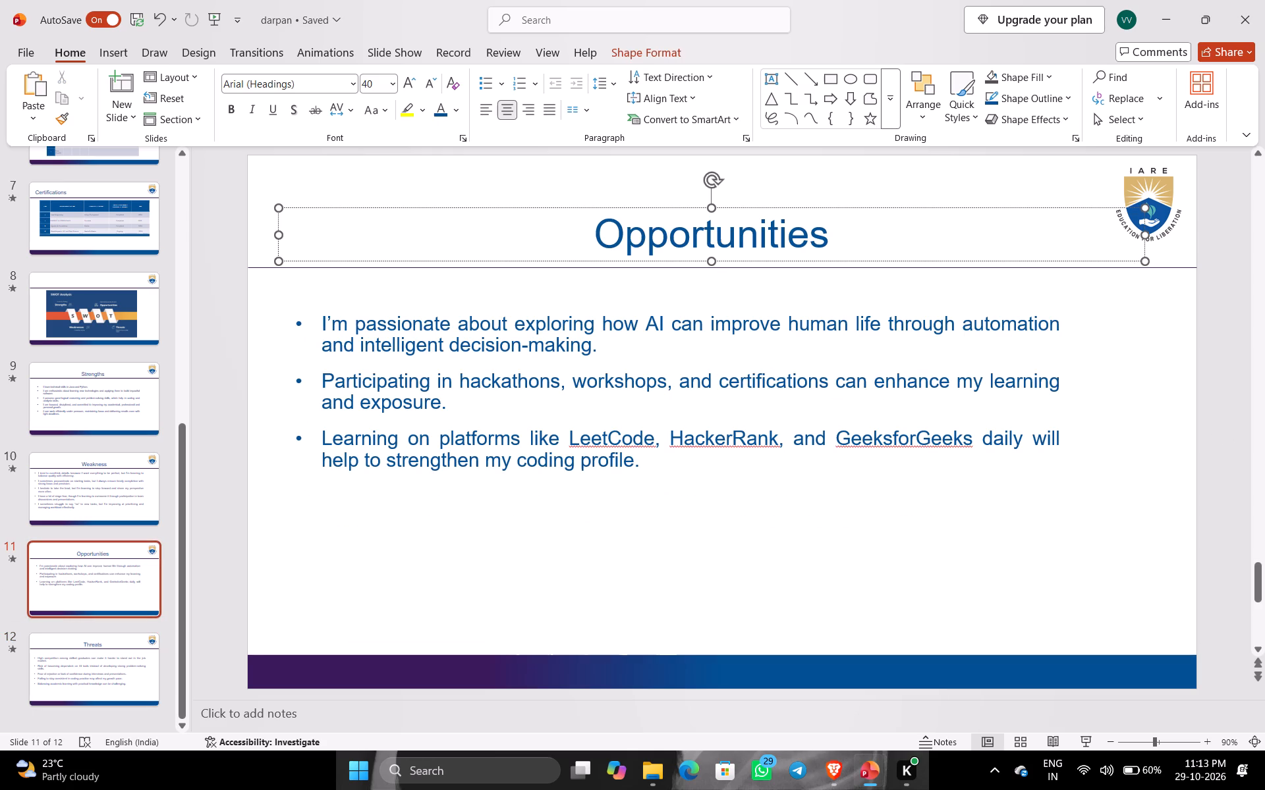
left_click(675, 207)
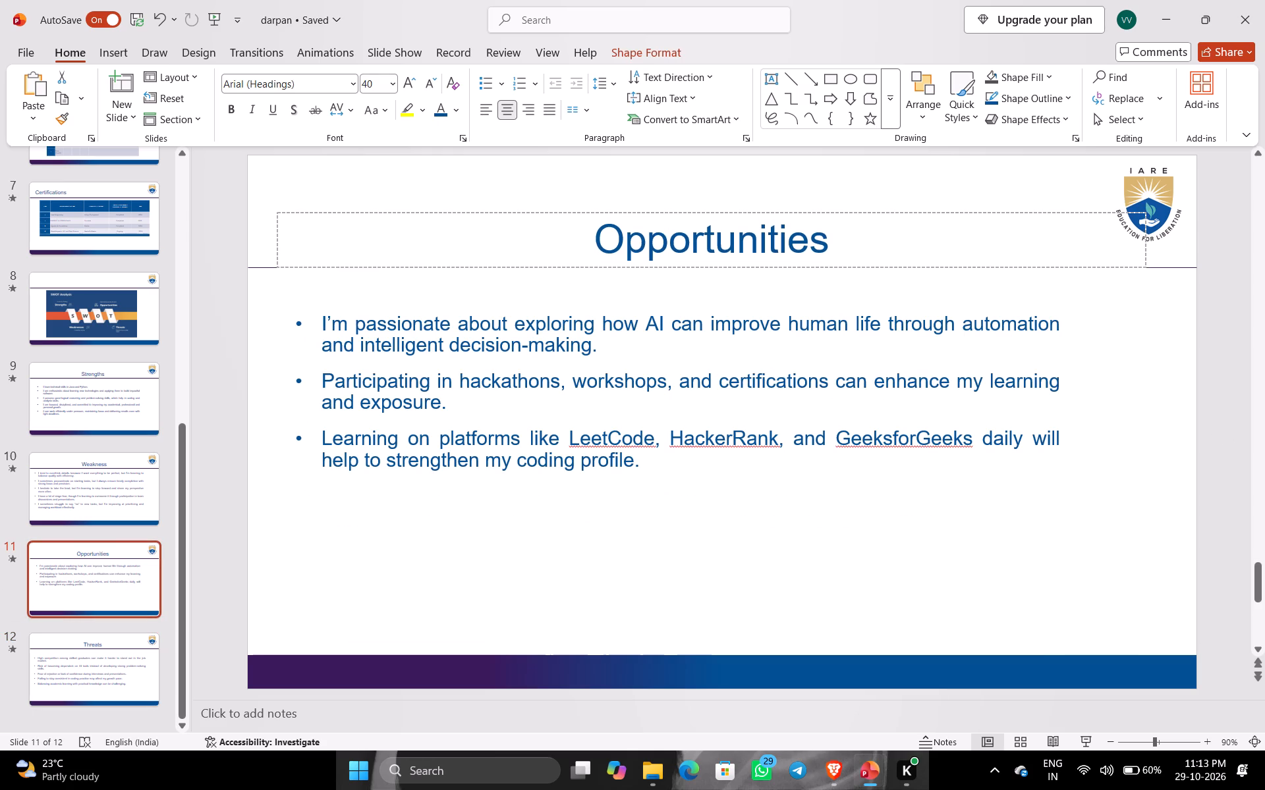
left_click(142, 473)
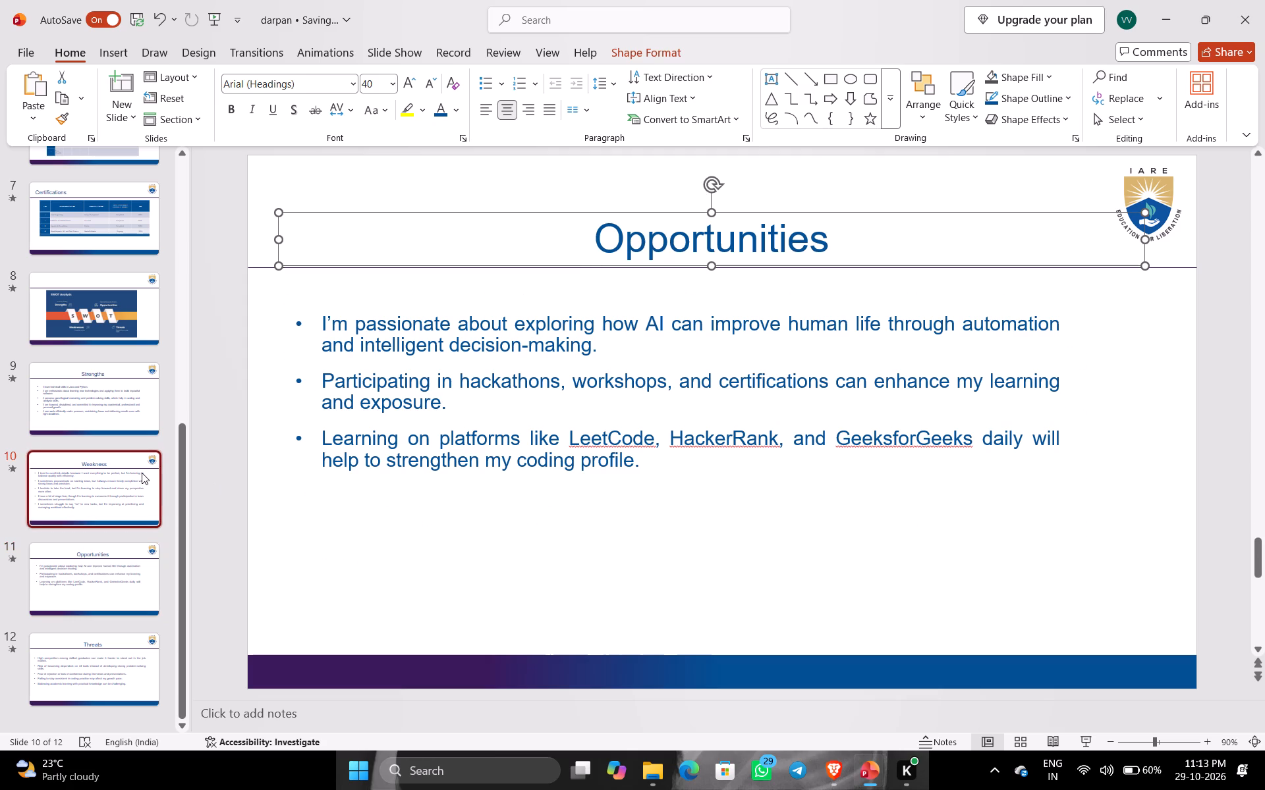
Review the presentation's earlier slides, from the SWOT Analysis graphic back through certifications, coding profiles, tools, programming languages and academic credentials.
left_click(115, 321)
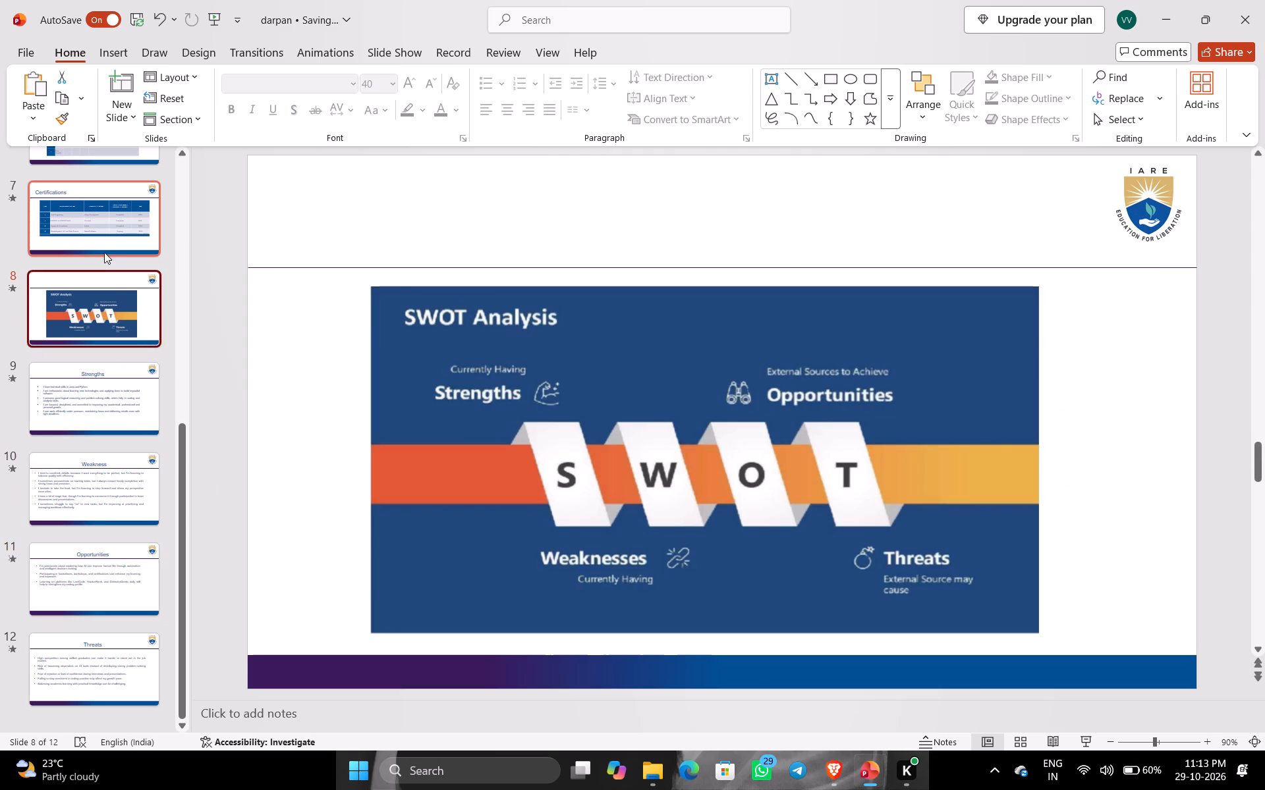
left_click(103, 230)
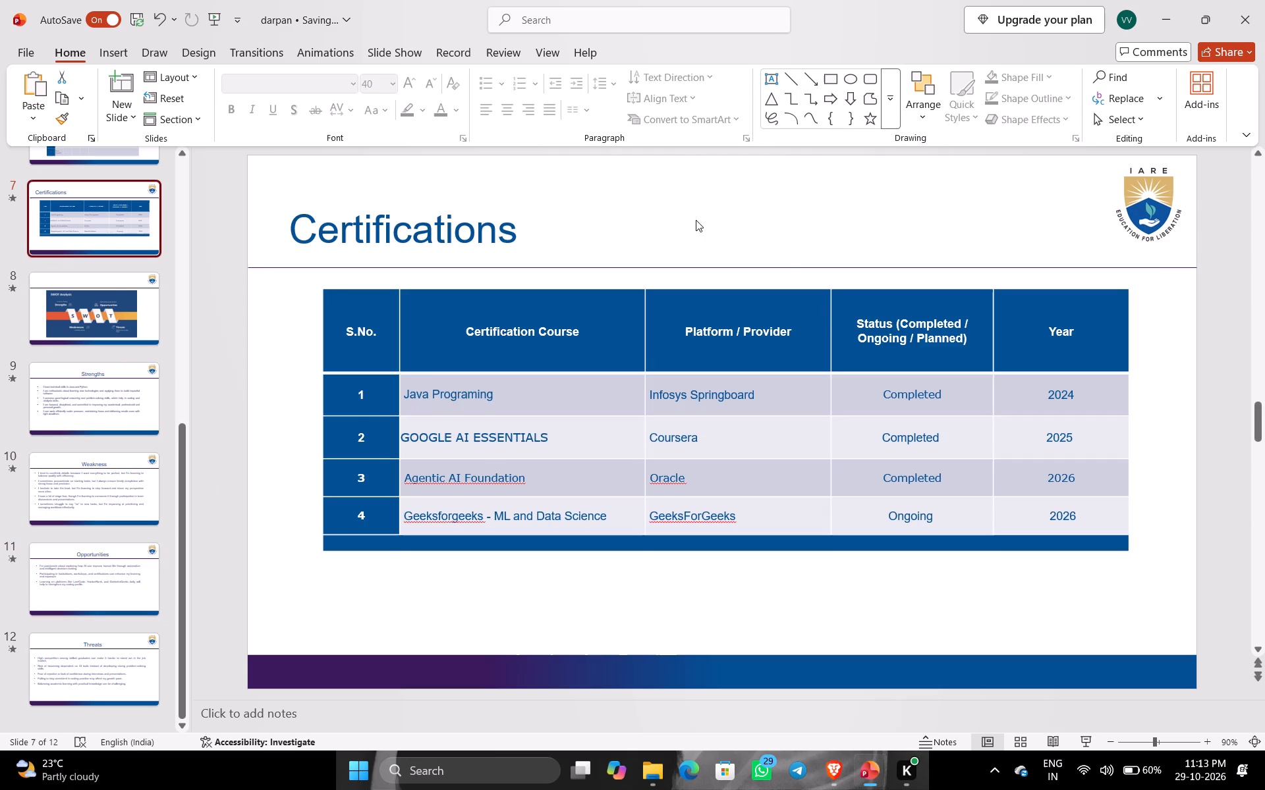
scroll(102, 304, "up", 1)
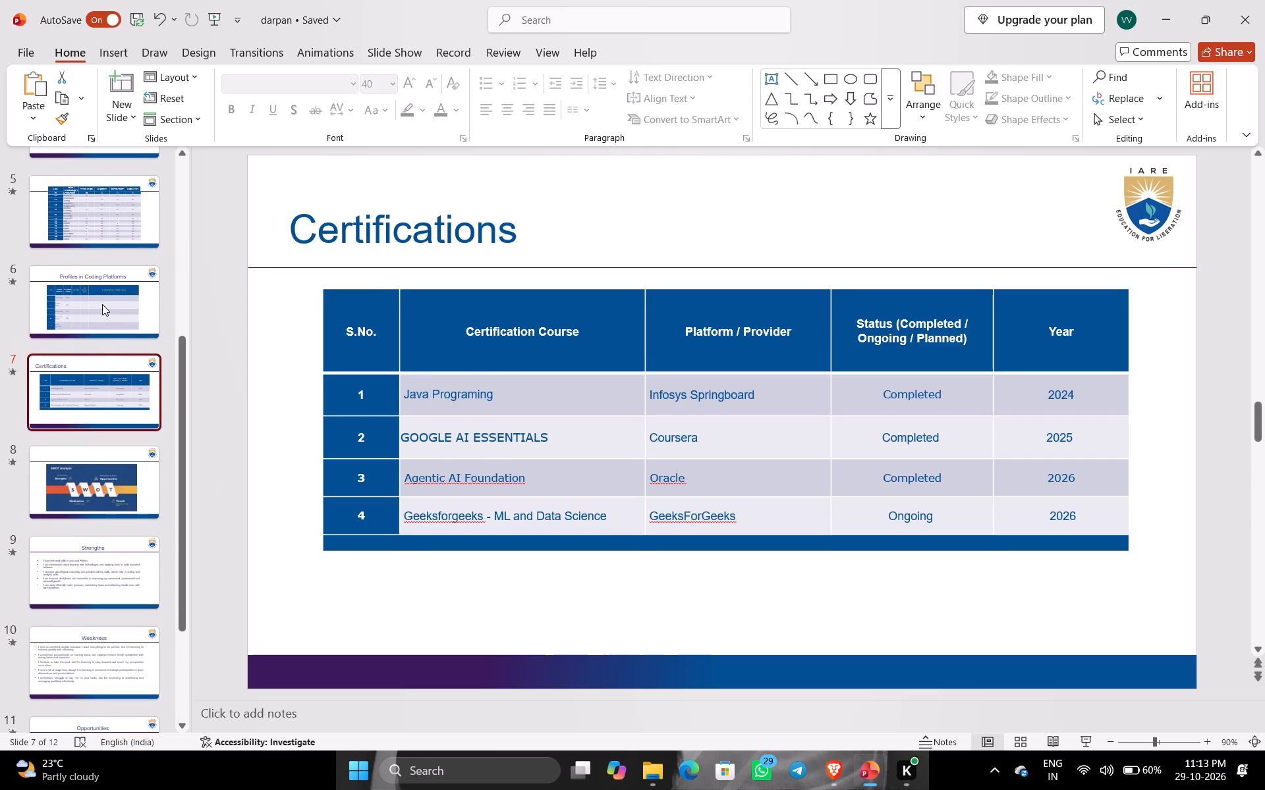
scroll(102, 304, "up", 1)
left_click(102, 304)
scroll(102, 304, "up", 1)
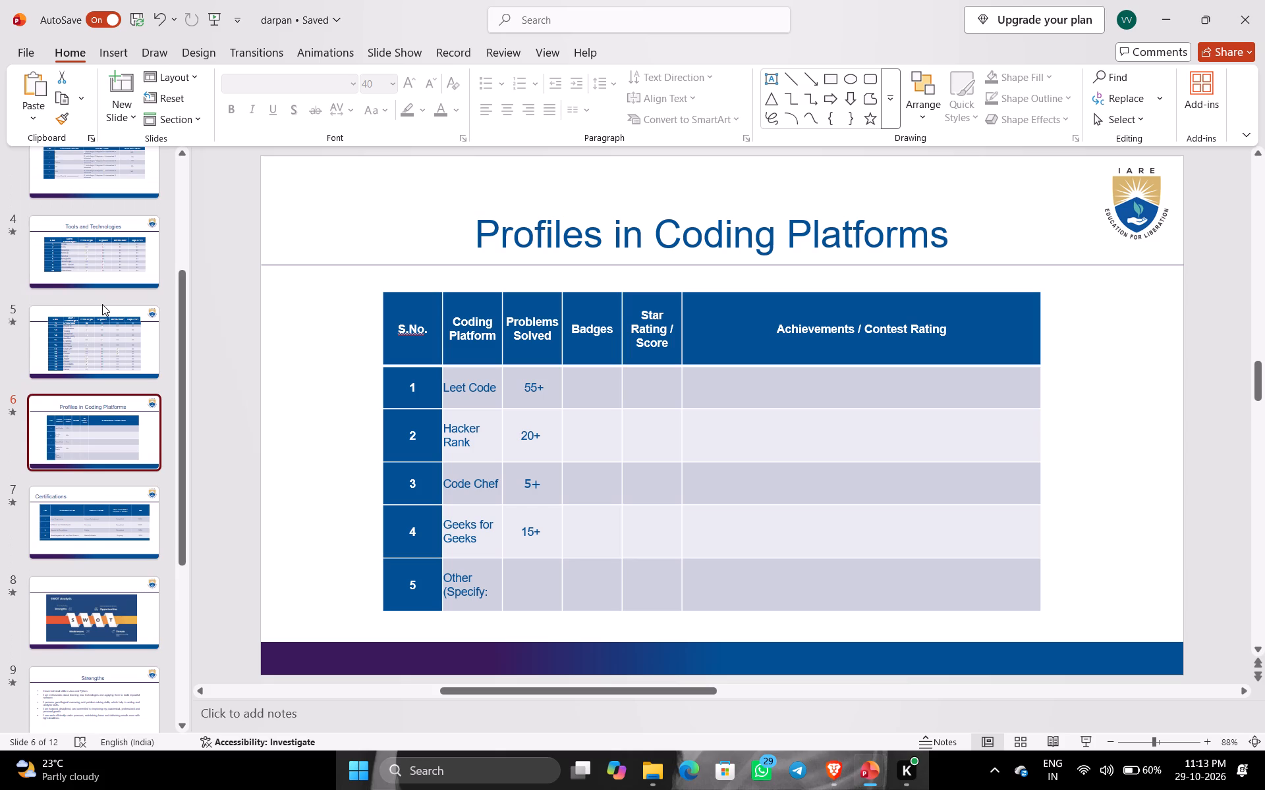
left_click(96, 346)
scroll(96, 346, "up", 12)
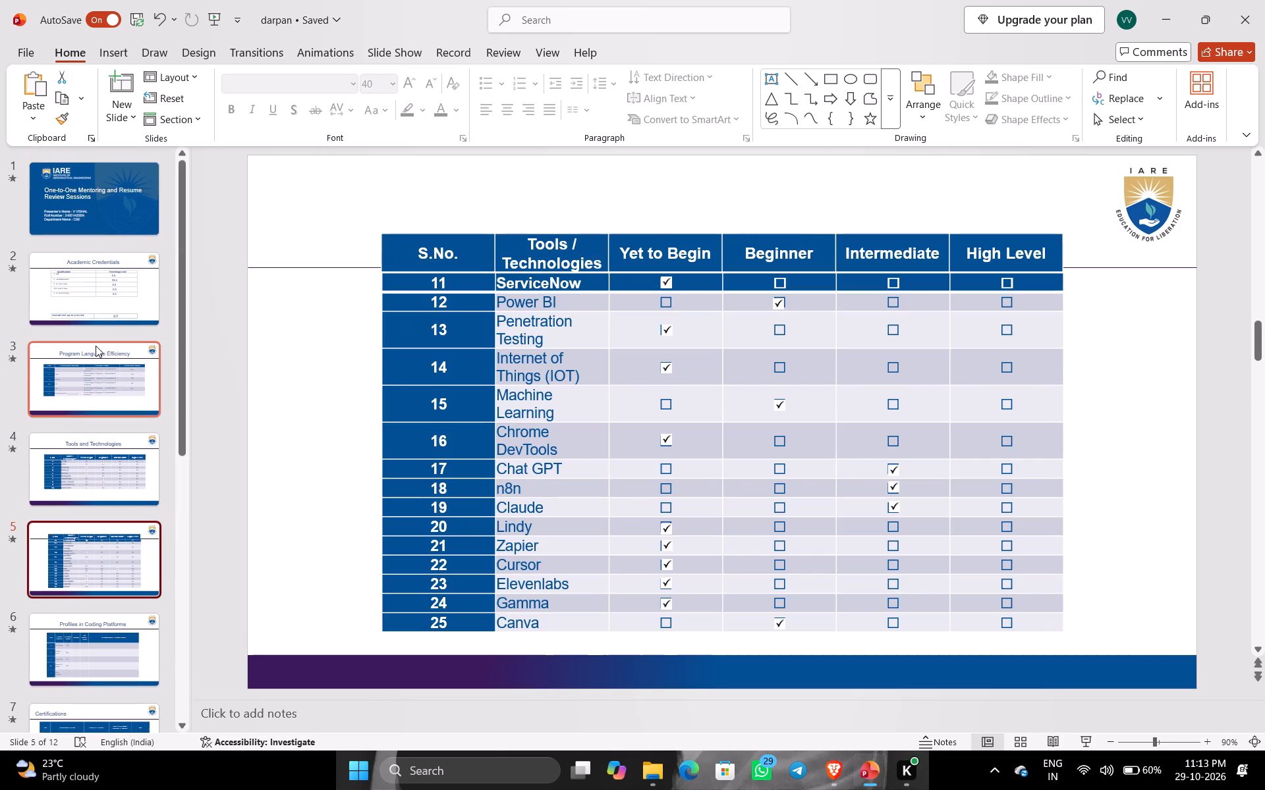
left_click(94, 273)
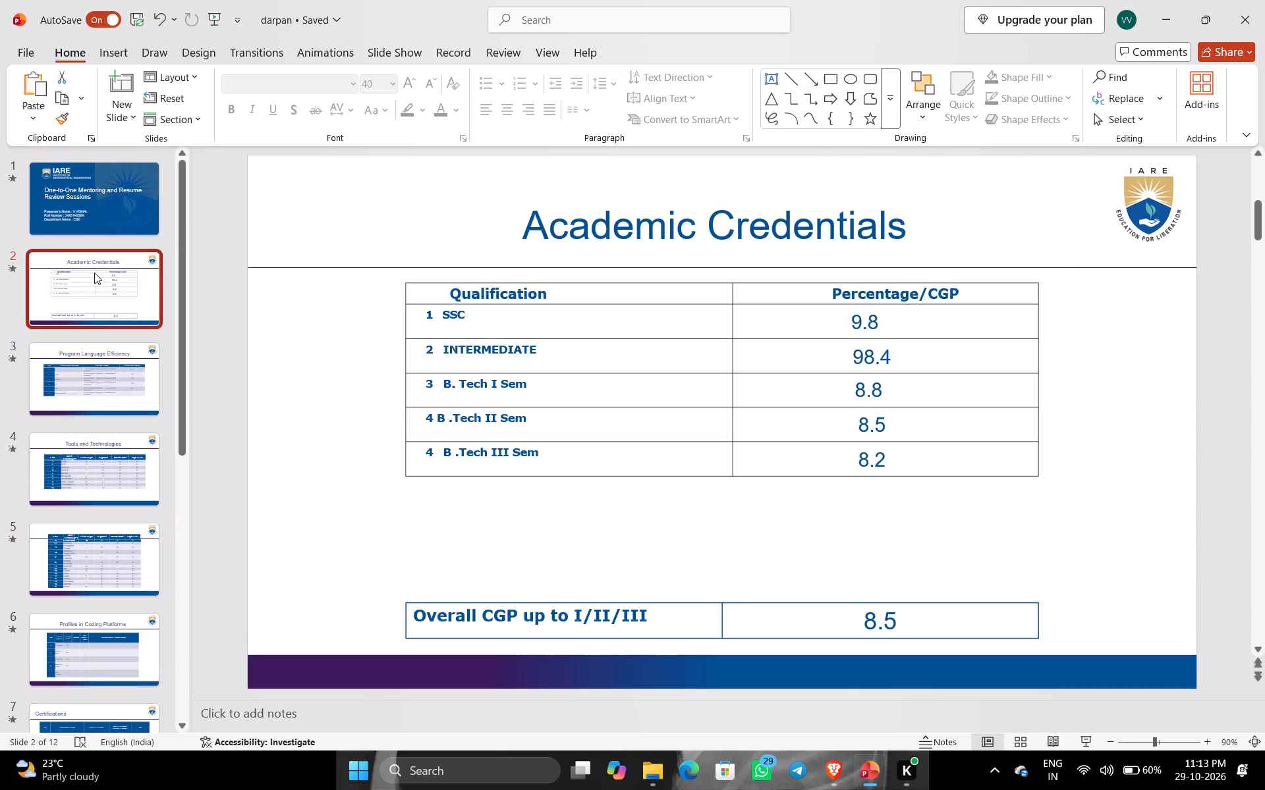
left_click(99, 386)
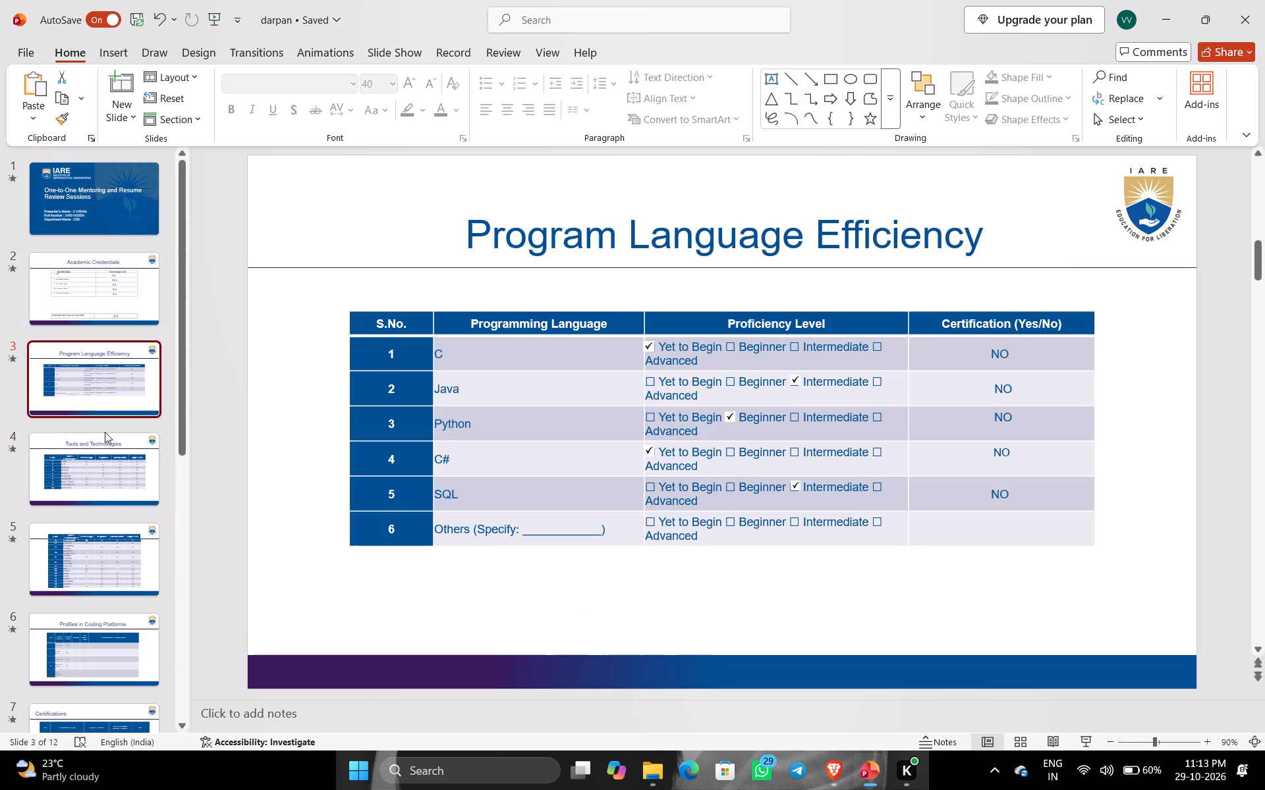
left_click(106, 456)
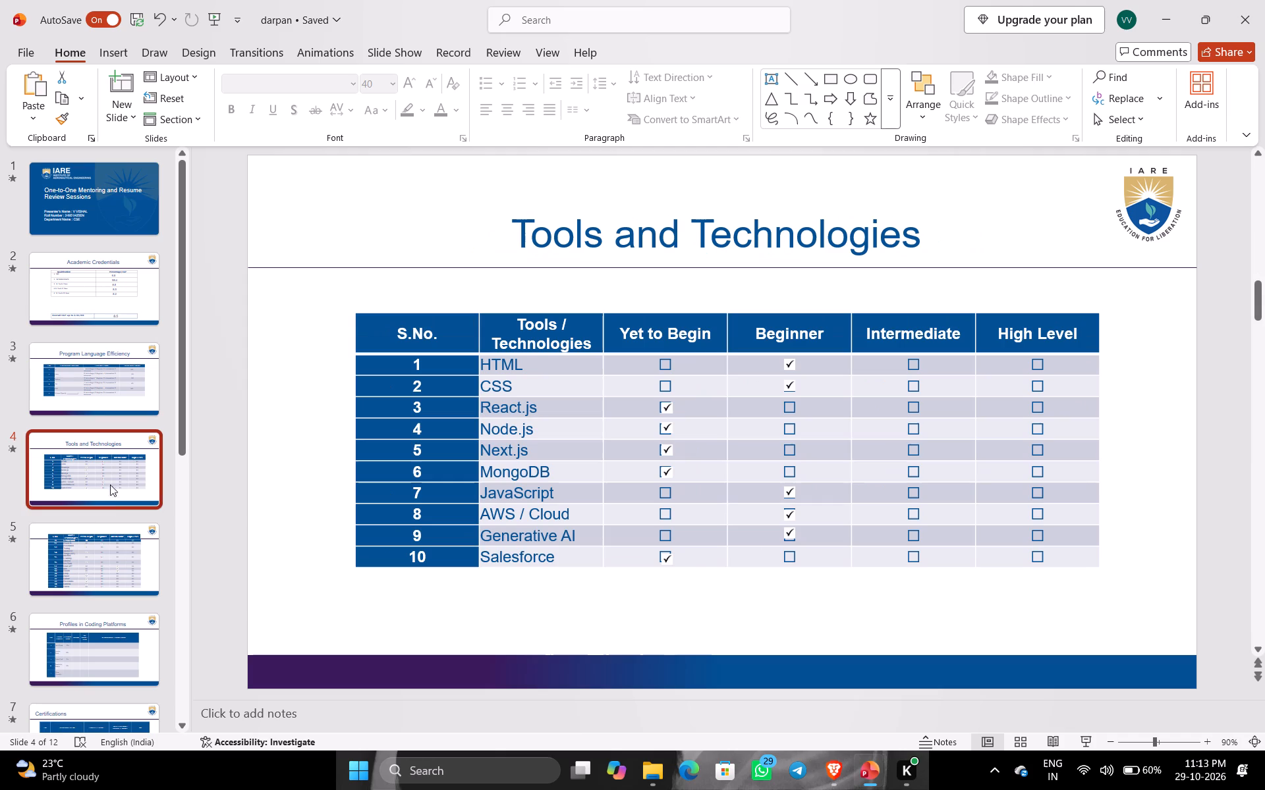
left_click(115, 564)
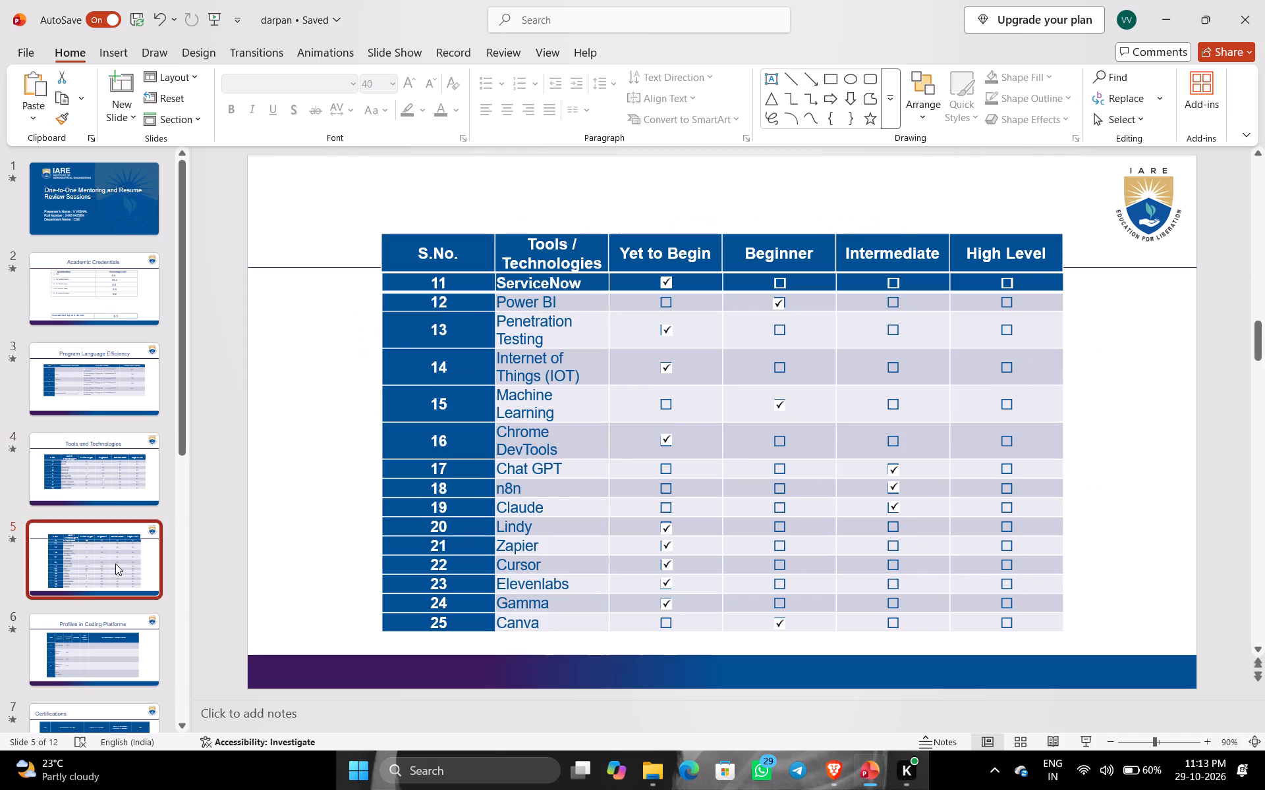
left_click(240, 233)
Rename the presentation file as DARPHAN, keeping it in the OneDrive Documents folder.
left_click(316, 27)
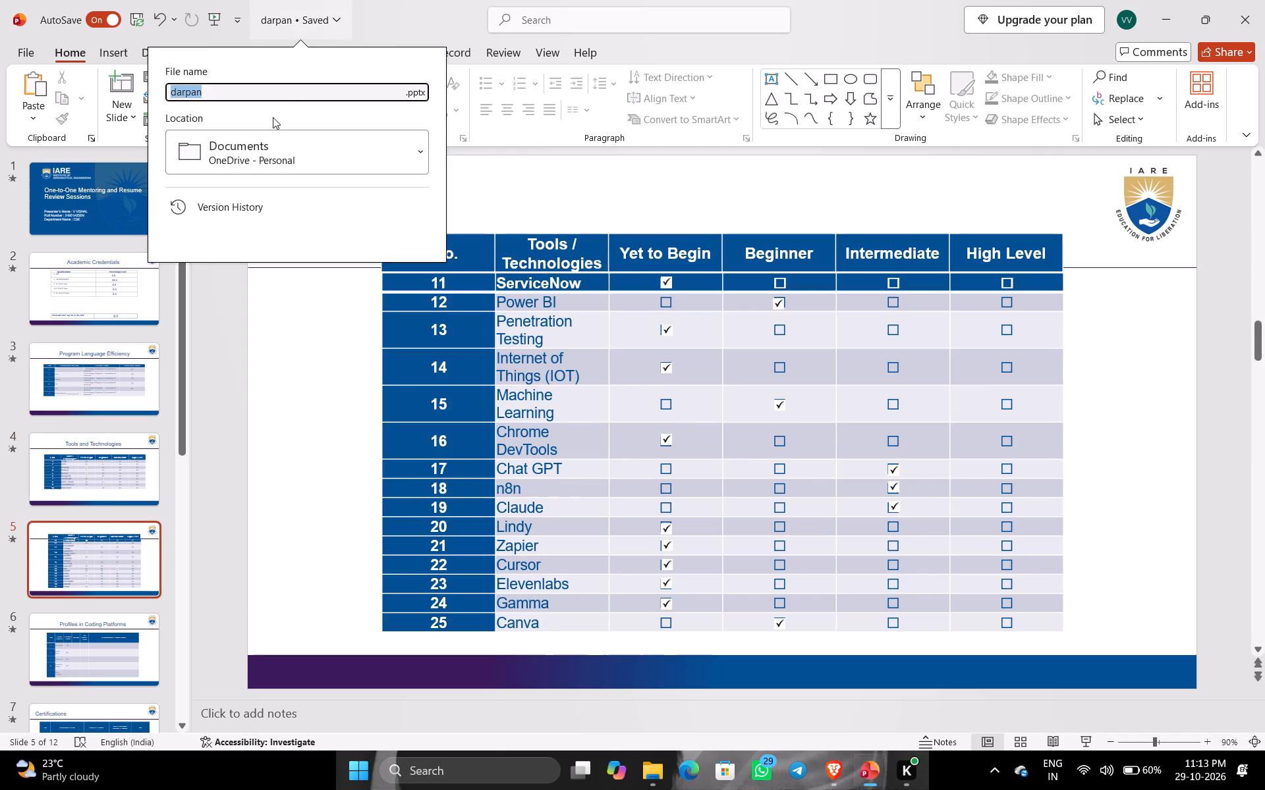
type("DARPHAN")
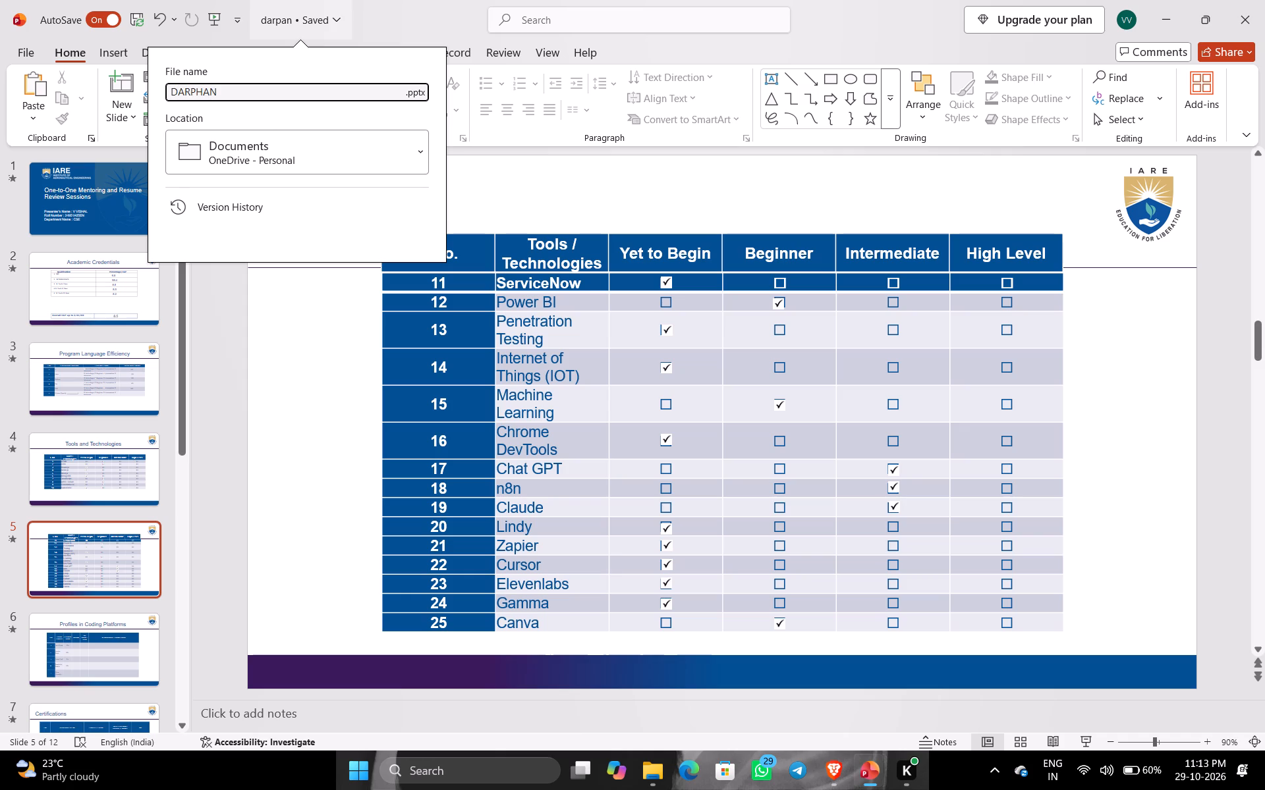
key("space")
key("Return")
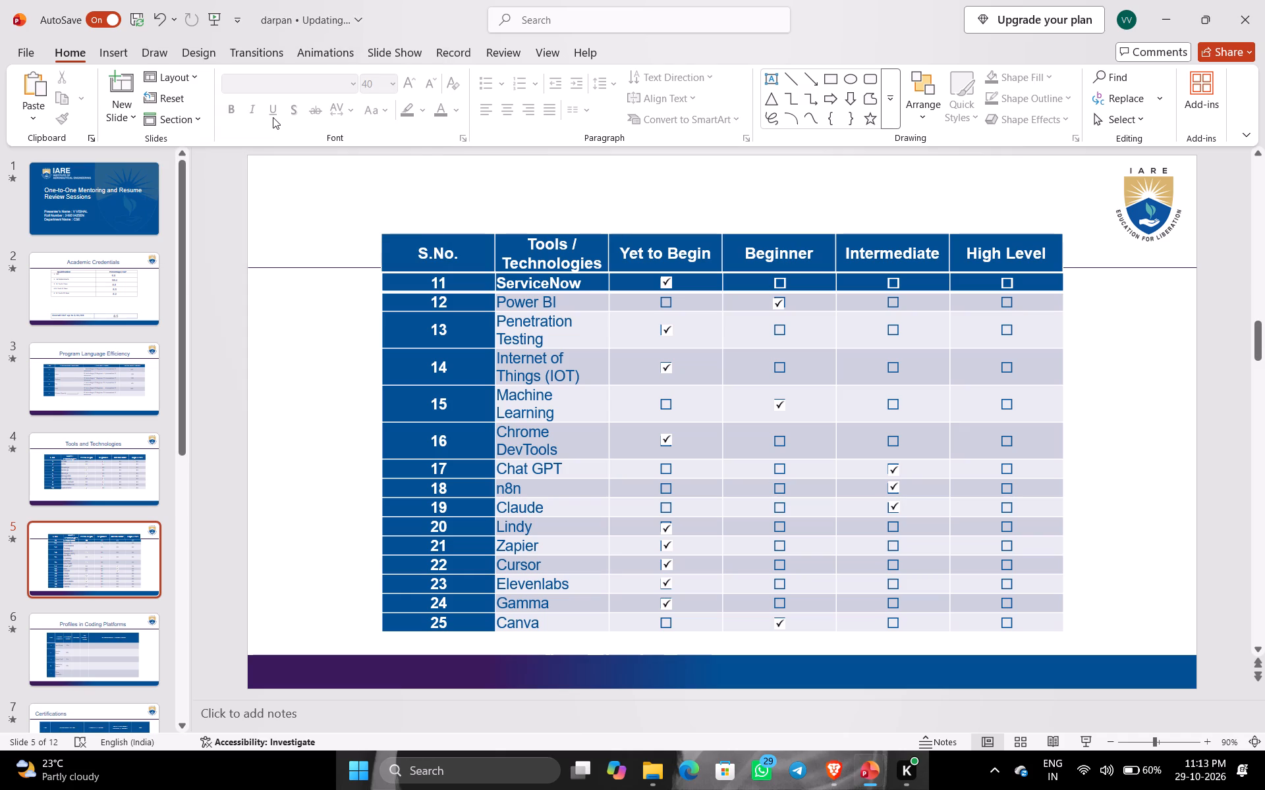
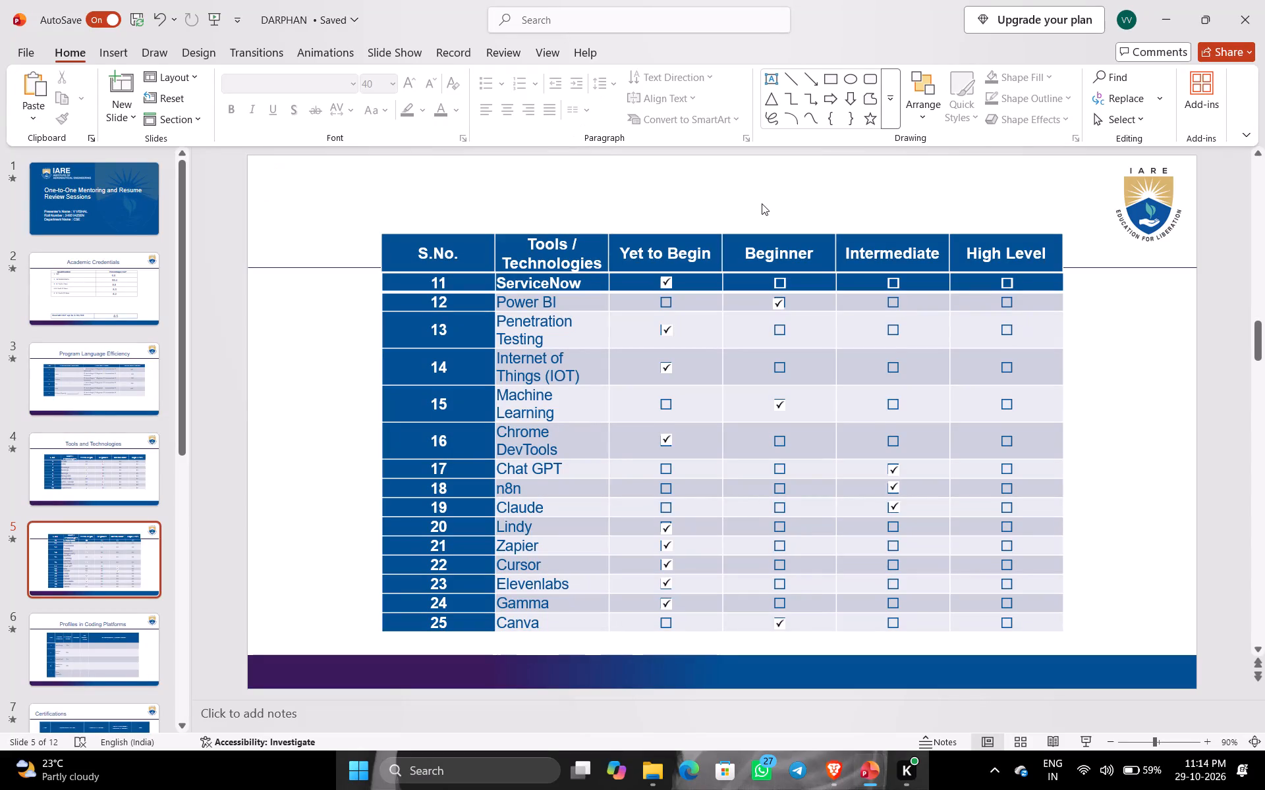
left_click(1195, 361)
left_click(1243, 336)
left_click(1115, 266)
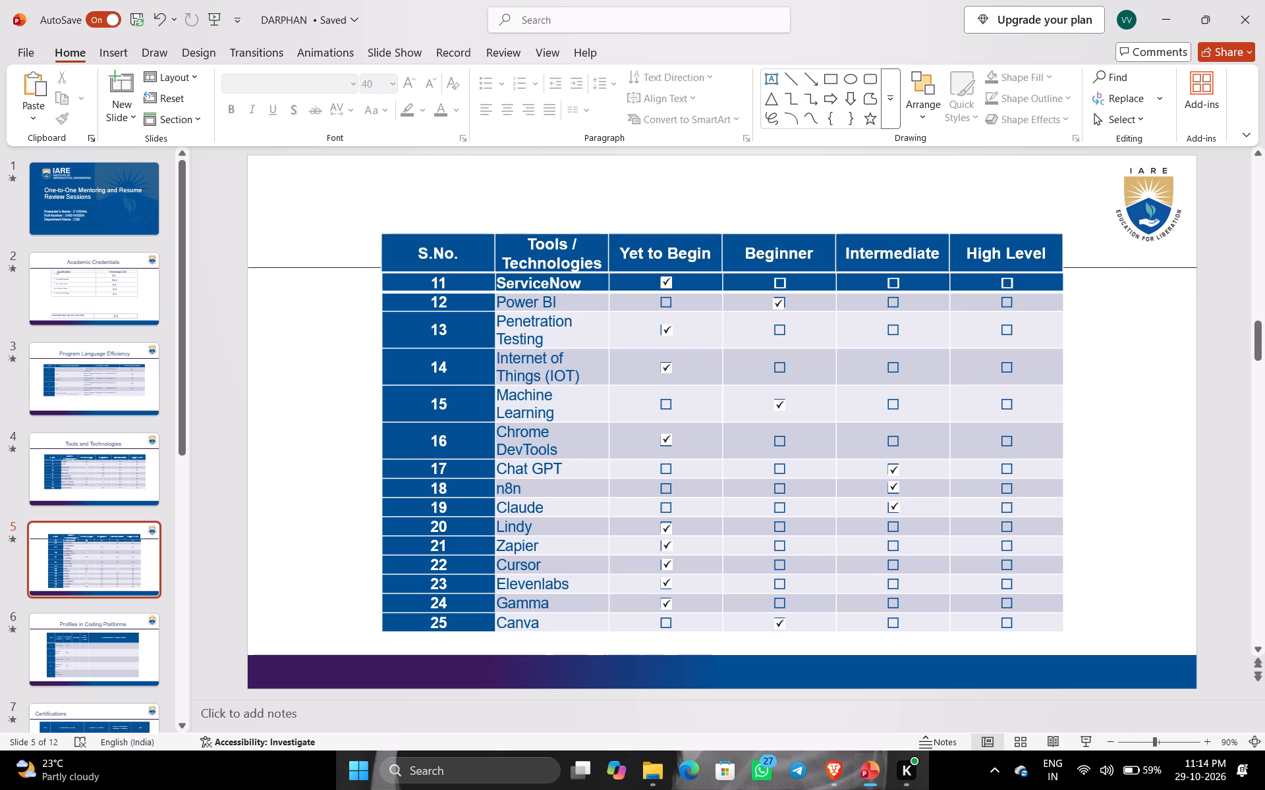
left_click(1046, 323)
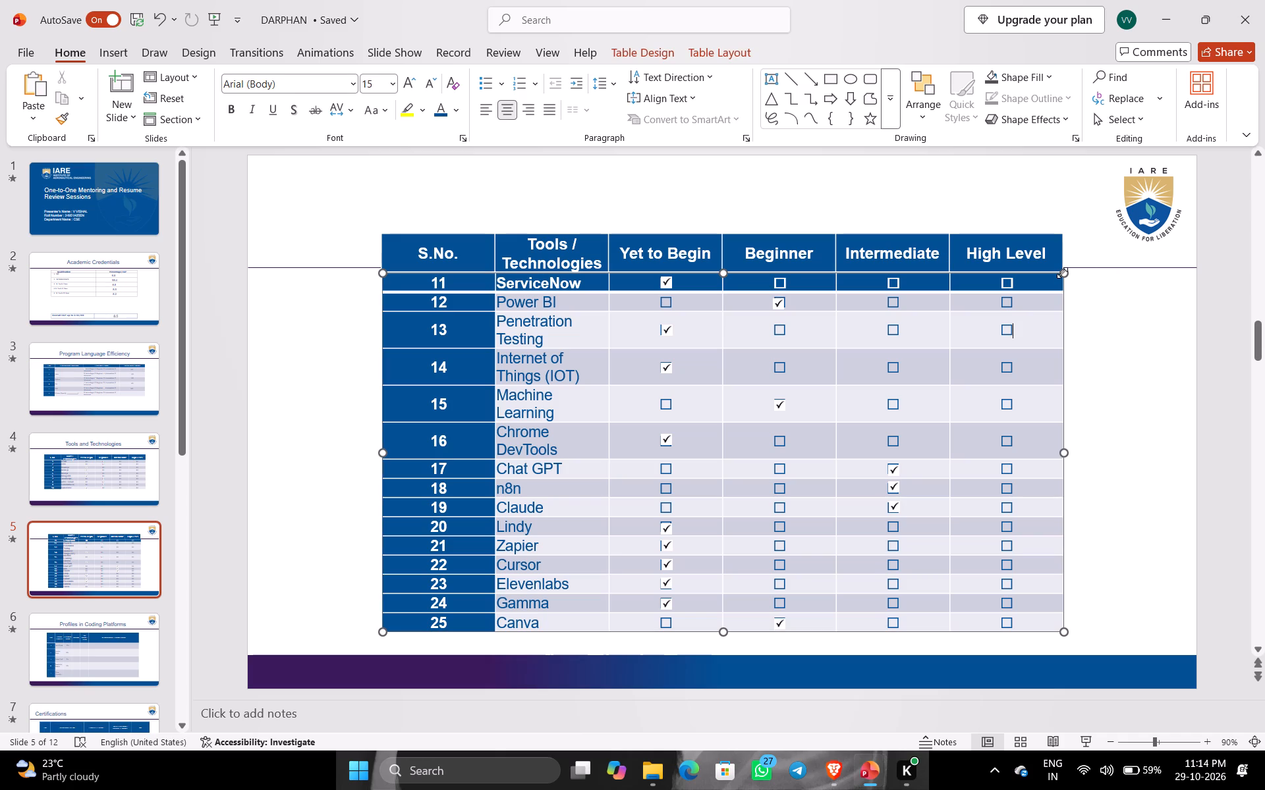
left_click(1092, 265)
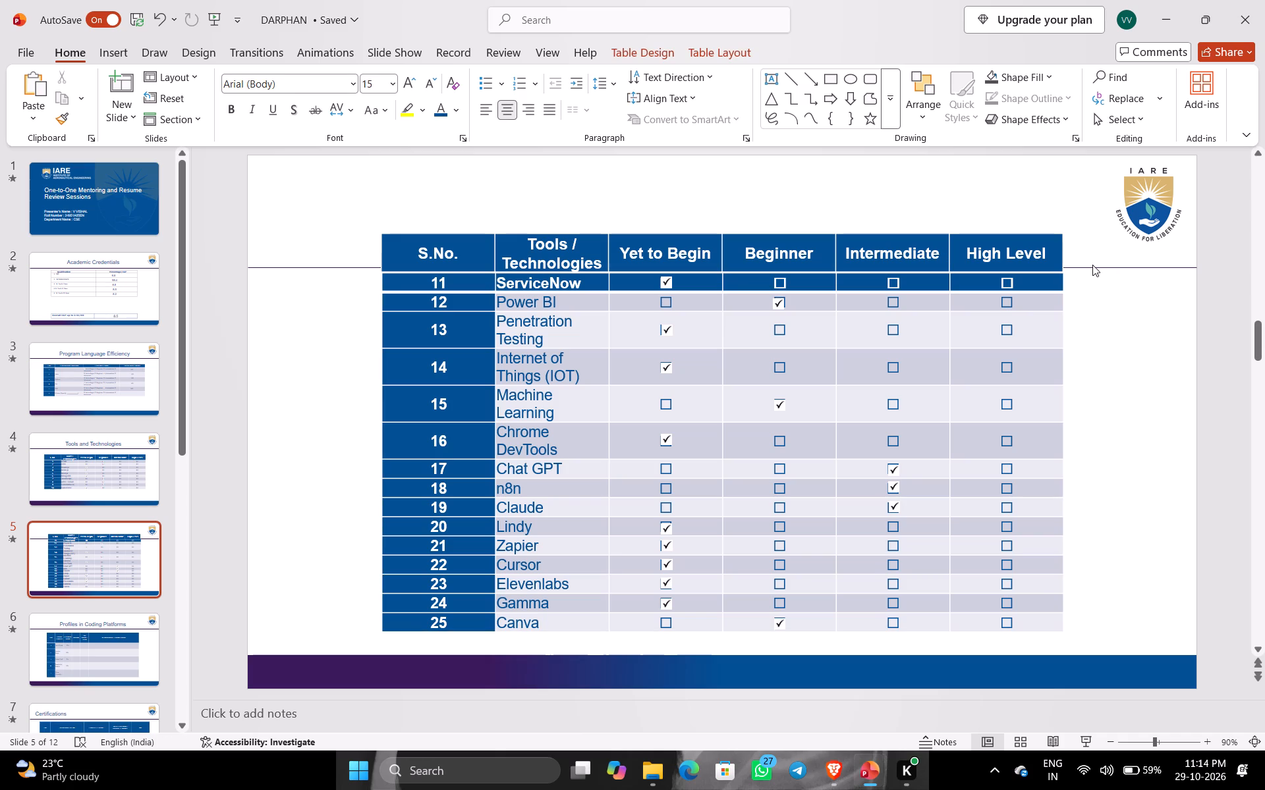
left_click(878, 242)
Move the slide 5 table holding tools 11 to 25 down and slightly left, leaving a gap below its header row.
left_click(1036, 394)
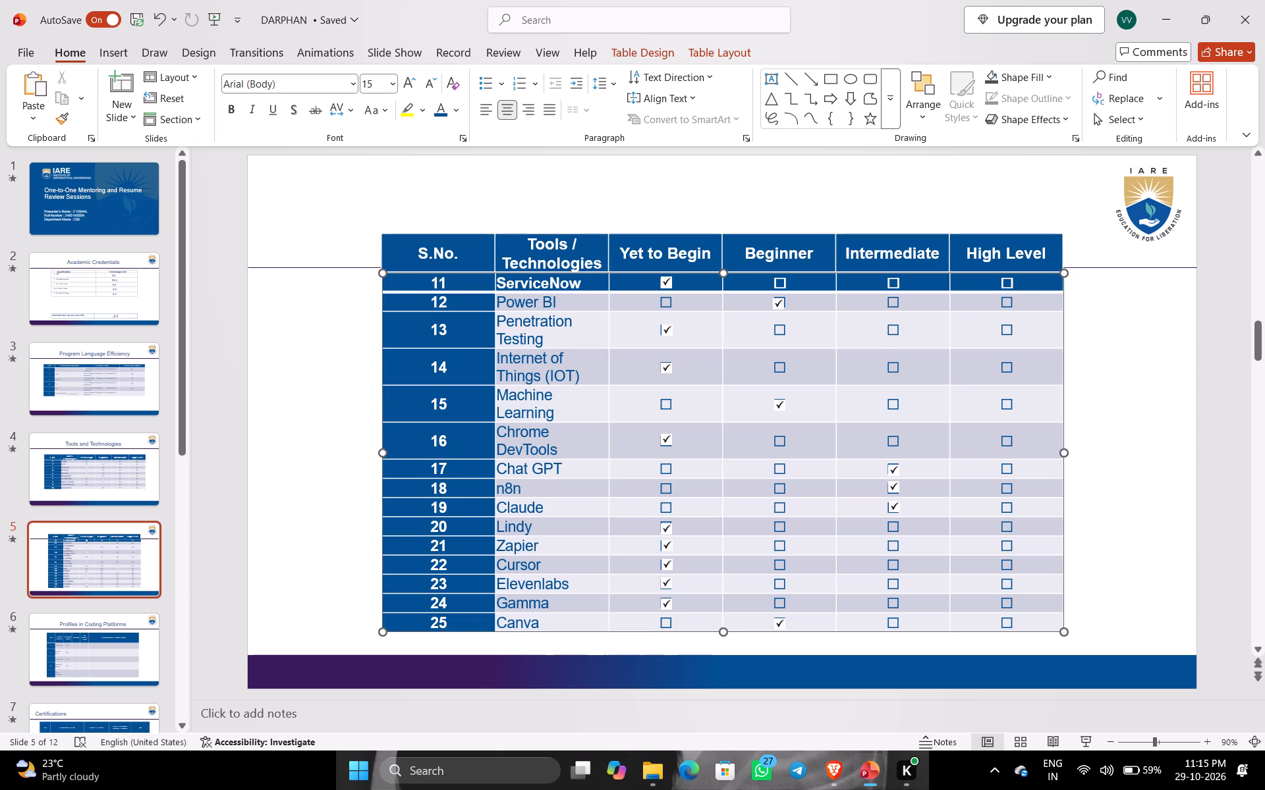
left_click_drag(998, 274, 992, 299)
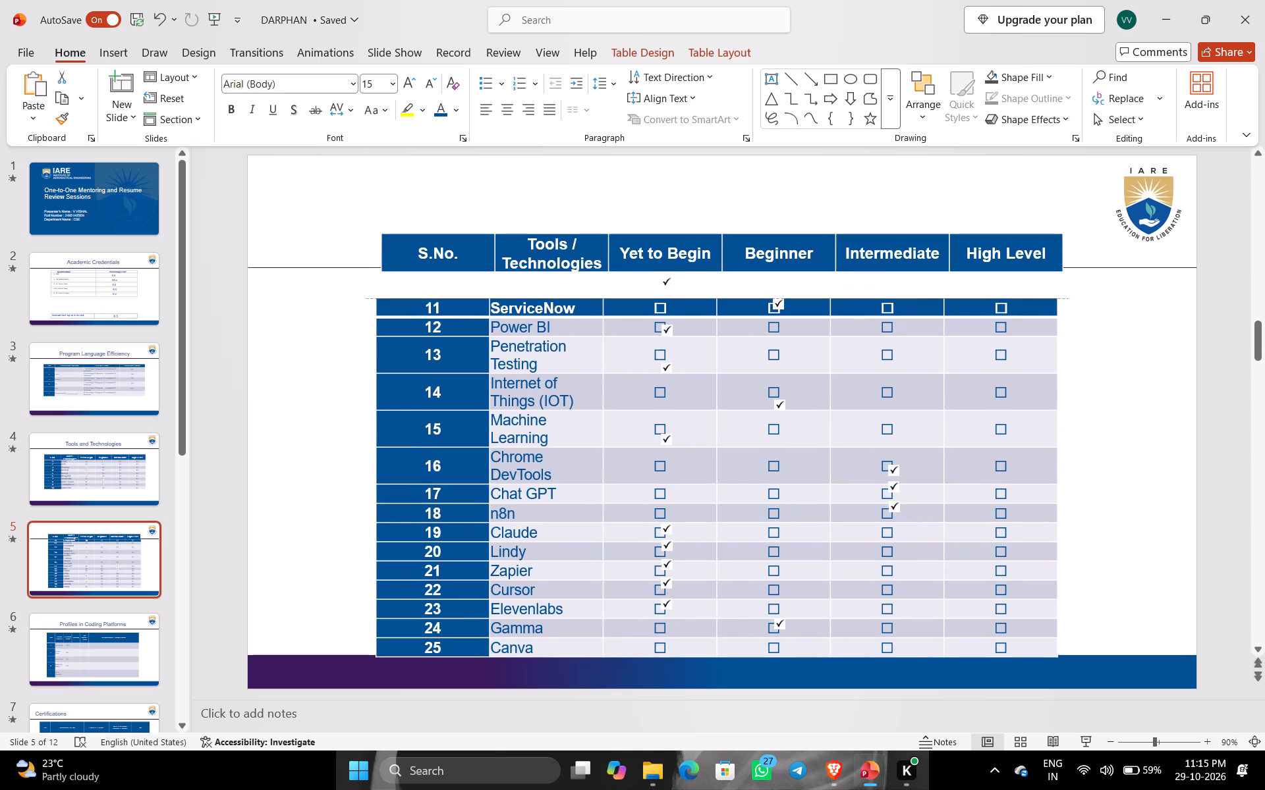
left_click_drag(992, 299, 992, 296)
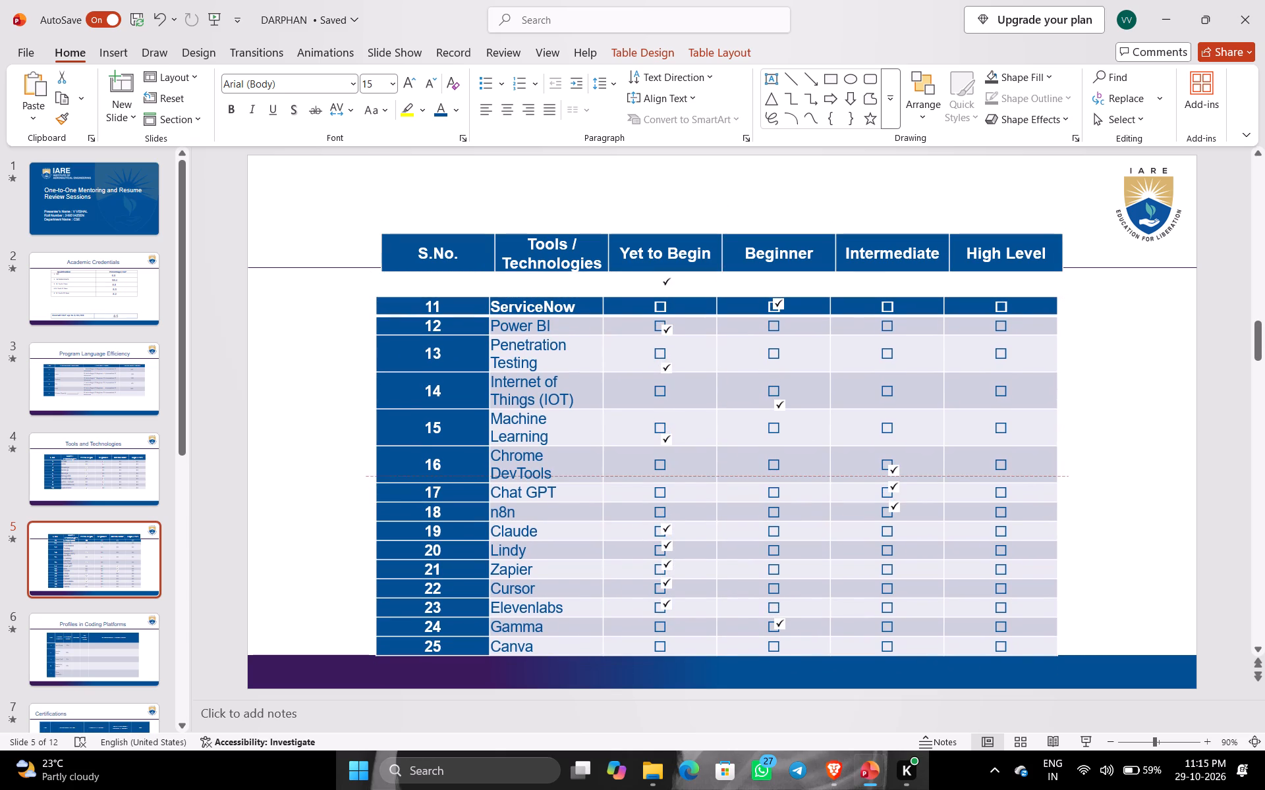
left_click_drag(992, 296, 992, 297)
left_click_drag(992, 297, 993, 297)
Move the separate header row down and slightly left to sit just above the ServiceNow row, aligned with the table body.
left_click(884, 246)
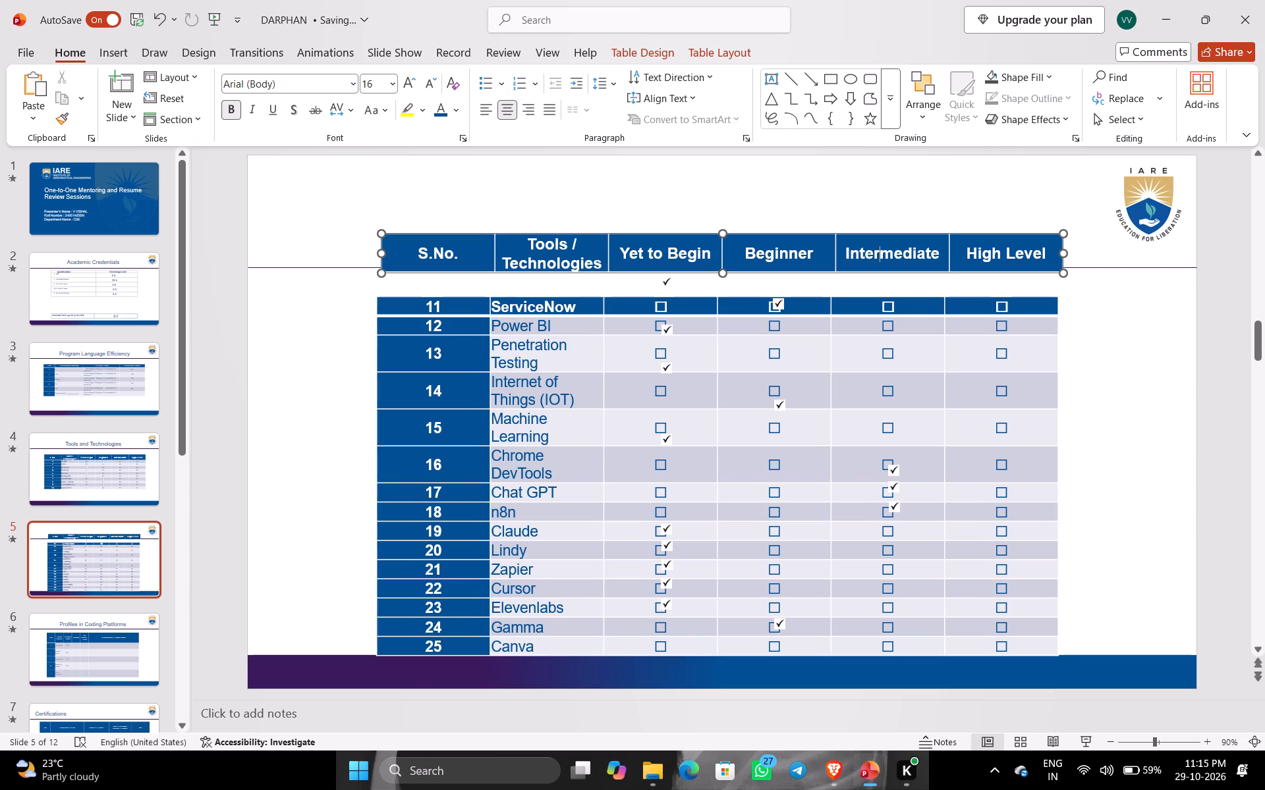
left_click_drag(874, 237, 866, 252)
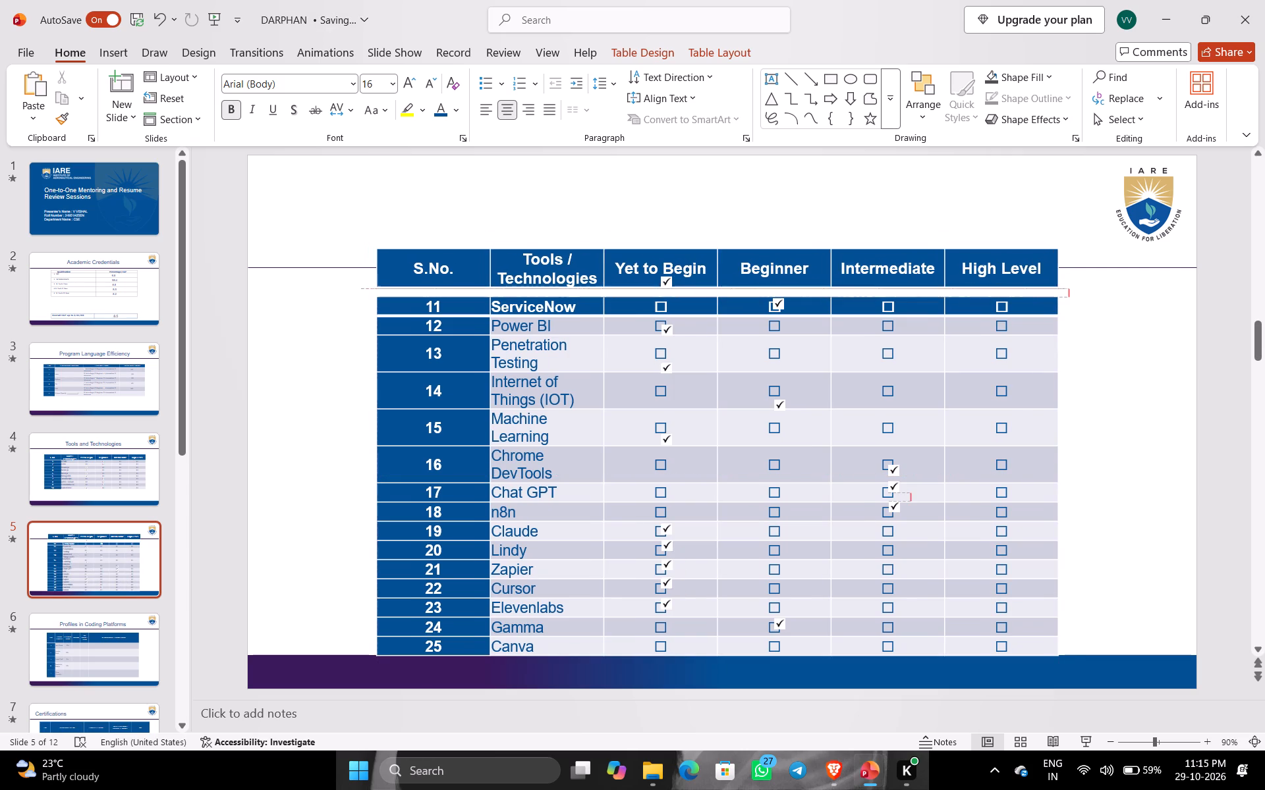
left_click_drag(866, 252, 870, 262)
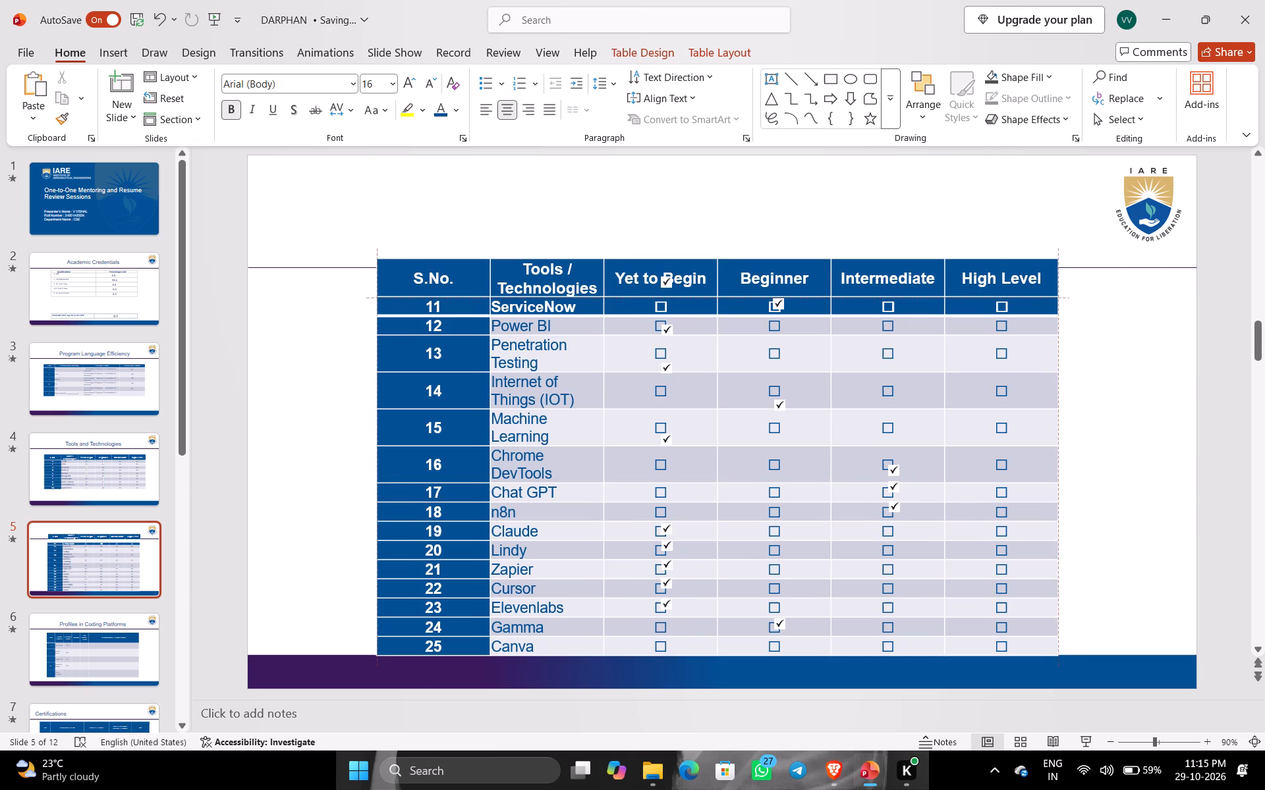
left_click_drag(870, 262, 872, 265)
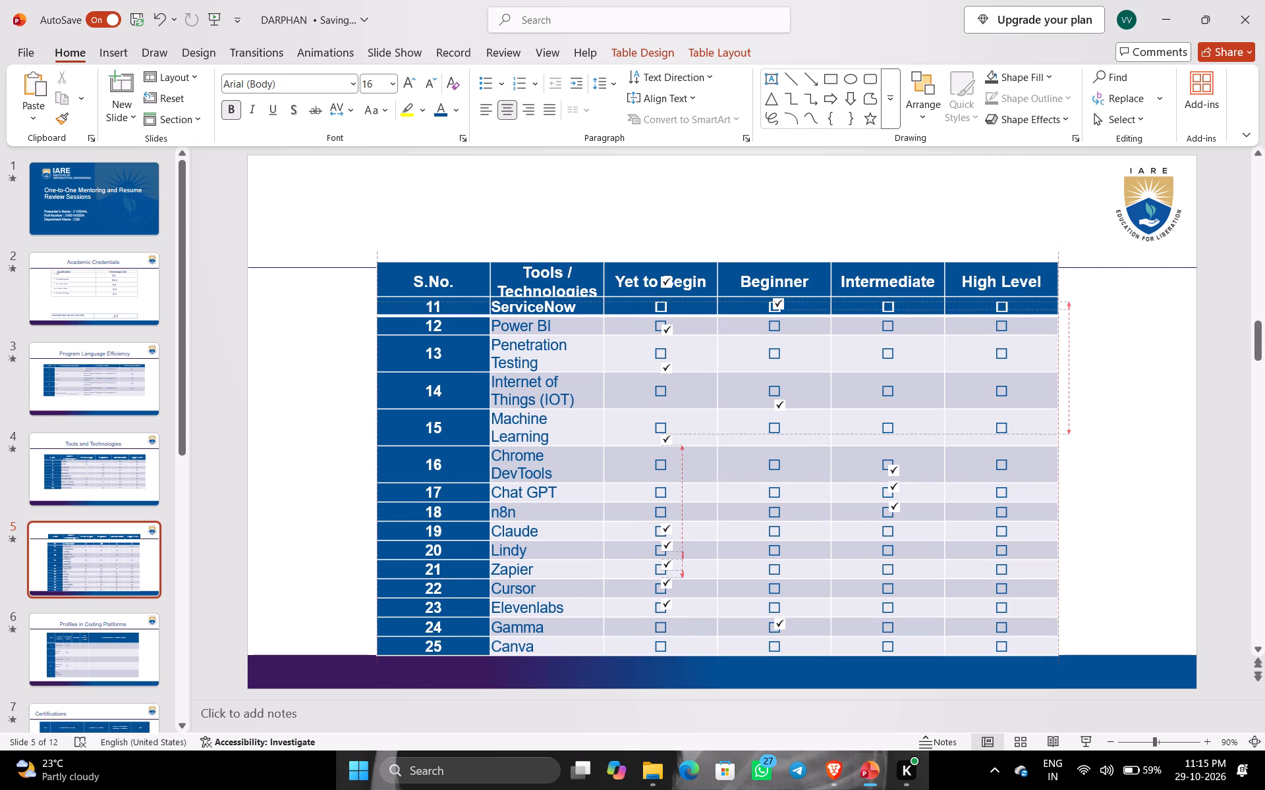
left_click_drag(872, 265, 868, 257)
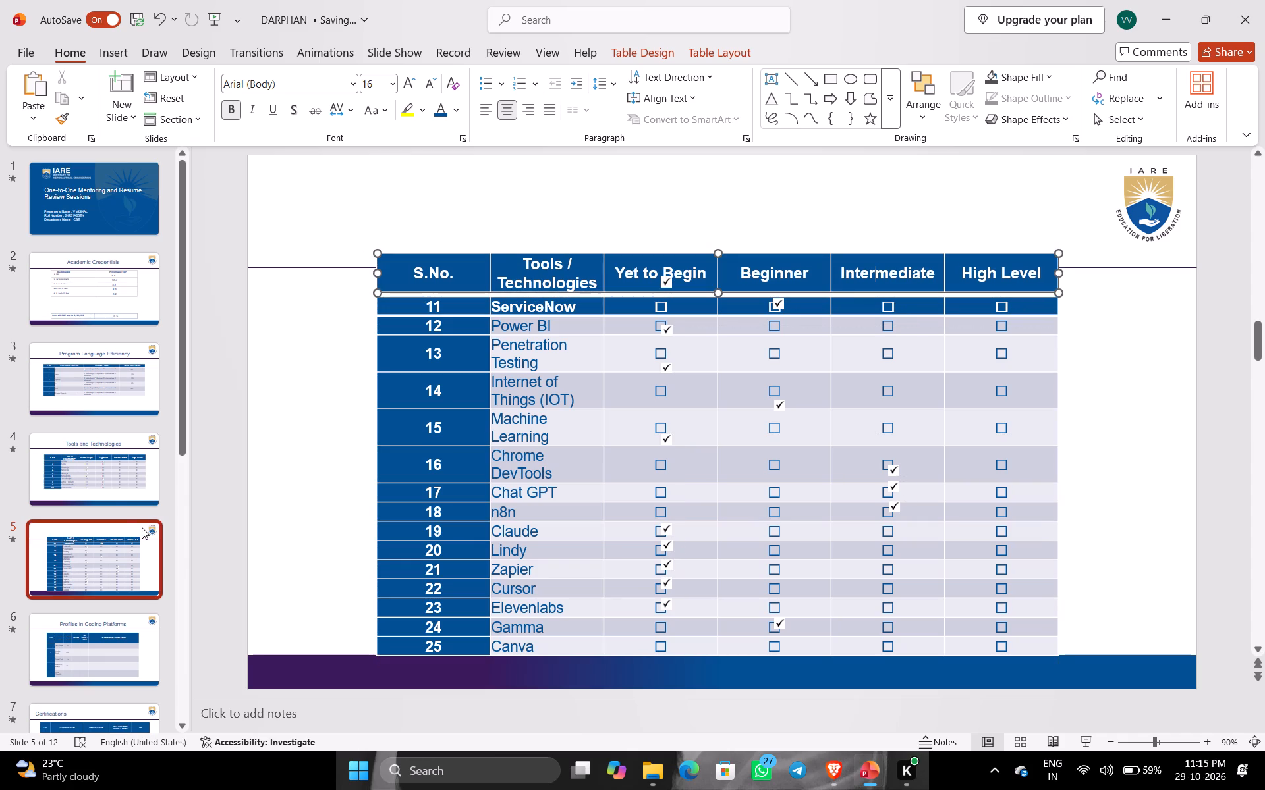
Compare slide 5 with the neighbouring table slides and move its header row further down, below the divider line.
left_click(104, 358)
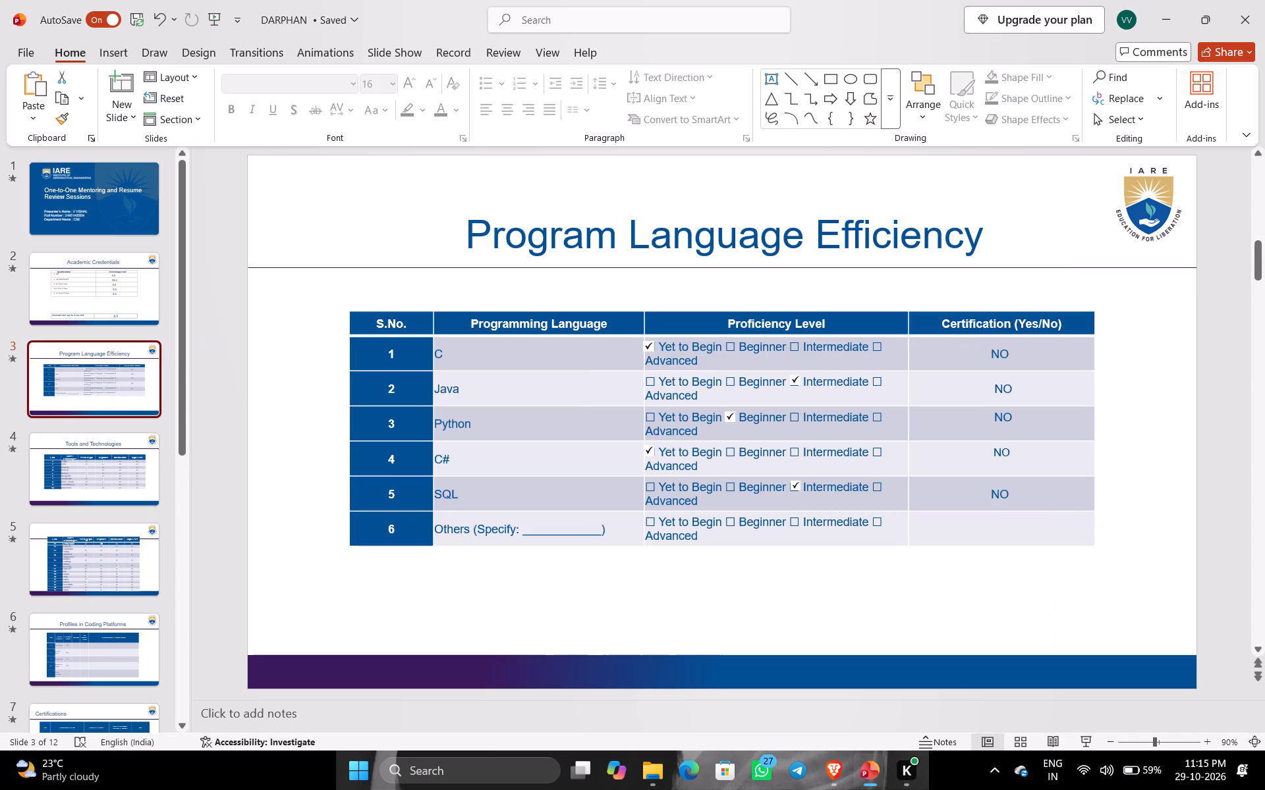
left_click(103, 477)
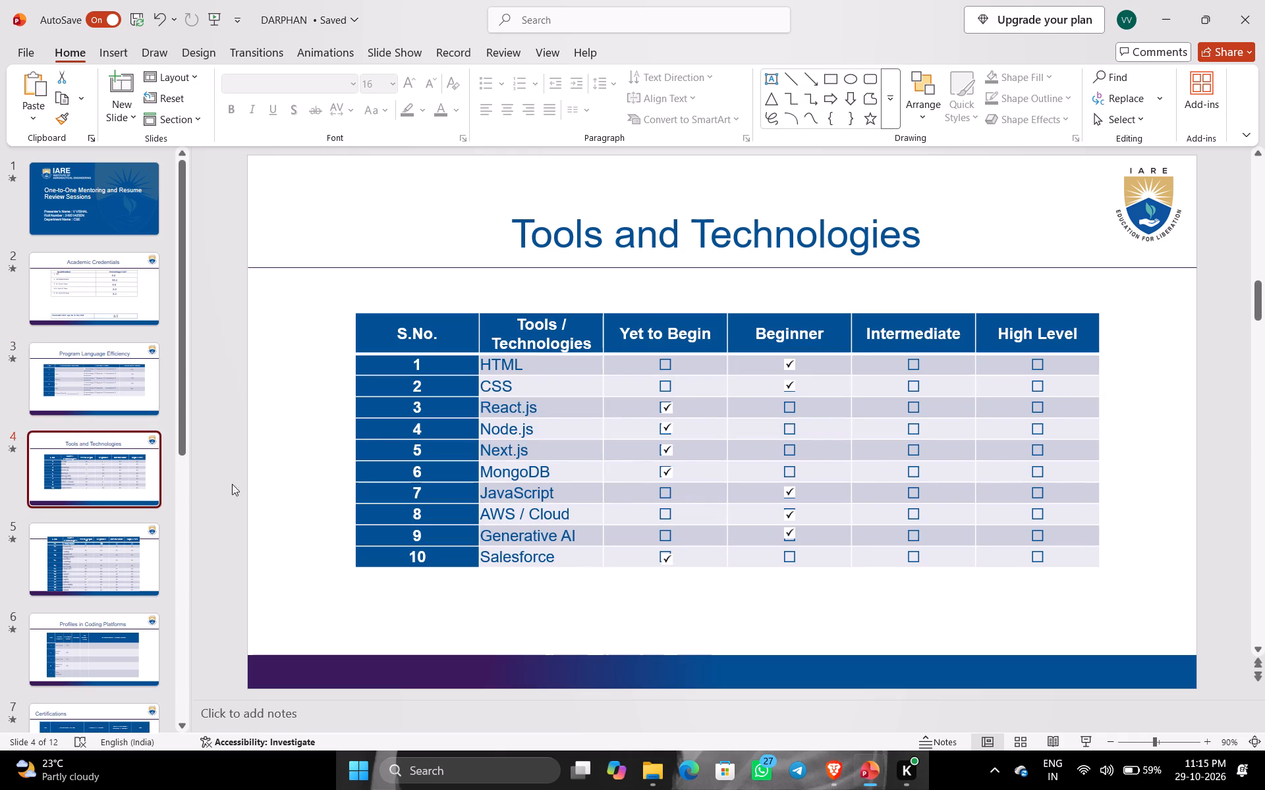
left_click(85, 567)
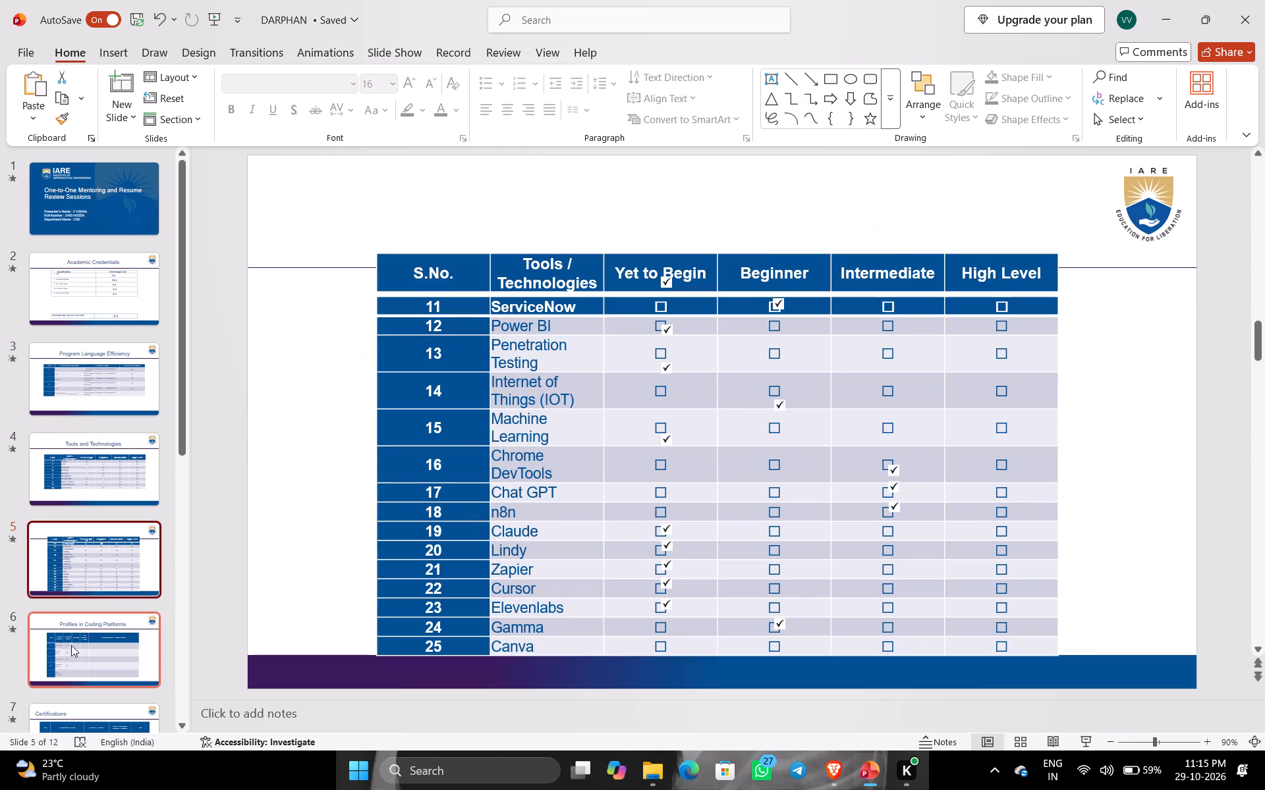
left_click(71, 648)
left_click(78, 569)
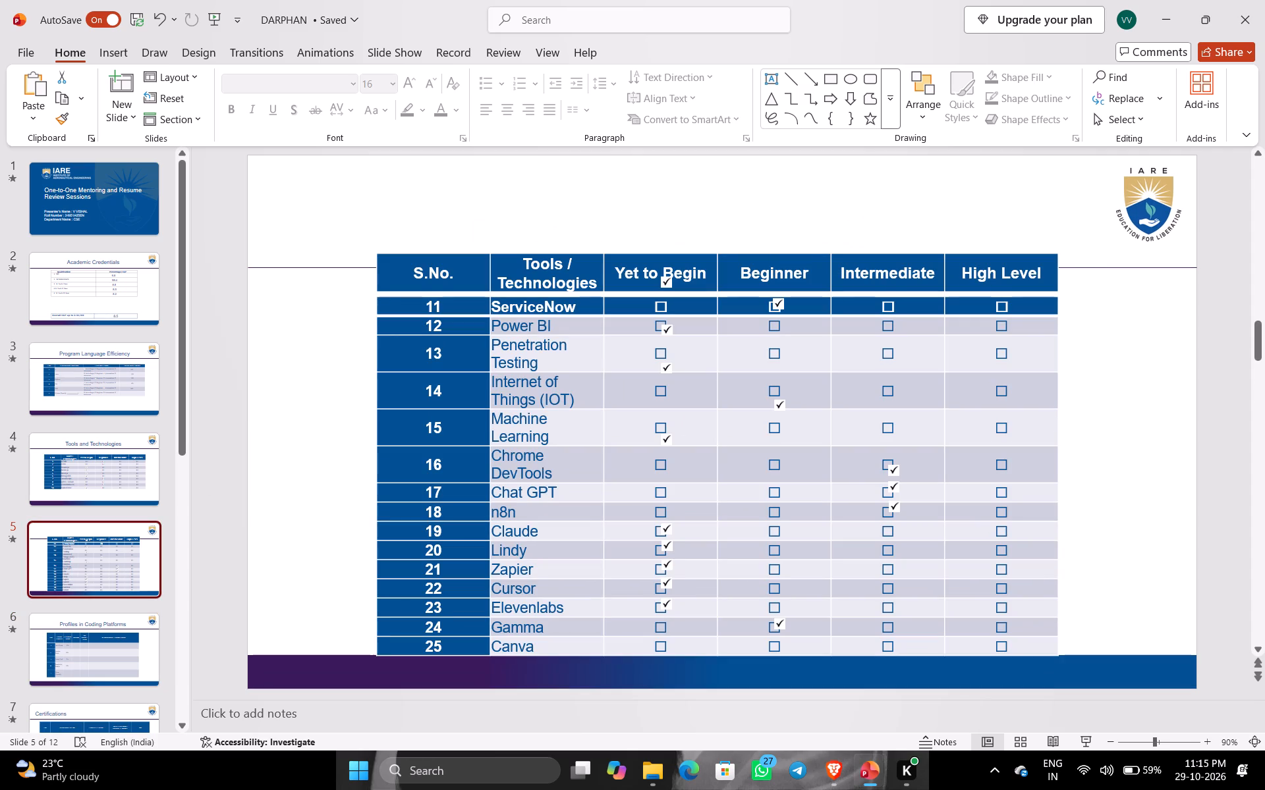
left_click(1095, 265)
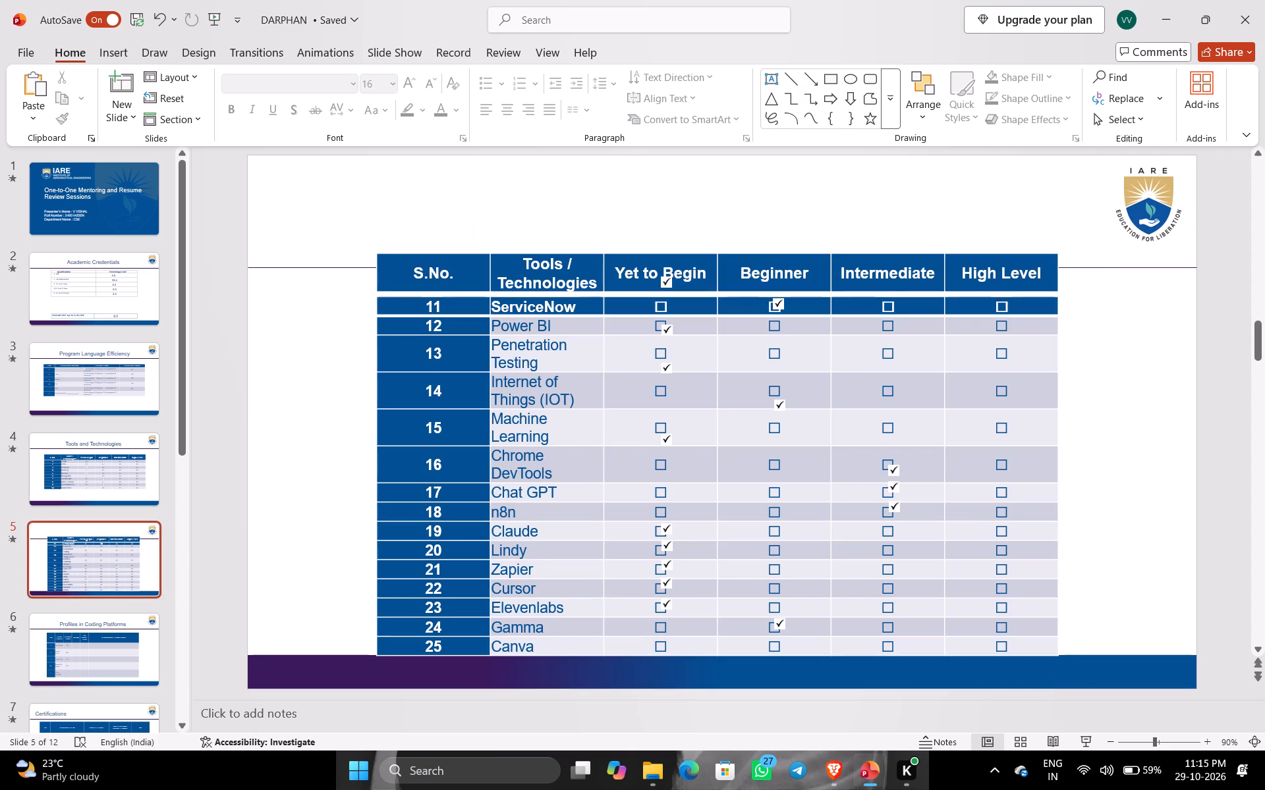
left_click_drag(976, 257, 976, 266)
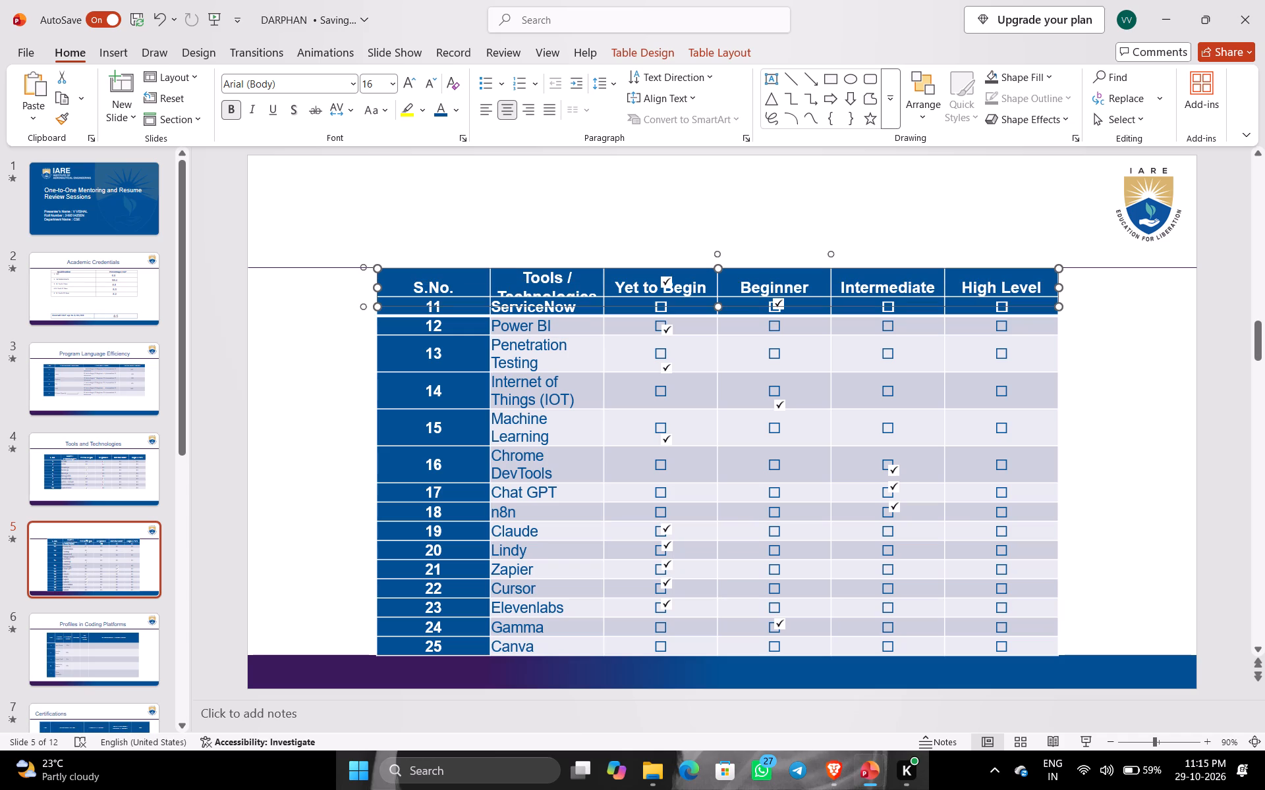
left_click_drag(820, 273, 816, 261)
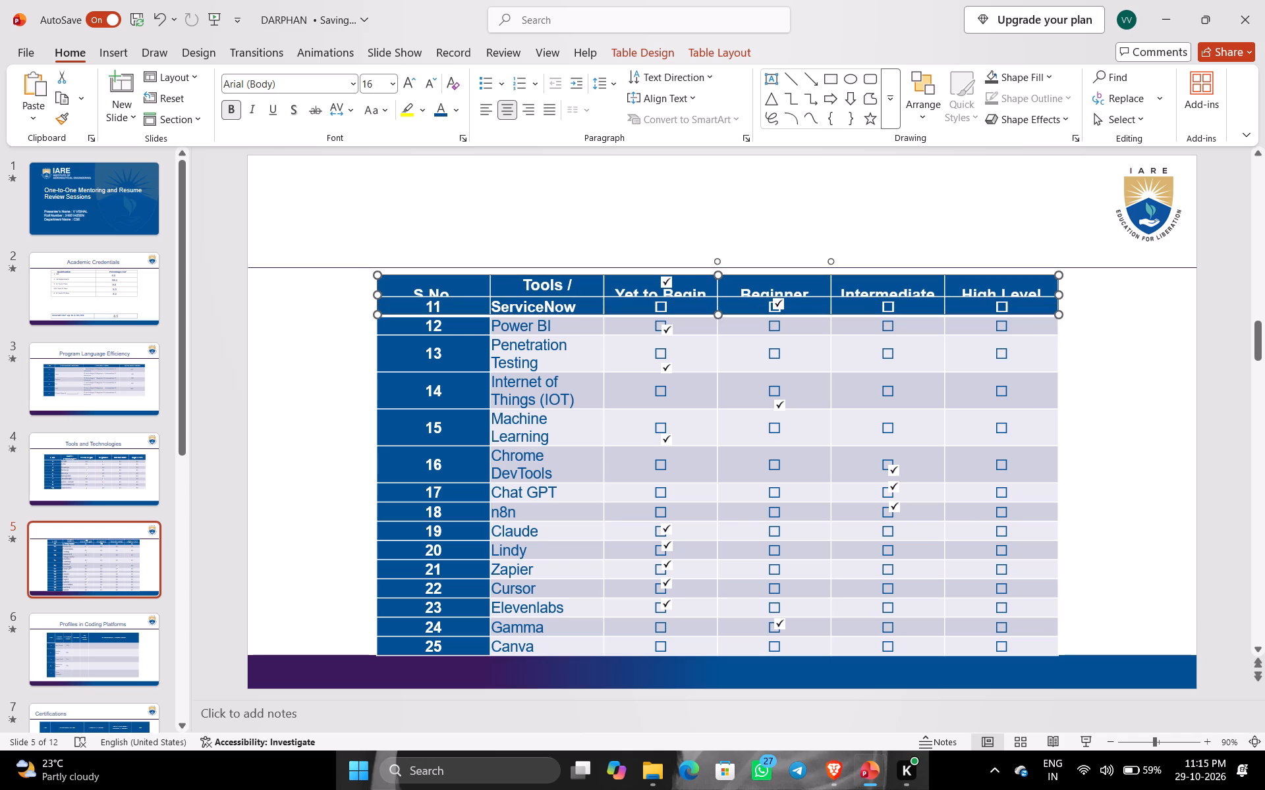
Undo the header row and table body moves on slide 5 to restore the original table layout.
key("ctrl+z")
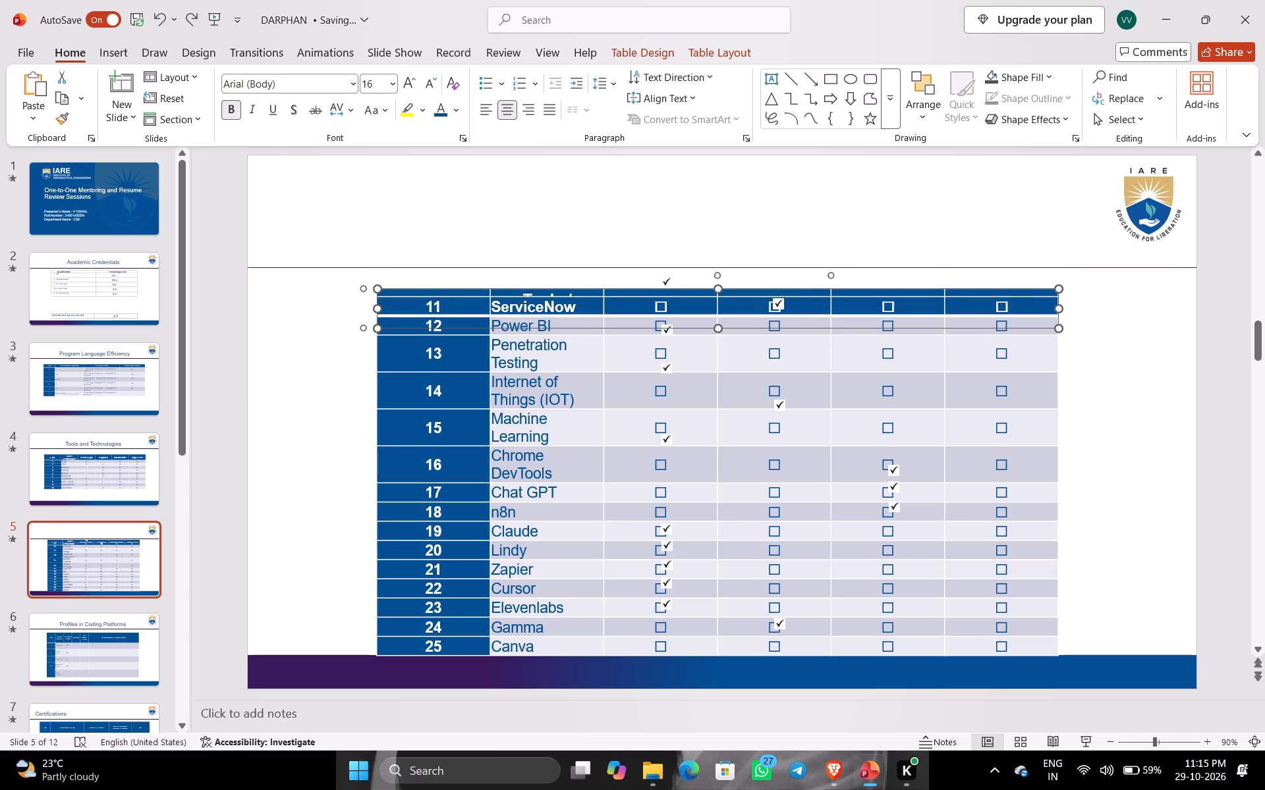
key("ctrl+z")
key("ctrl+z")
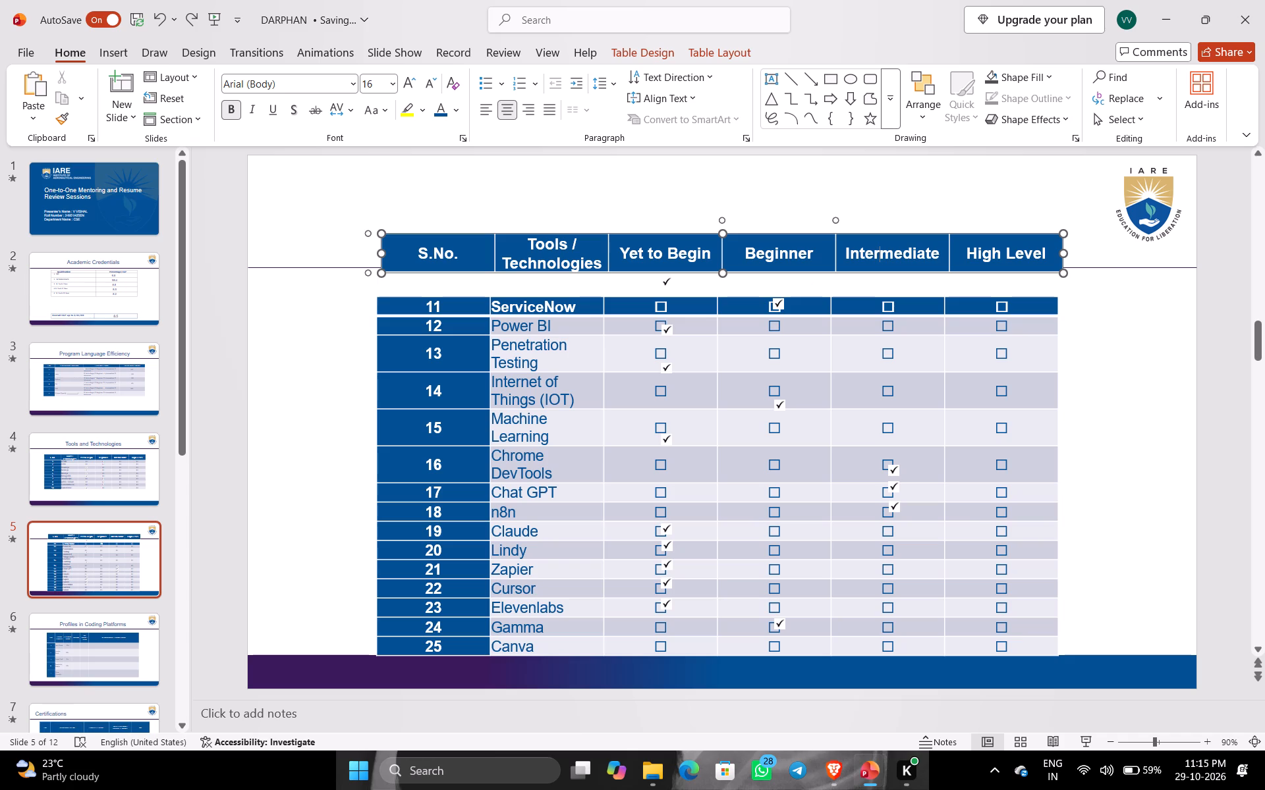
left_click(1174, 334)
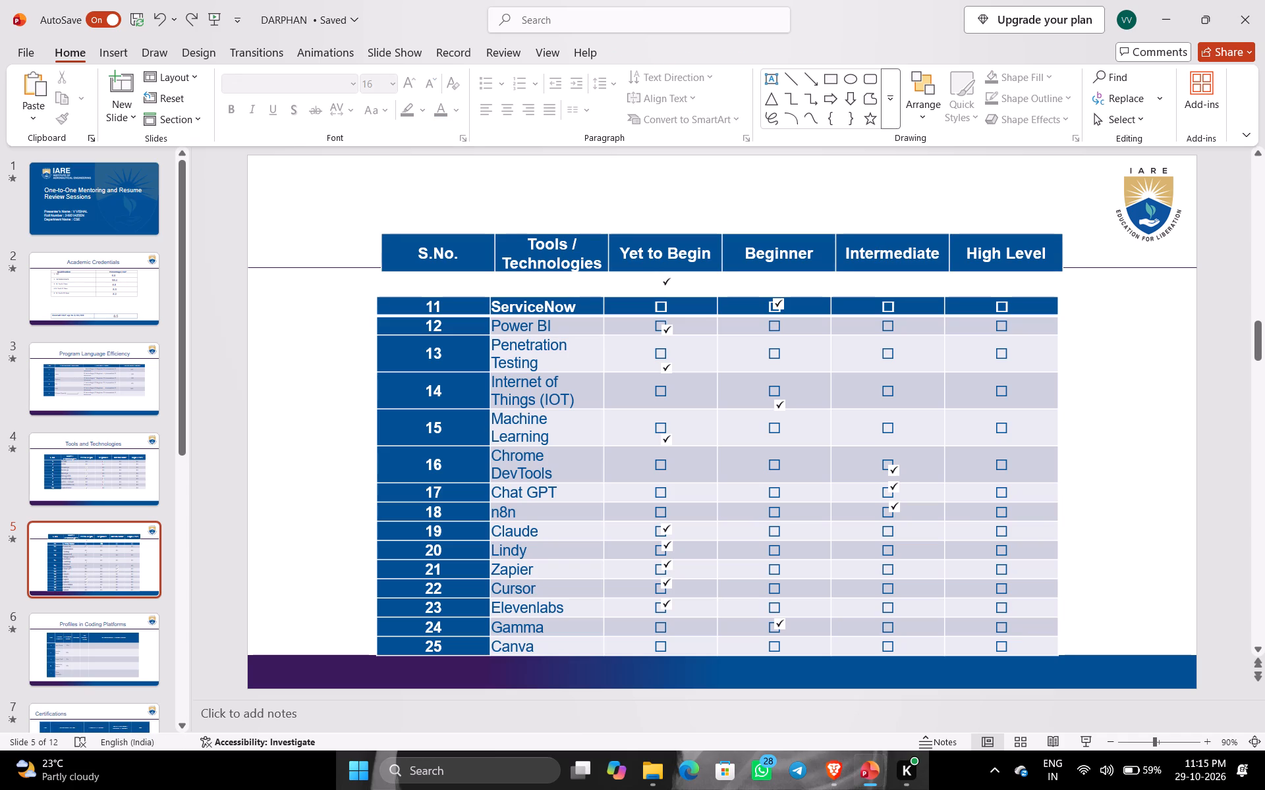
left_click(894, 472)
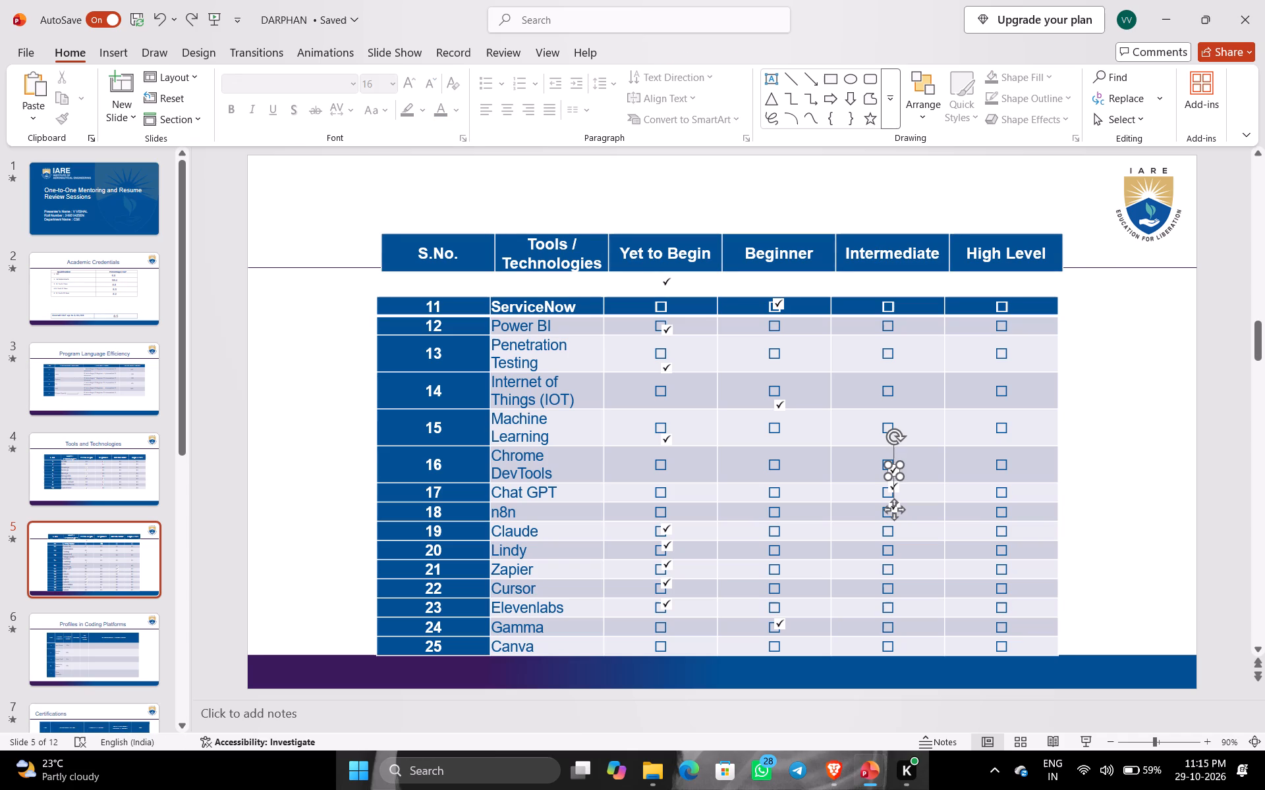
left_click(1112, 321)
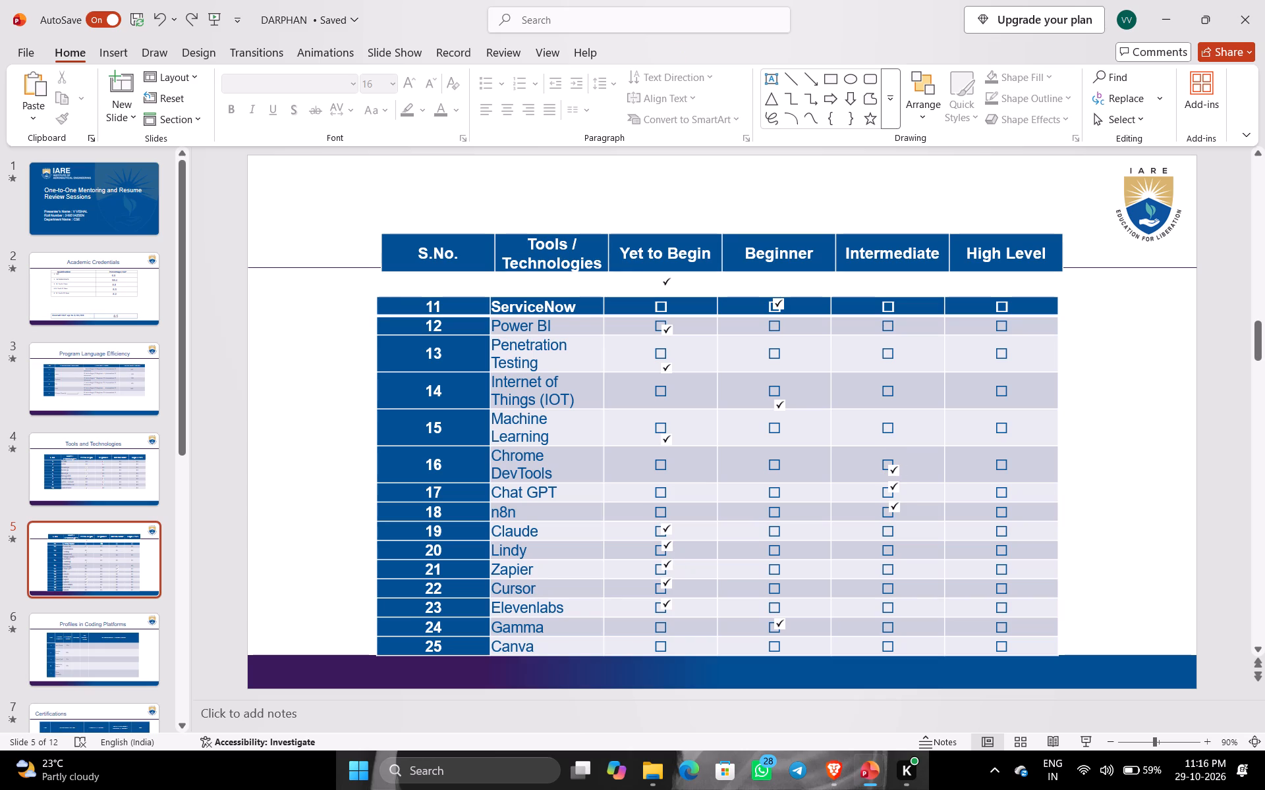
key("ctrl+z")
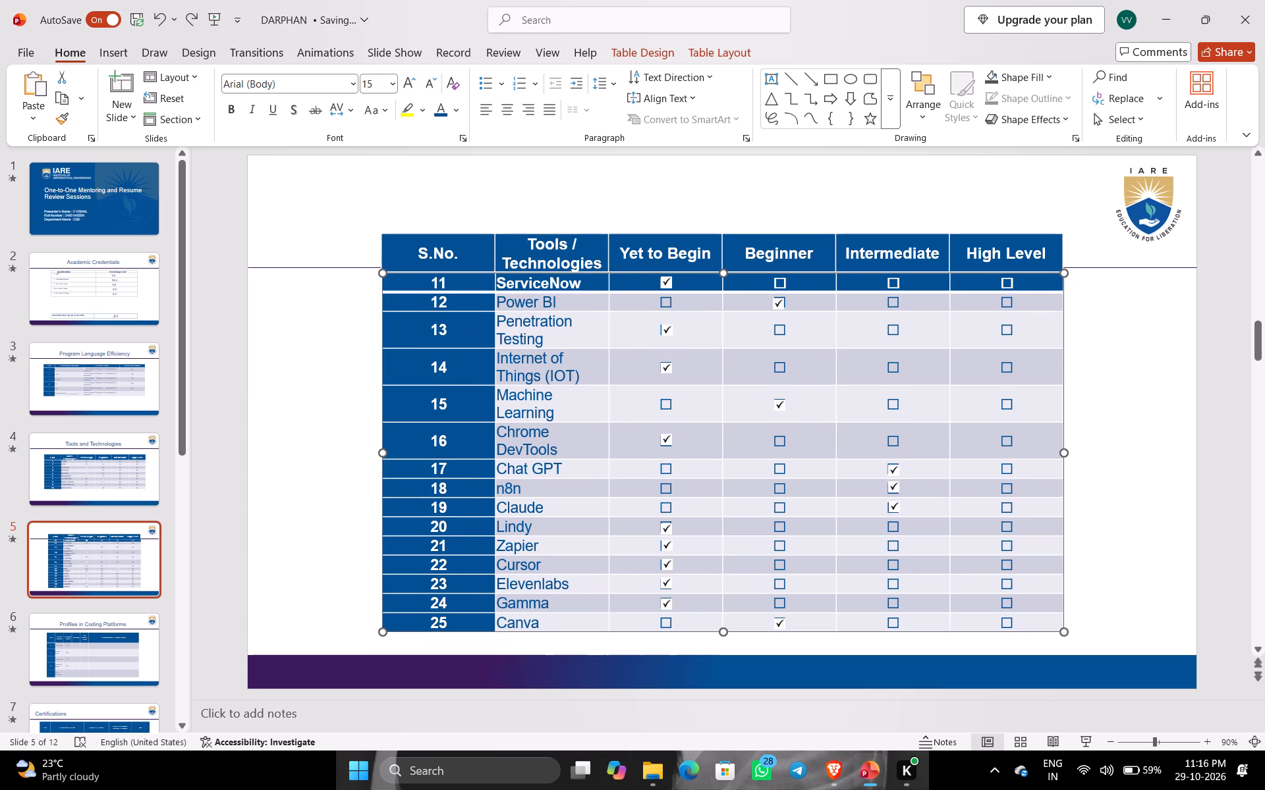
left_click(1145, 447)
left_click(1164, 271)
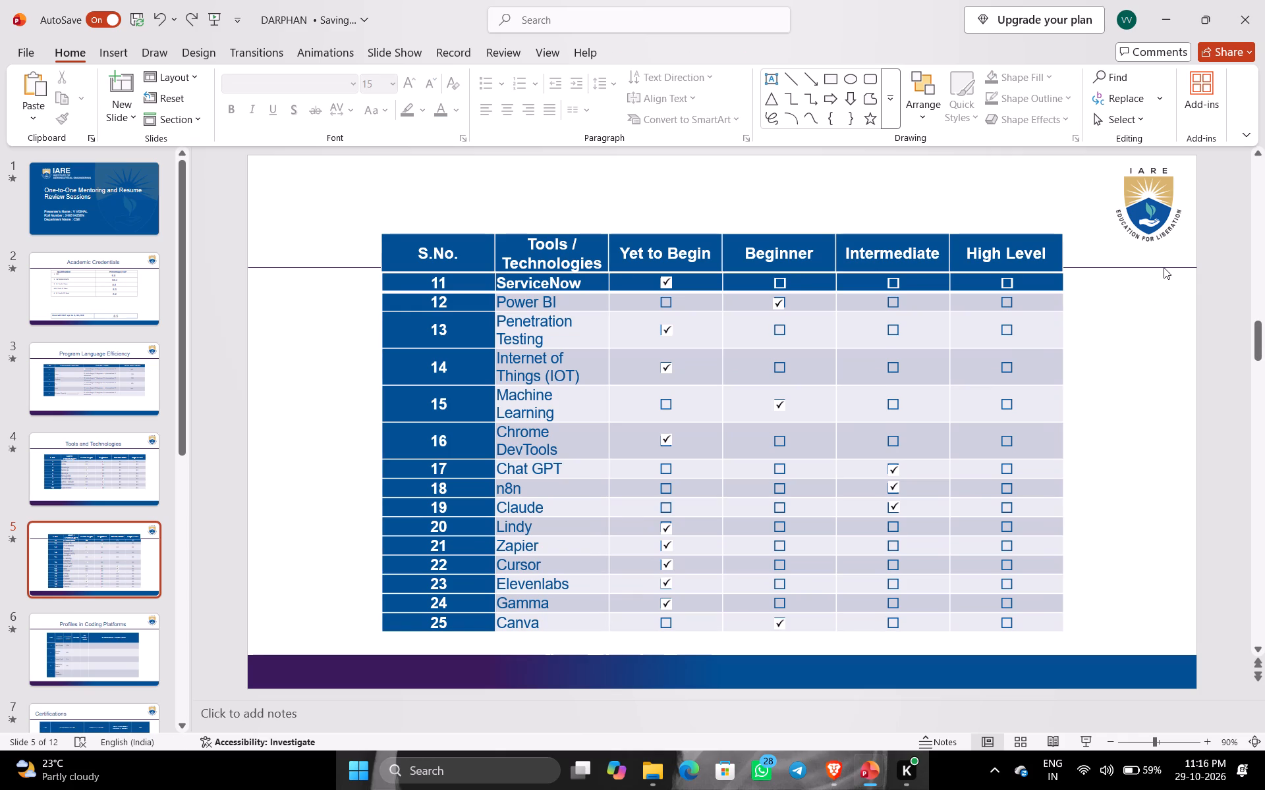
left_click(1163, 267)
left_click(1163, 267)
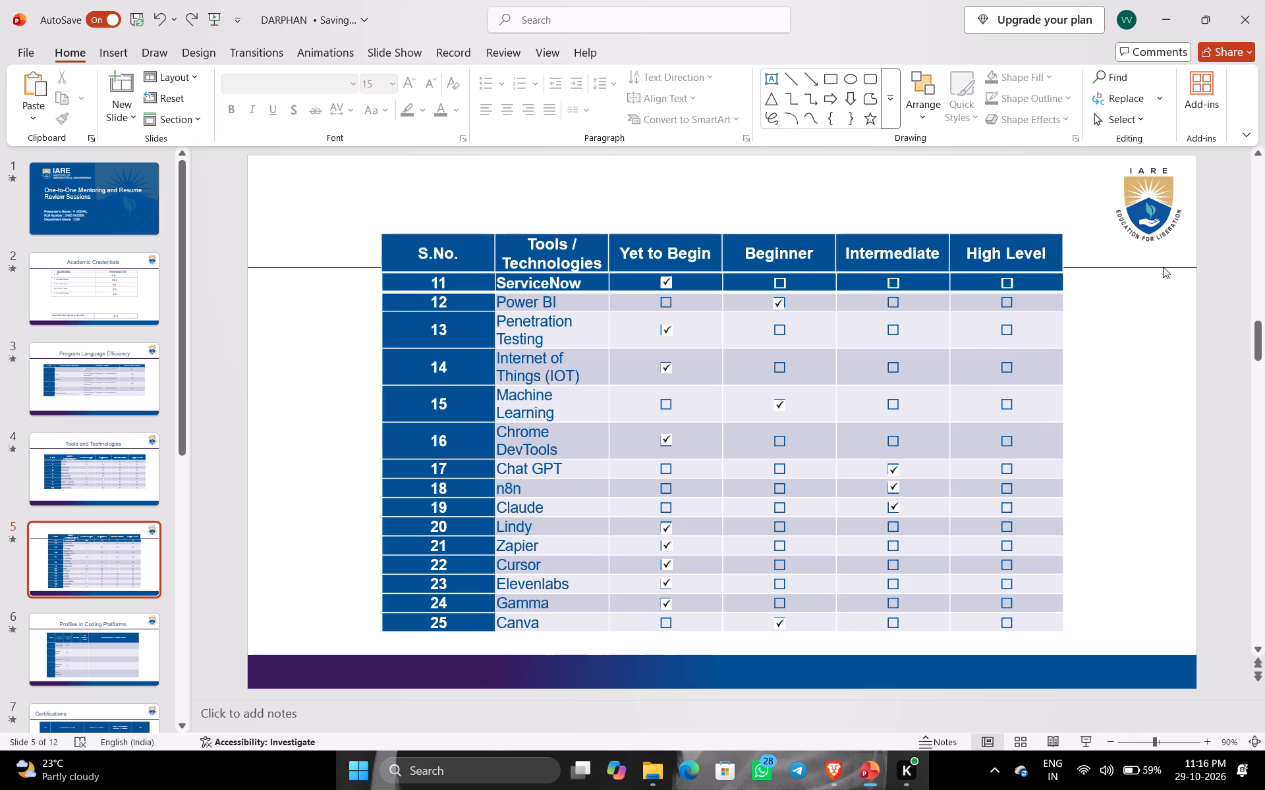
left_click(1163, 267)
Review slides 2 to 7, from Academic Credentials through the tools and coding profiles tables to Certifications.
left_click(115, 313)
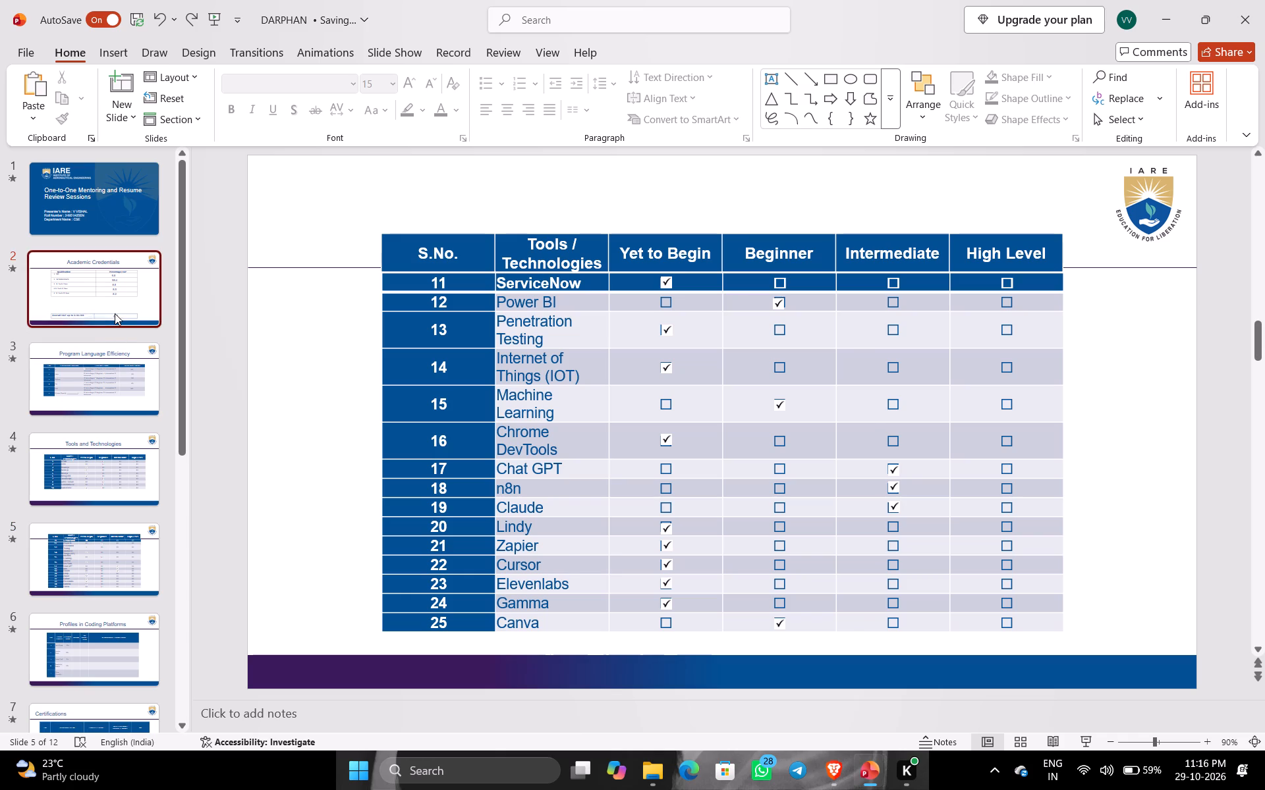
left_click(113, 370)
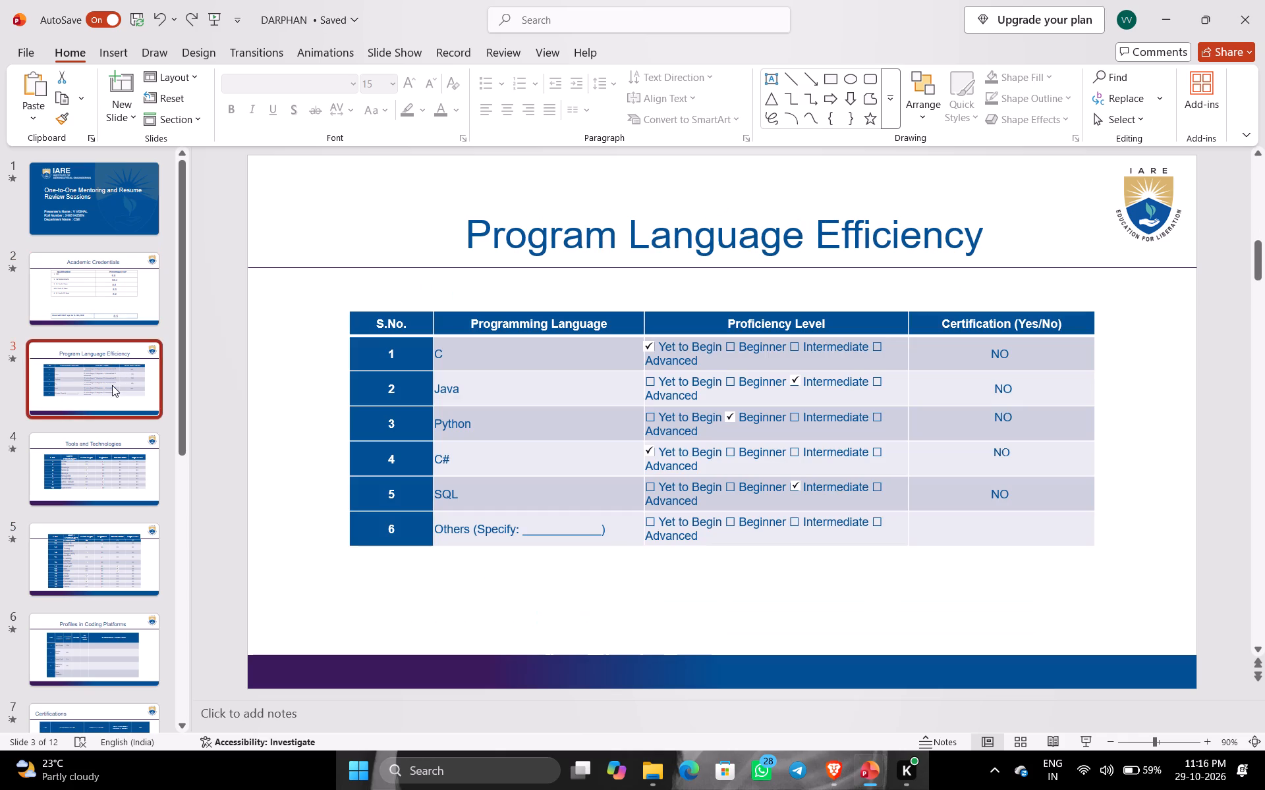
left_click(98, 459)
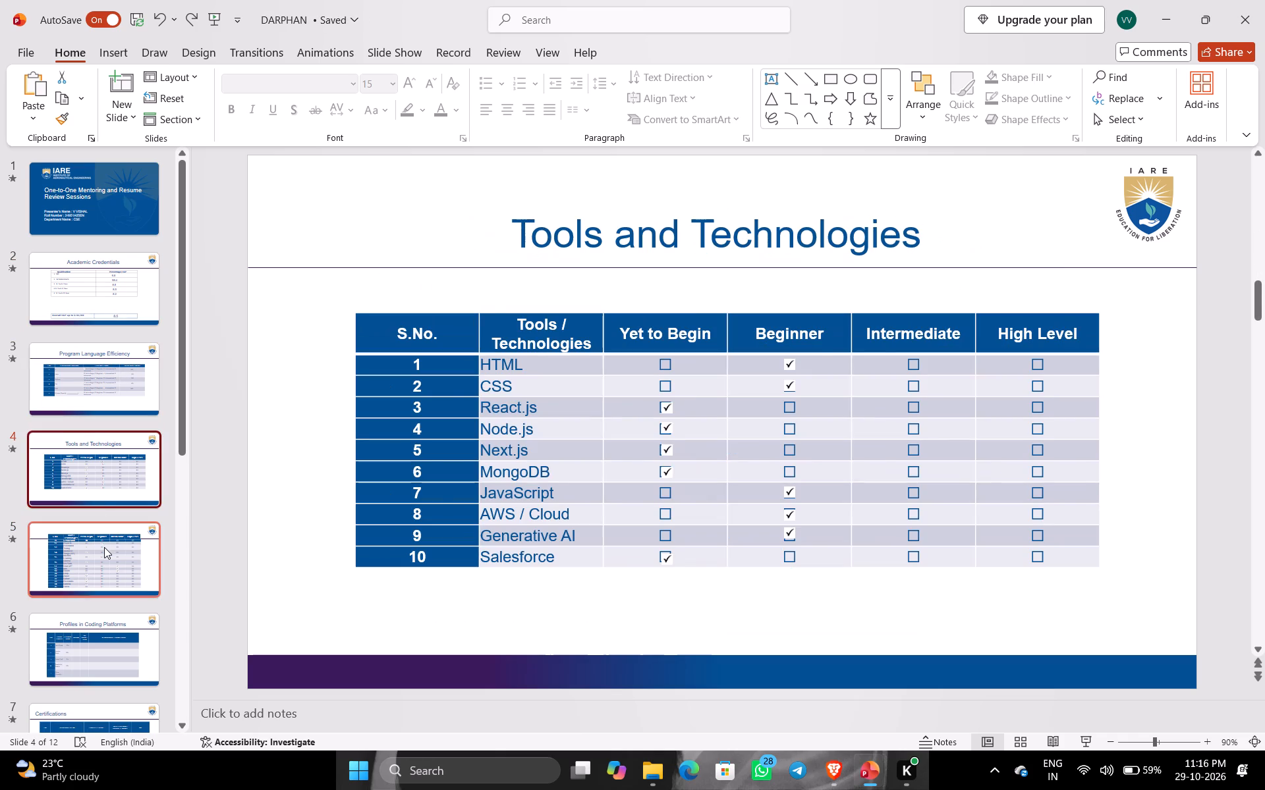
left_click(104, 547)
scroll(104, 547, "down", 1)
left_click(114, 522)
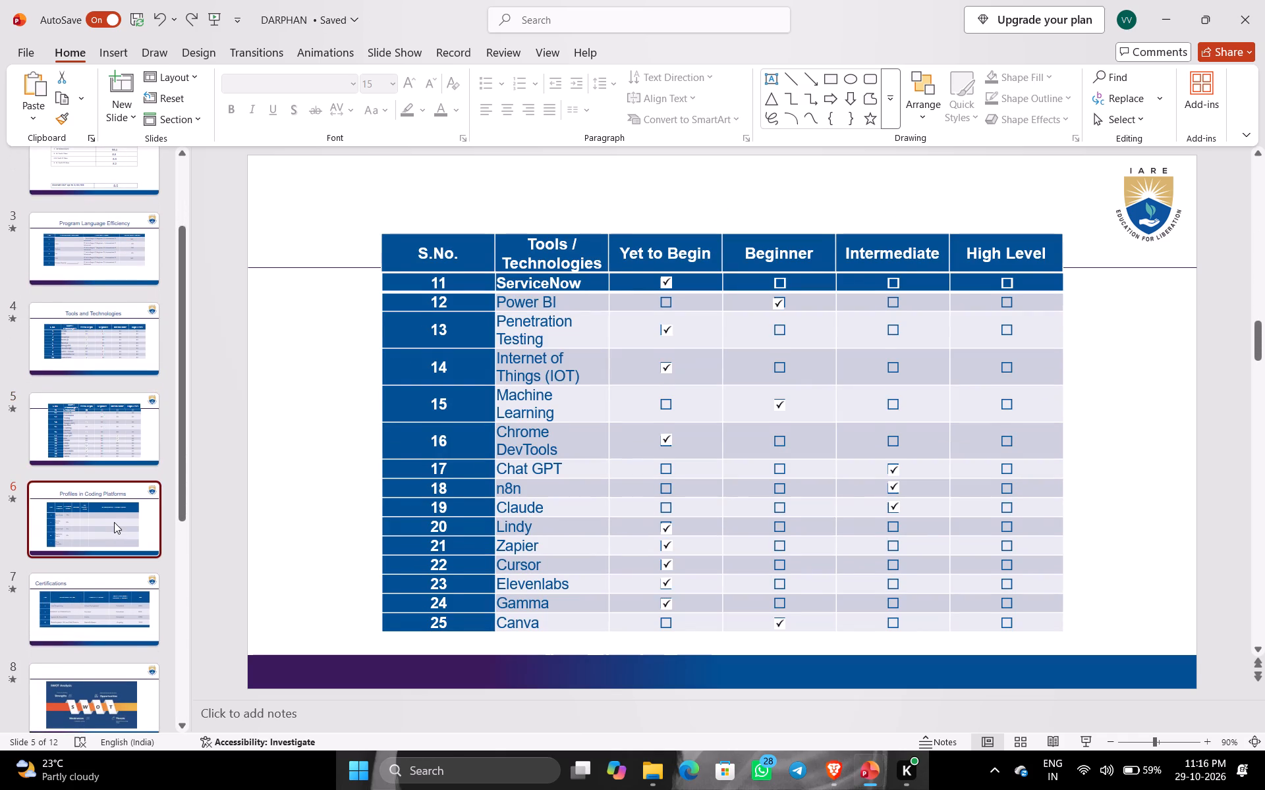
scroll(114, 522, "down", 1)
left_click(116, 487)
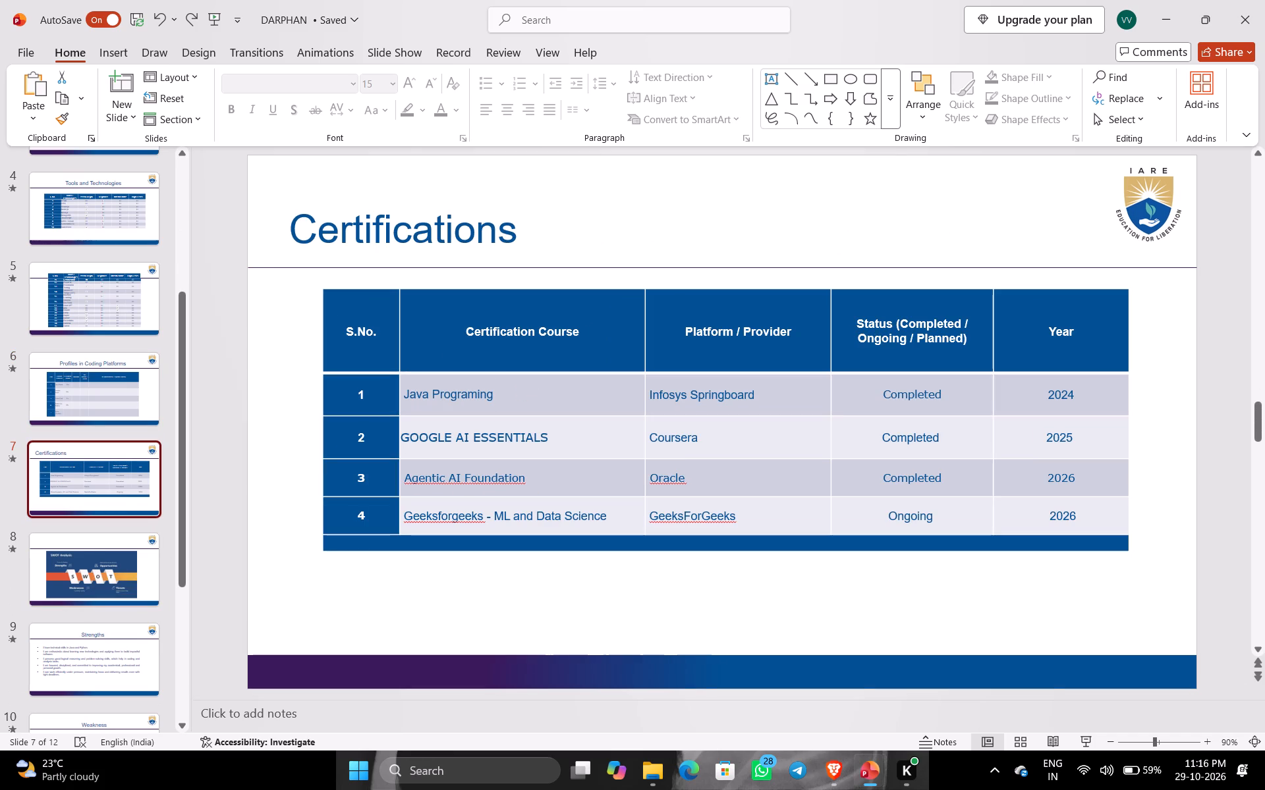
Save the DARPHAN presentation.
left_click(1210, 323)
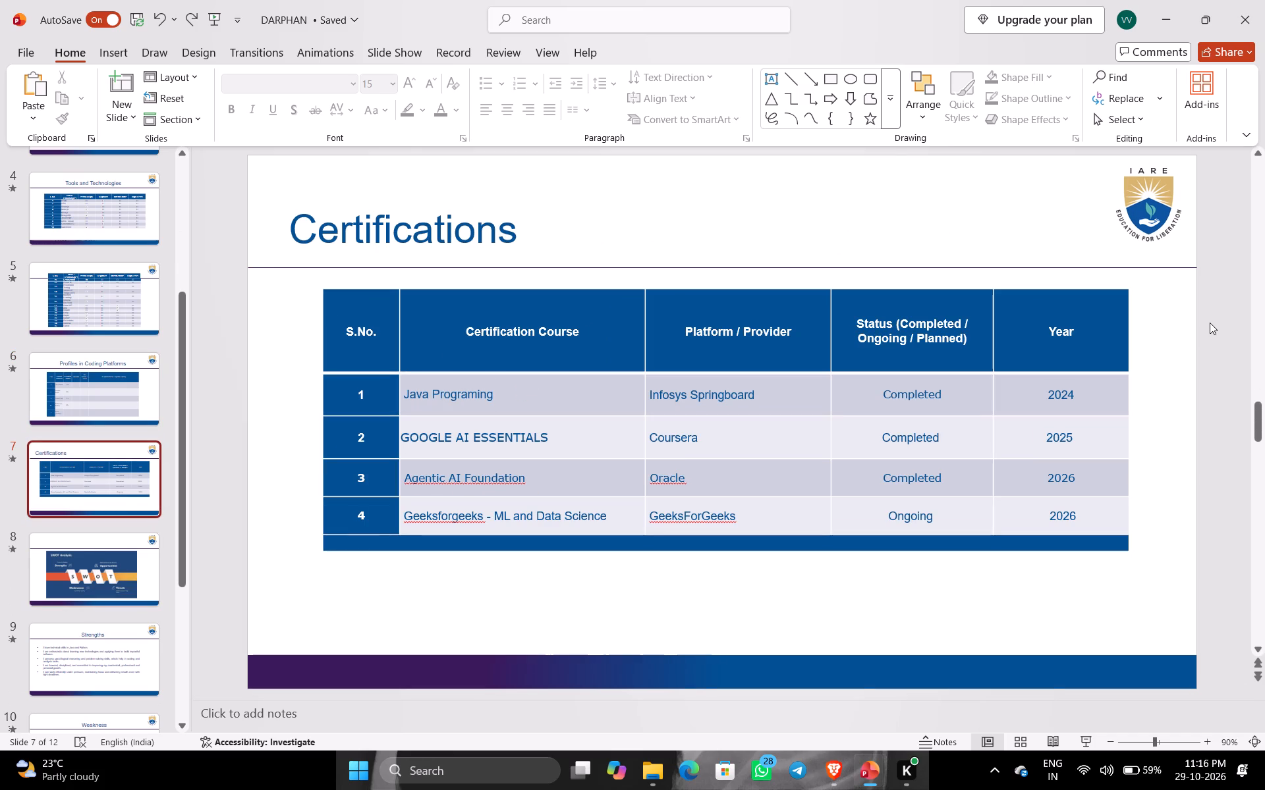
key("ctrl+s")
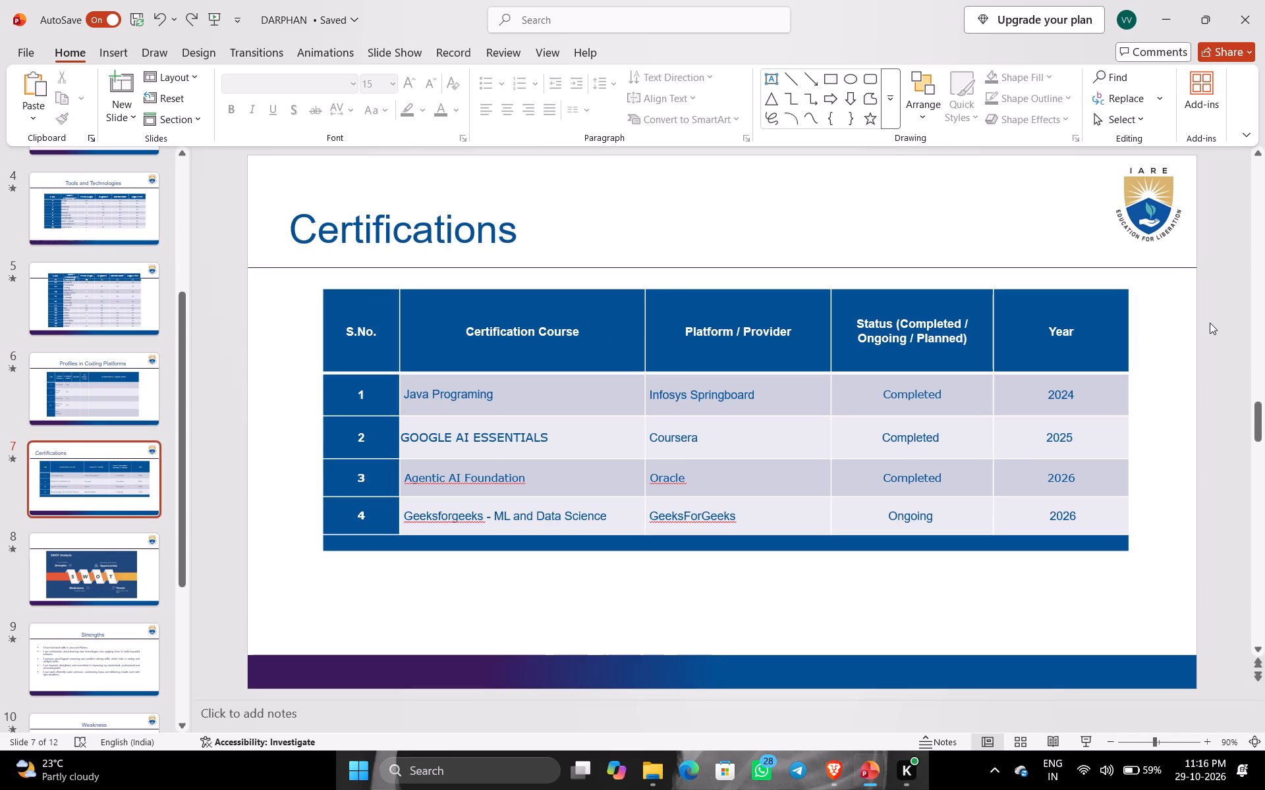
Review the Strengths, SWOT and Certifications slides, including the text formatting of the Java Programing entry in the certifications table.
scroll(98, 413, "down", 4)
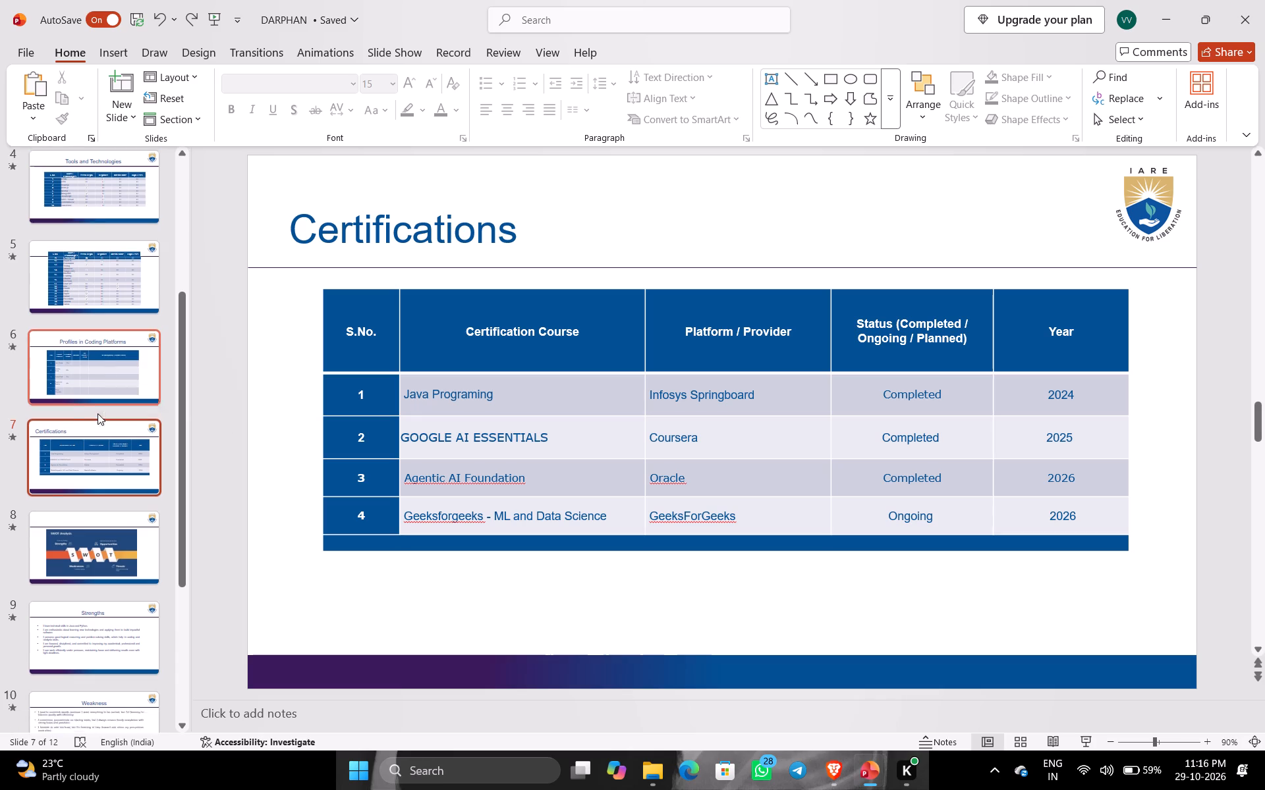
scroll(98, 413, "down", 4)
left_click(92, 417)
left_click(95, 303)
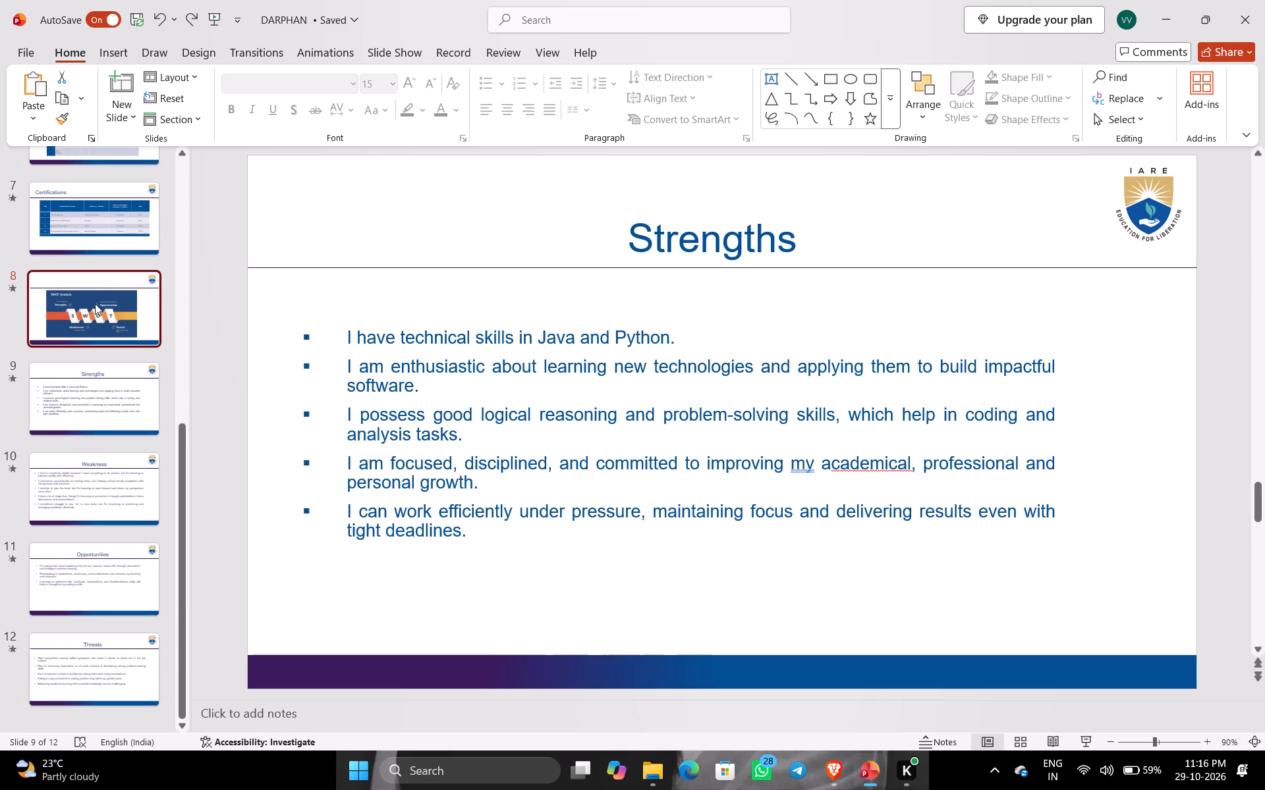
left_click(93, 201)
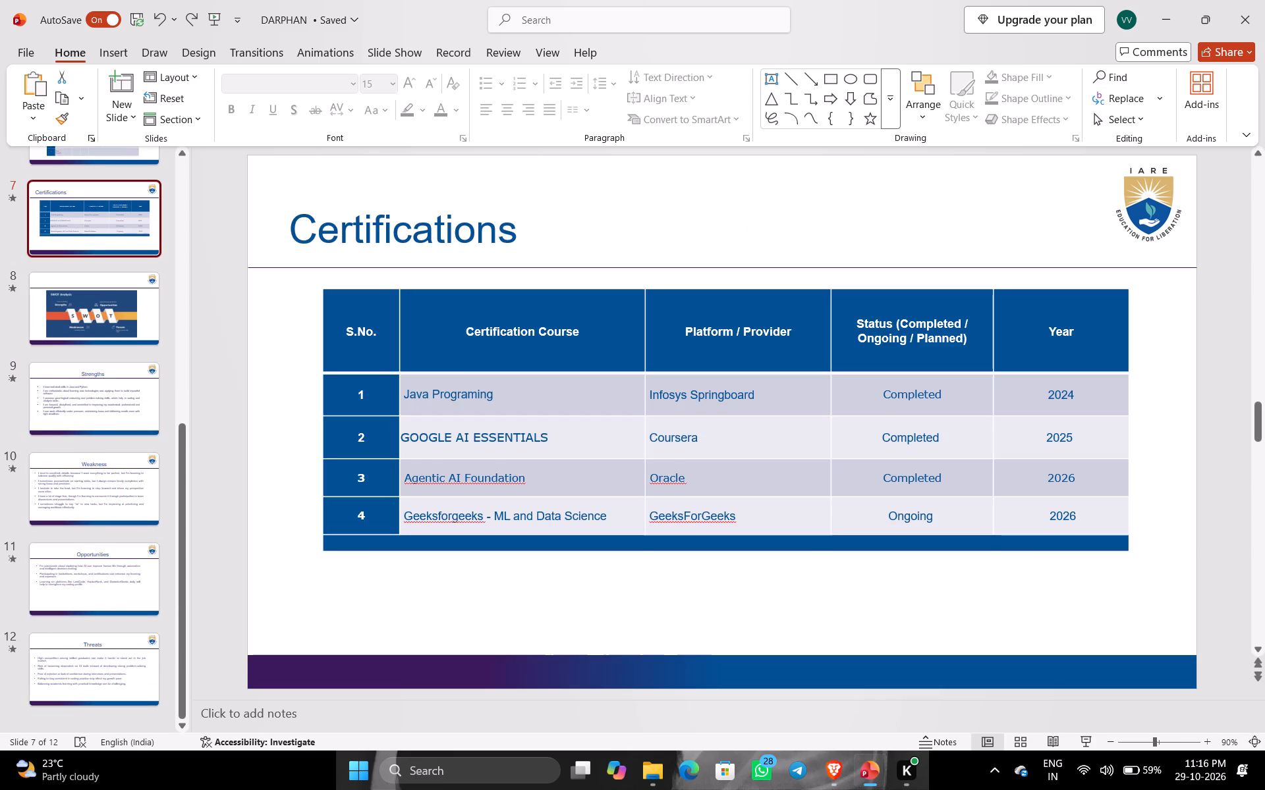
left_click_drag(408, 395, 422, 394)
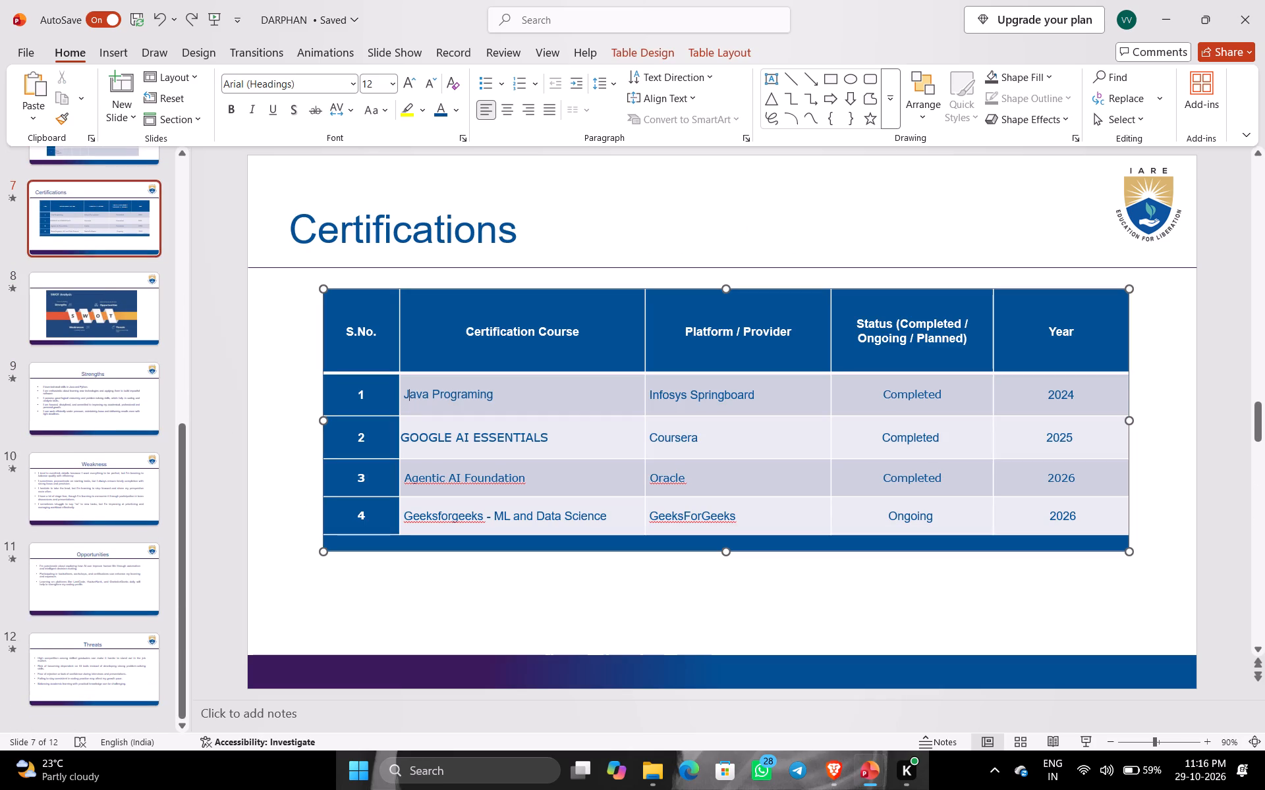
left_click_drag(422, 394, 468, 392)
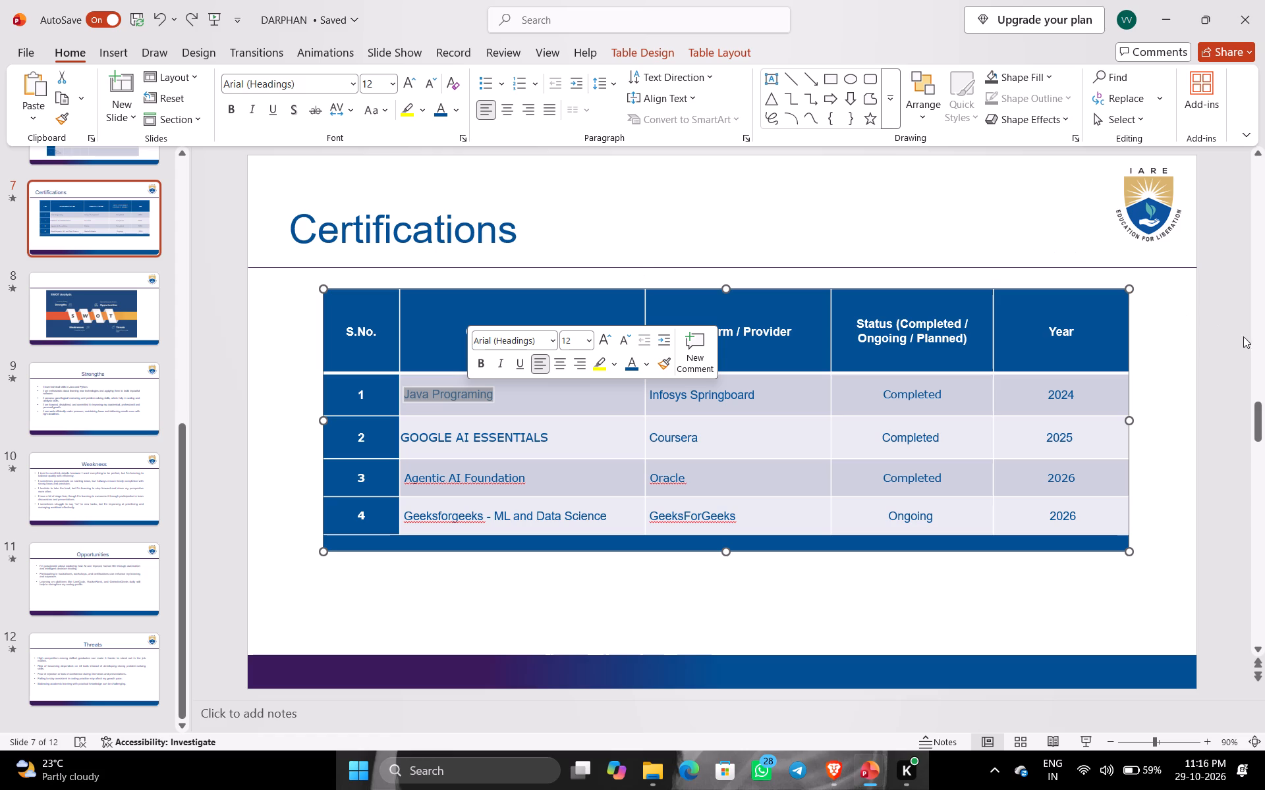
left_click(1208, 307)
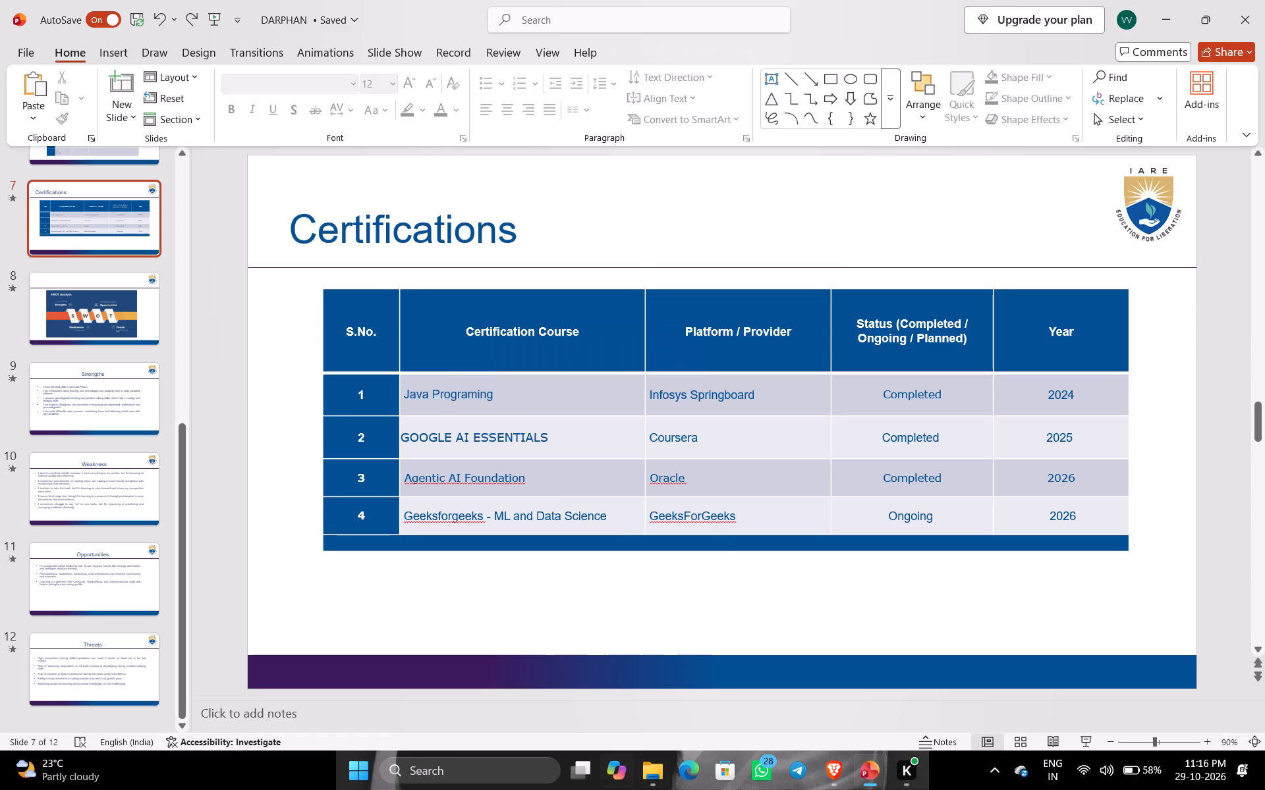
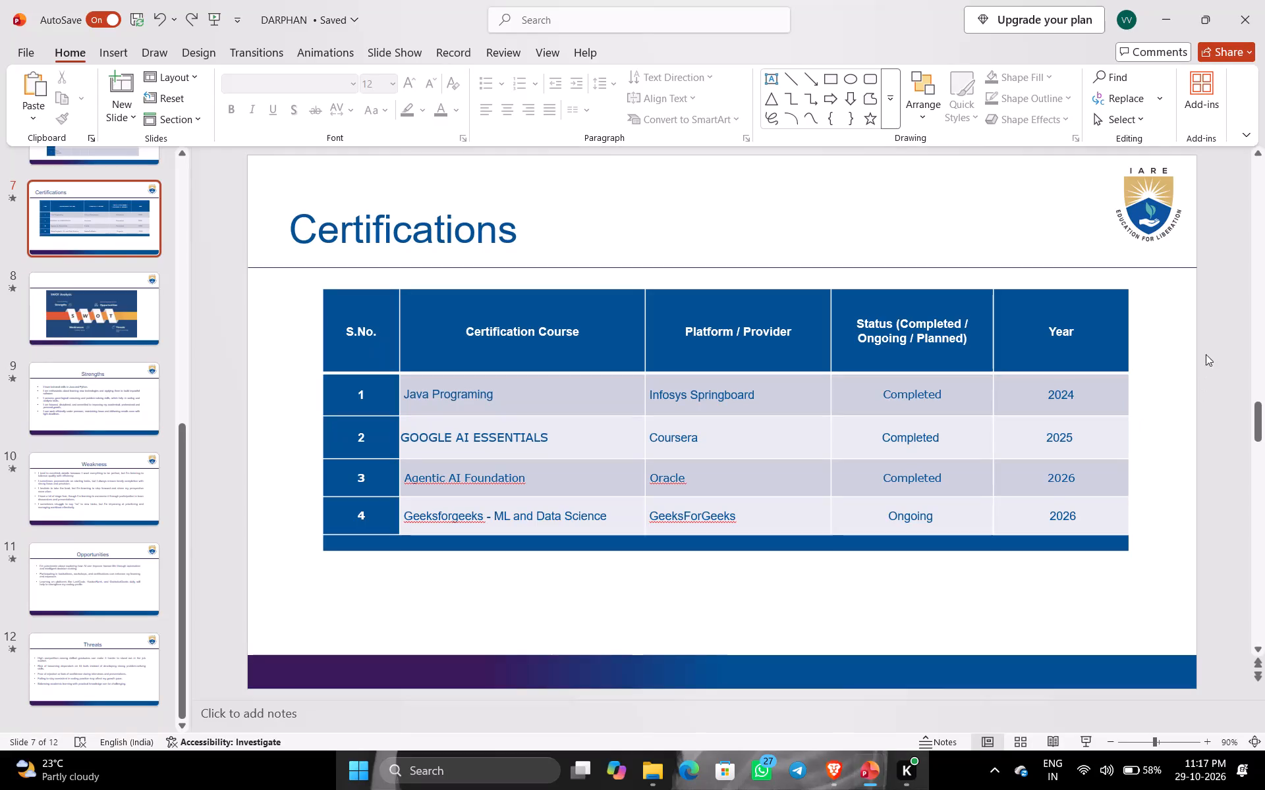
Launch Google Chrome from the recent app searches, leaving the DARPHAN presentation open on the Certifications slide.
left_click(1168, 377)
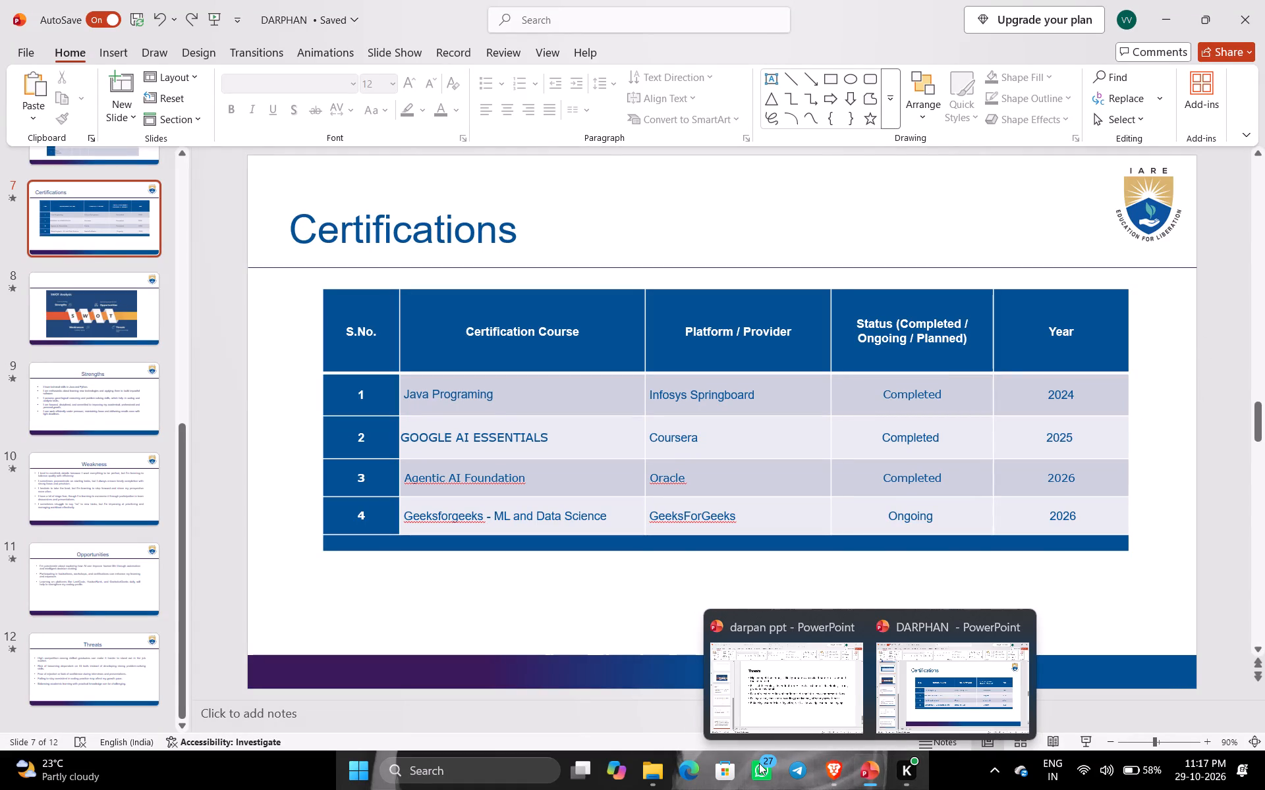
left_click(504, 770)
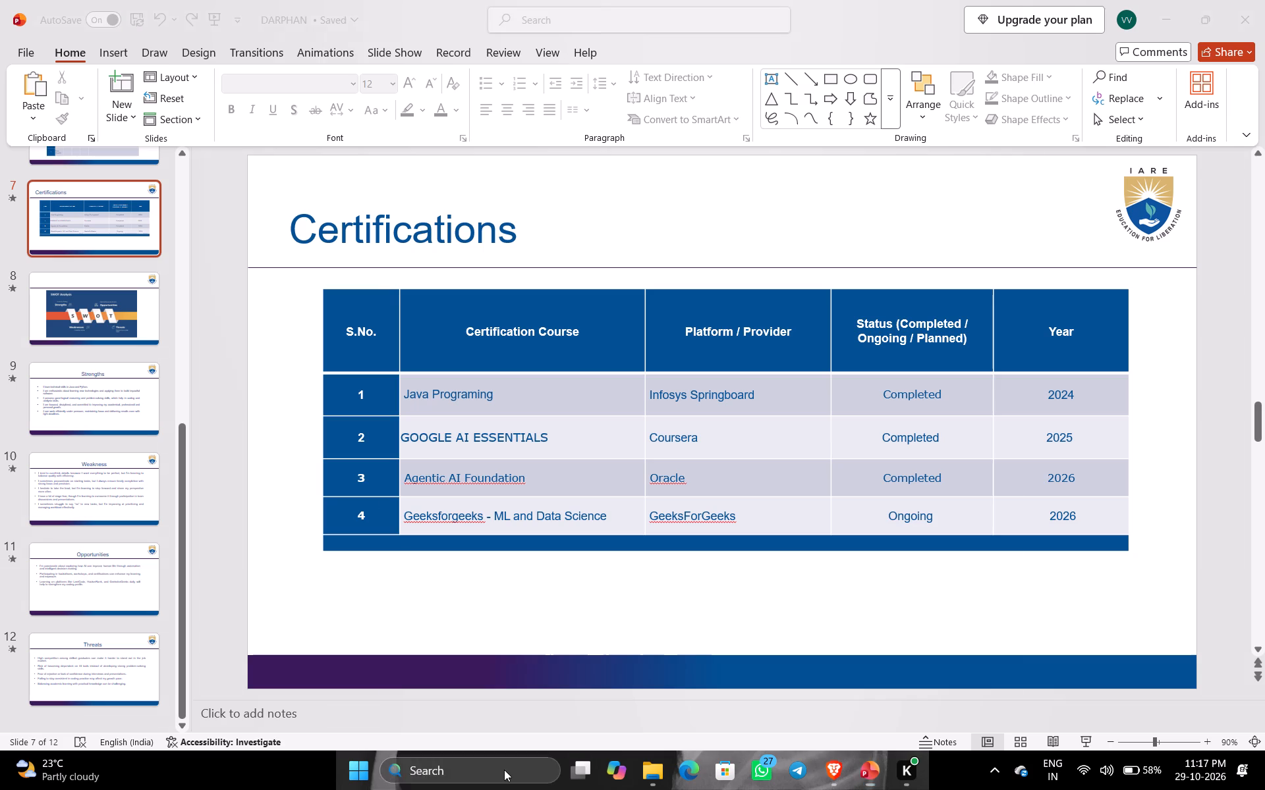
left_click(568, 212)
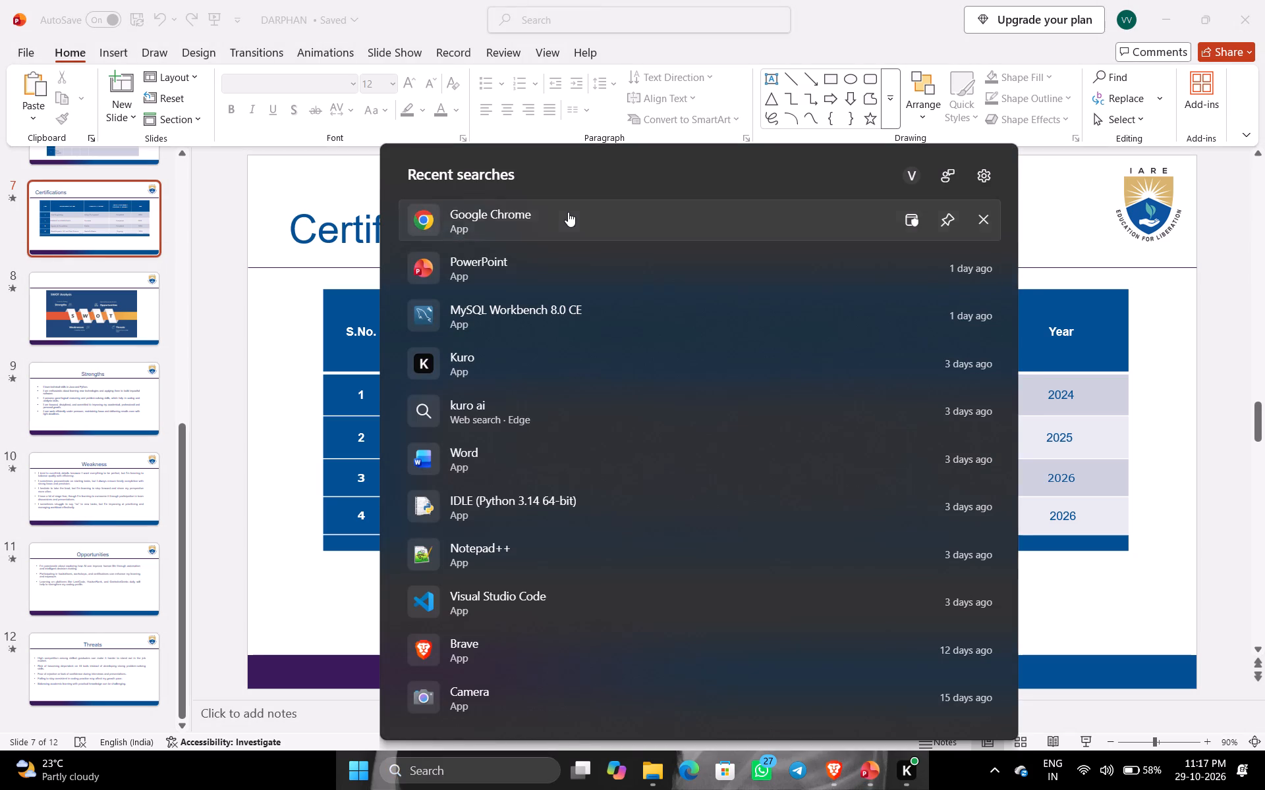
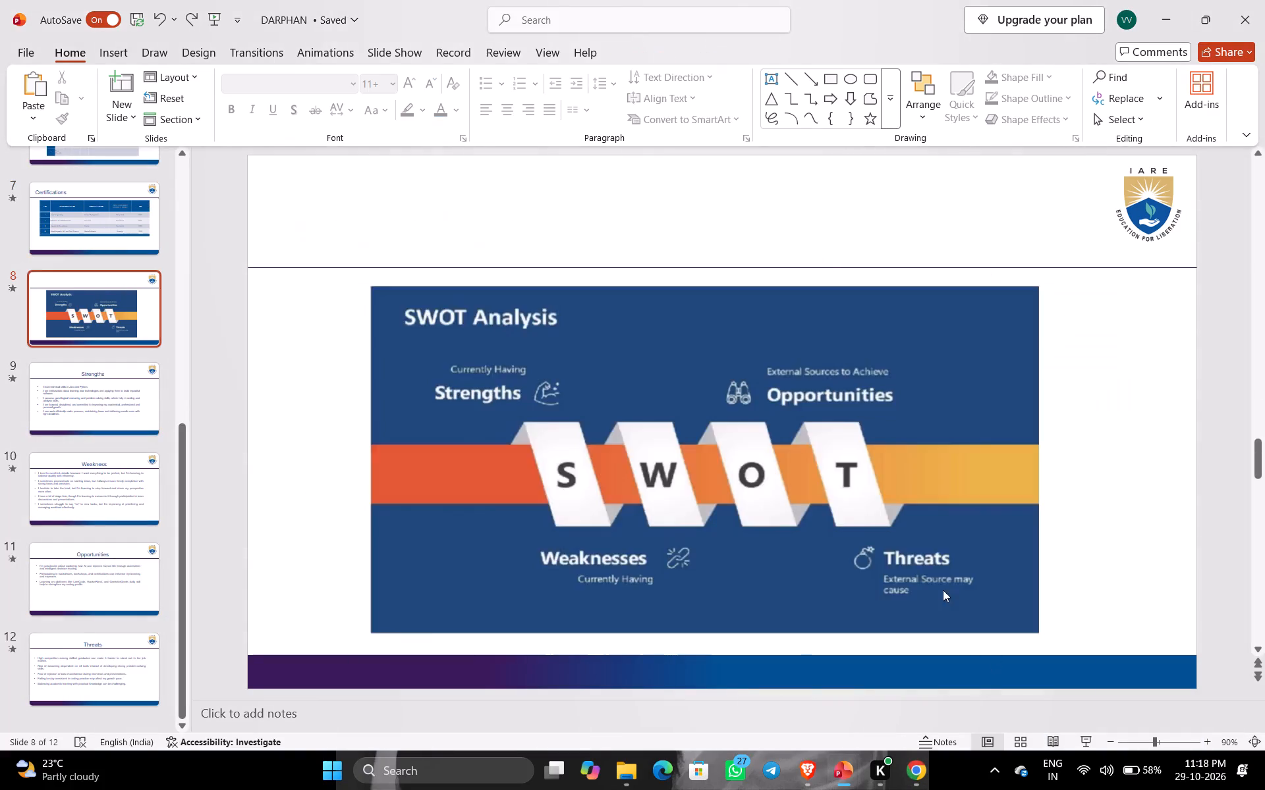
Review the SWOT section, reading the Weakness and Opportunities slides and the SWOT Analysis overview slide.
scroll(943, 590, "up", 2)
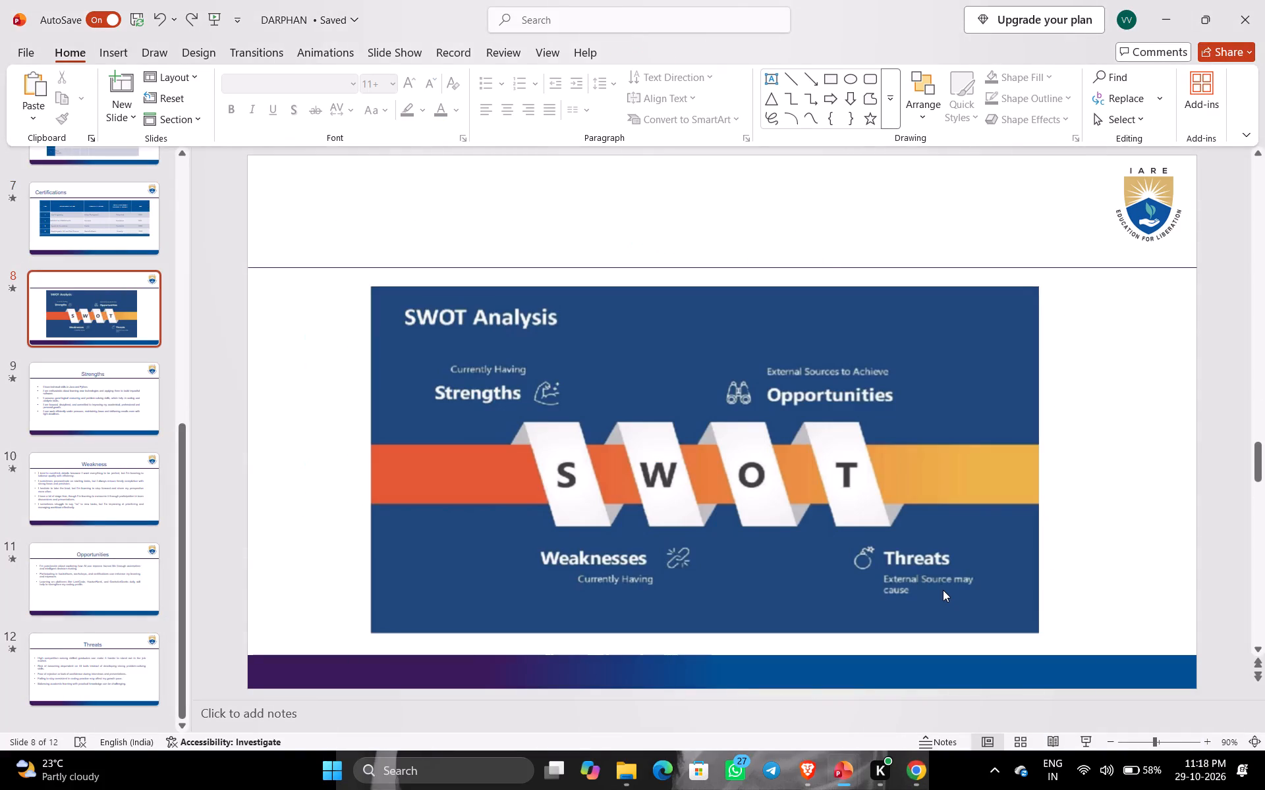
scroll(943, 590, "up", 2)
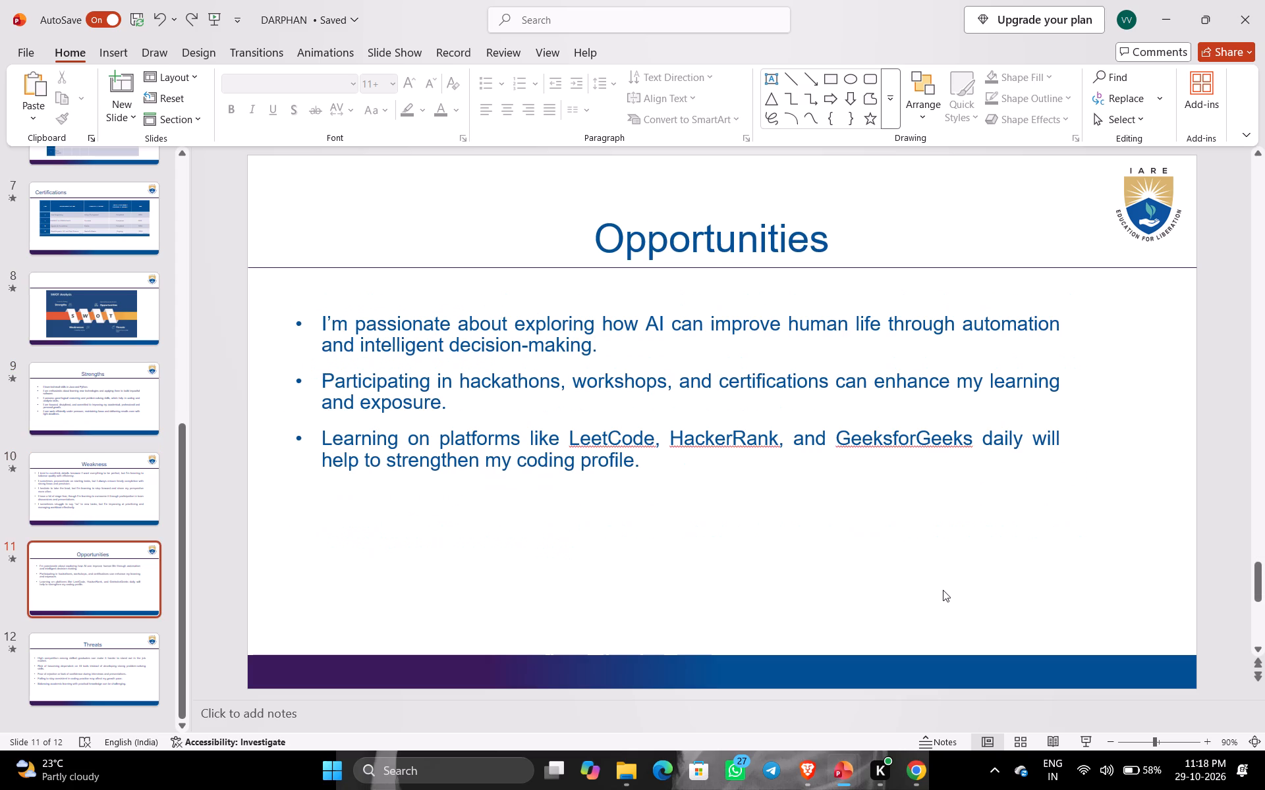
scroll(943, 590, "up", 2)
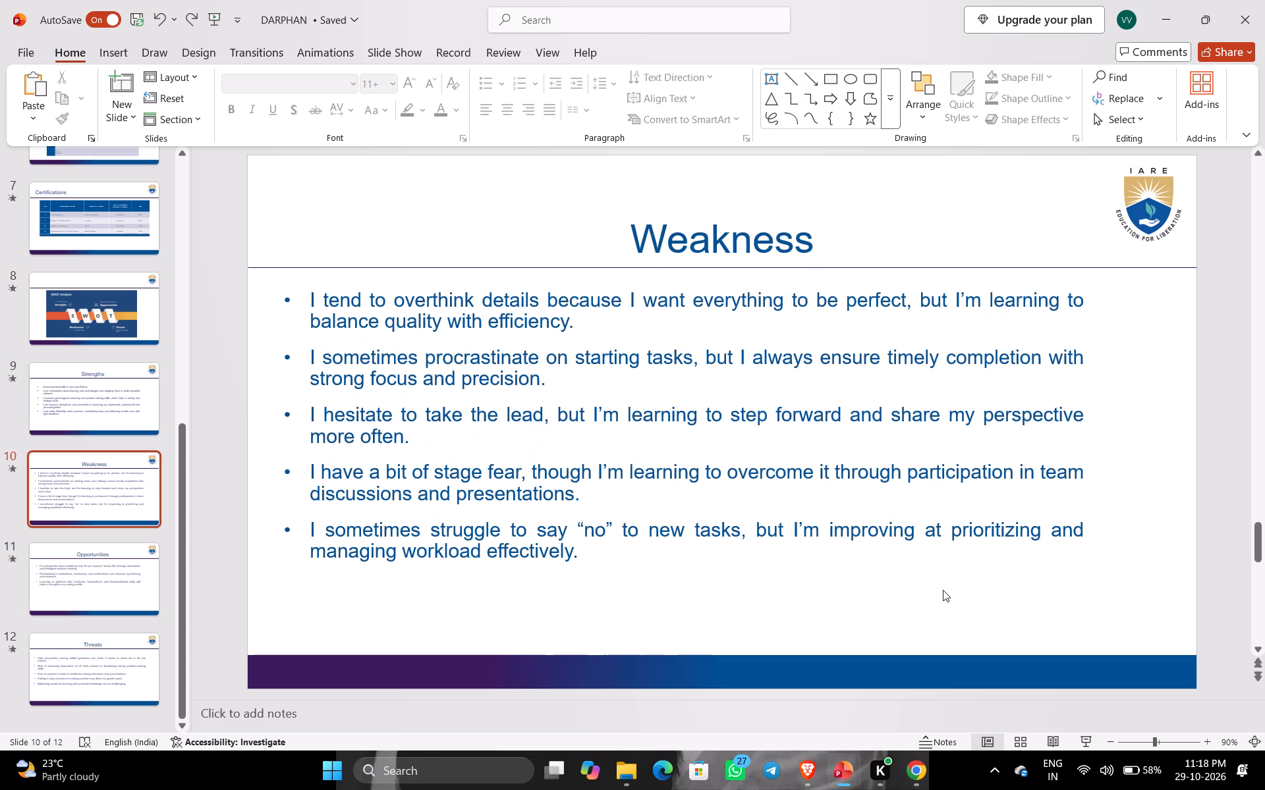
scroll(943, 590, "up", 3)
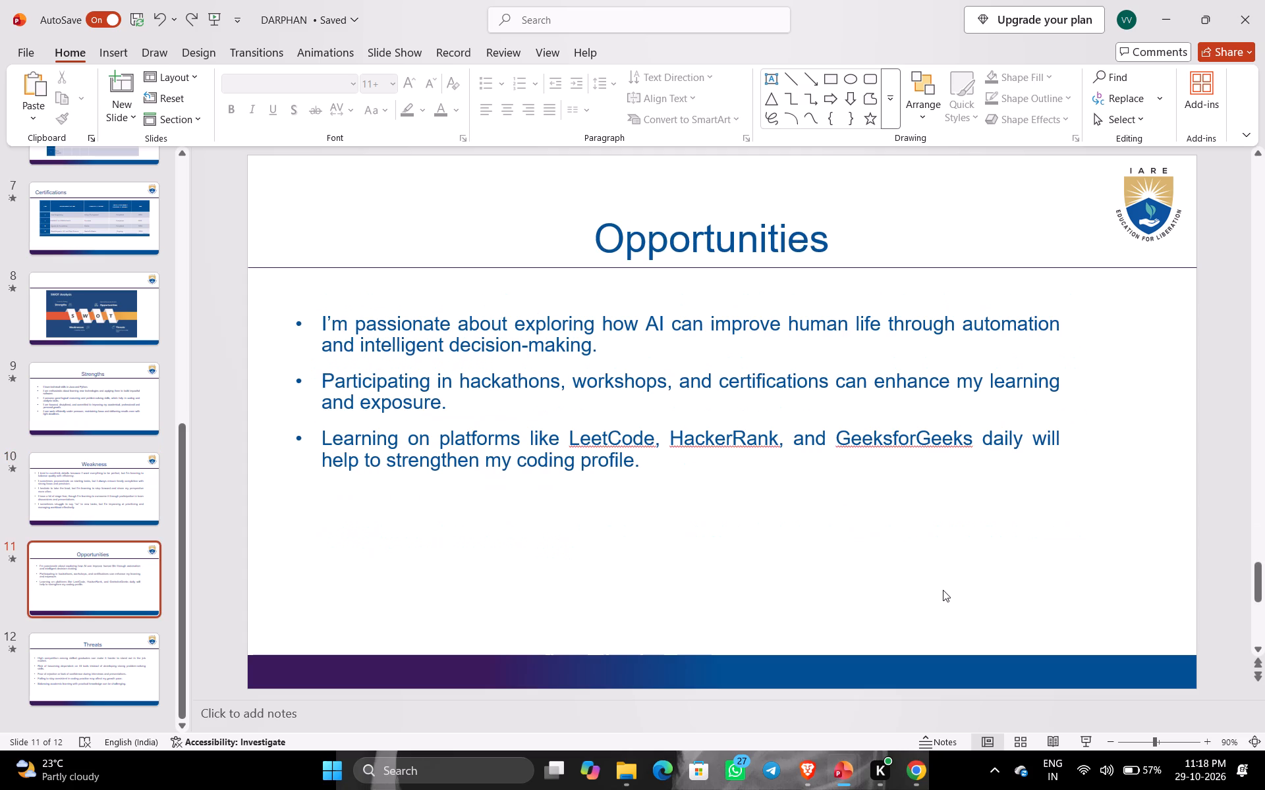
scroll(943, 590, "up", 2)
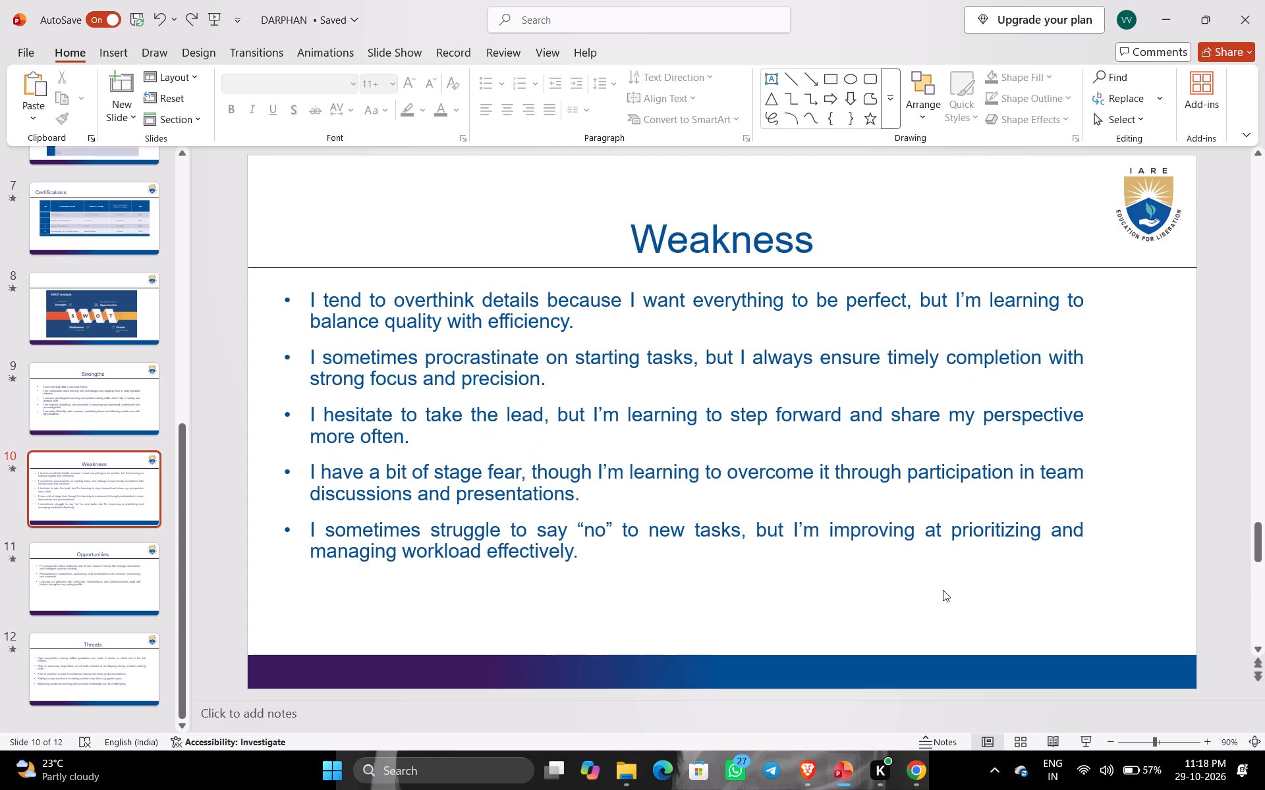
scroll(943, 590, "up", 2)
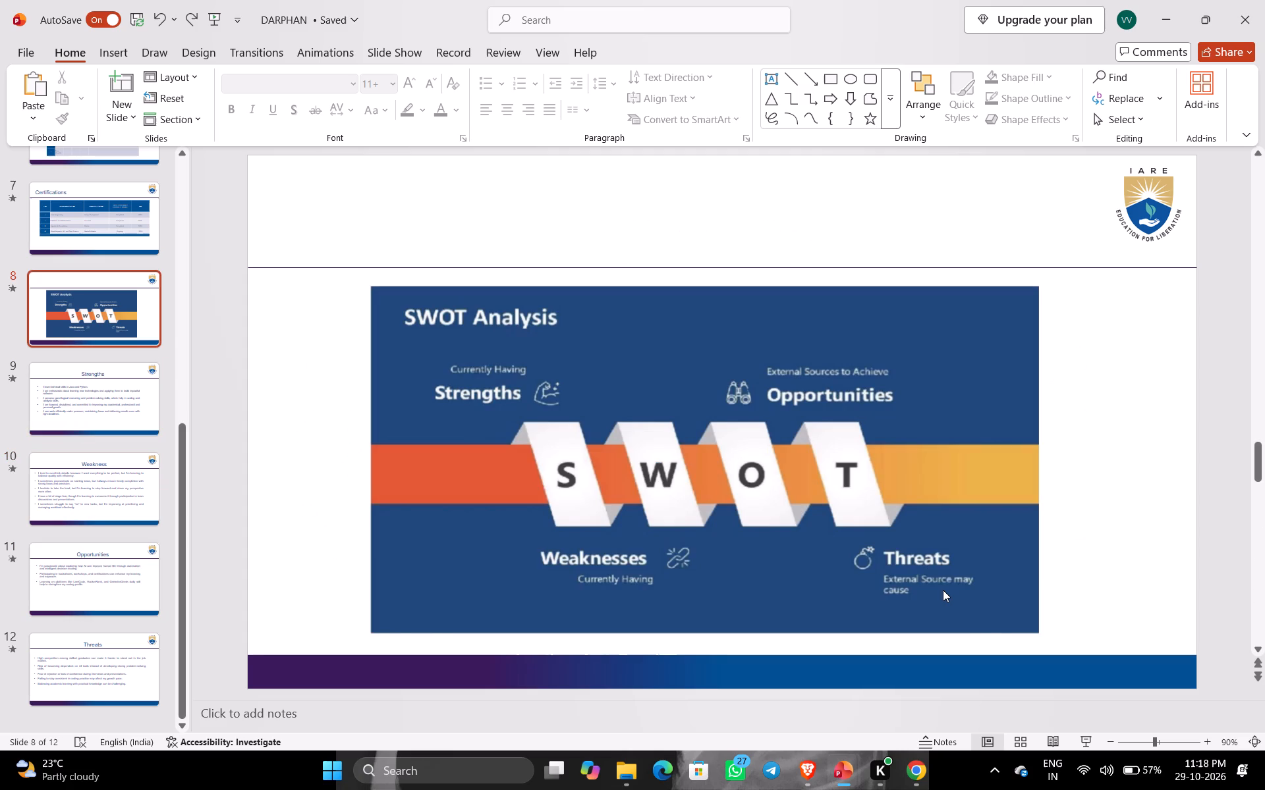
Review the SWOT slides from Threats and Weakness back through Strengths to the Certifications table.
scroll(943, 590, "up", 1)
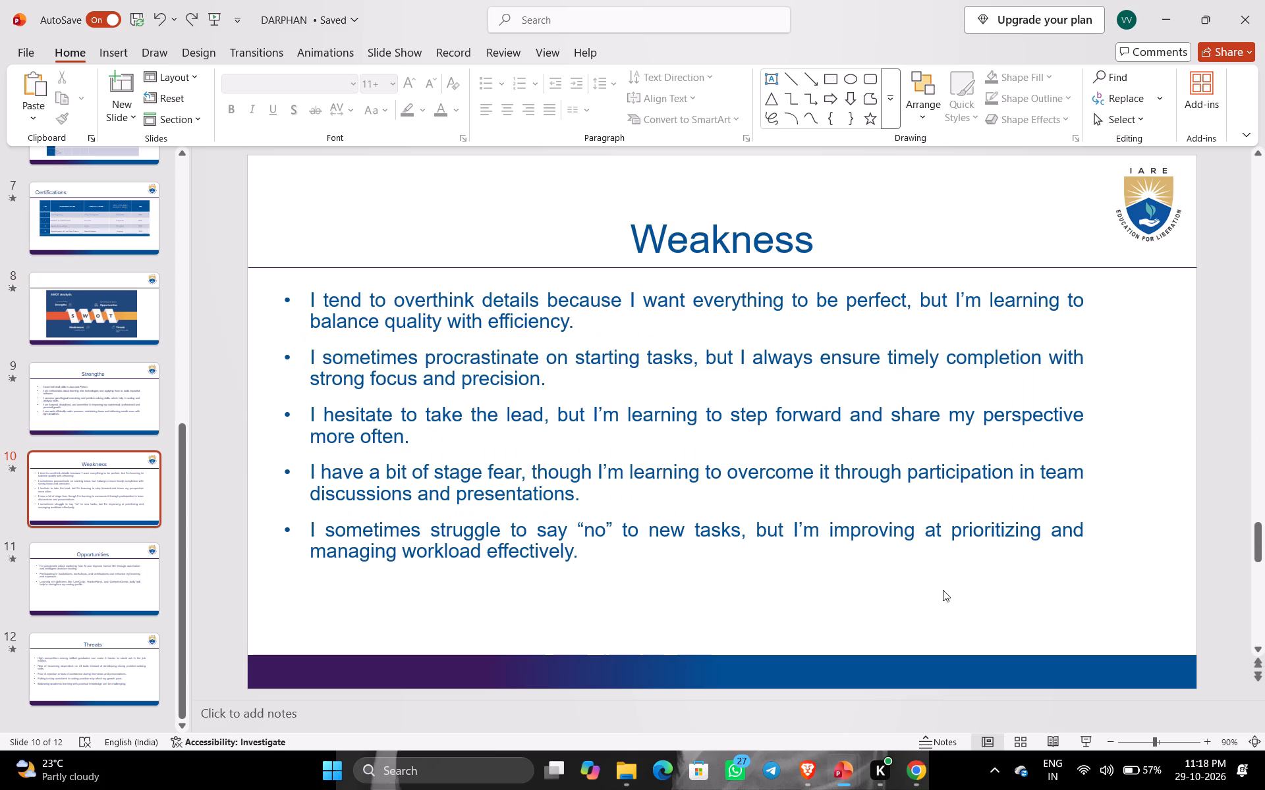
scroll(943, 590, "up", 3)
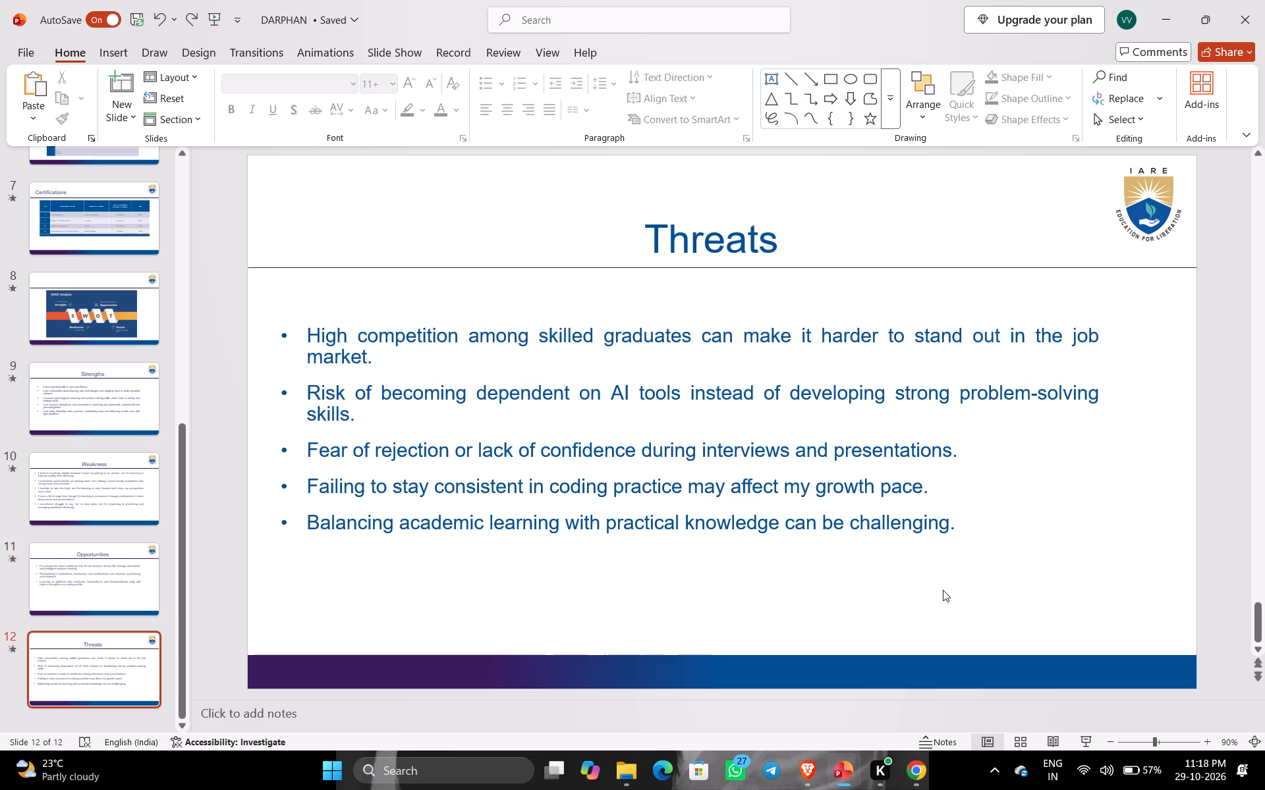
scroll(943, 590, "up", 1)
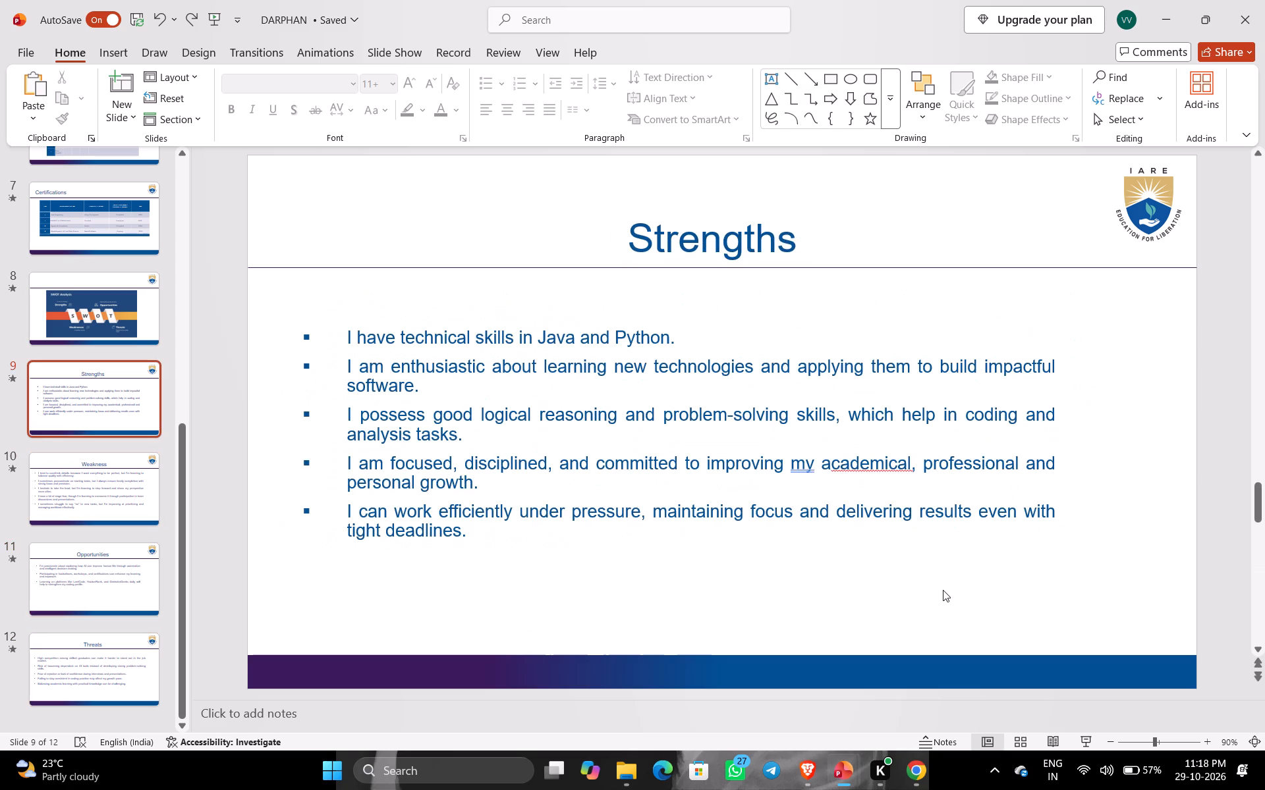
scroll(943, 590, "up", 1)
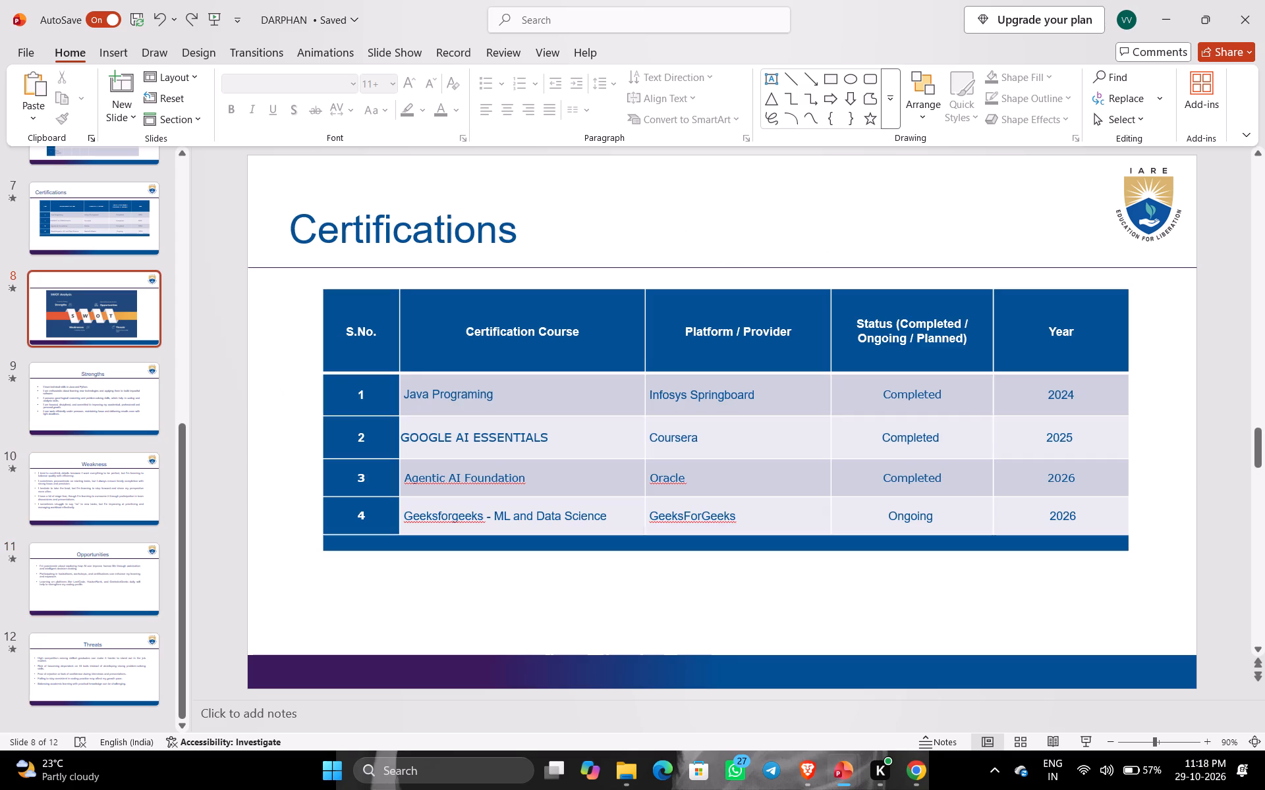
scroll(943, 590, "up", 1)
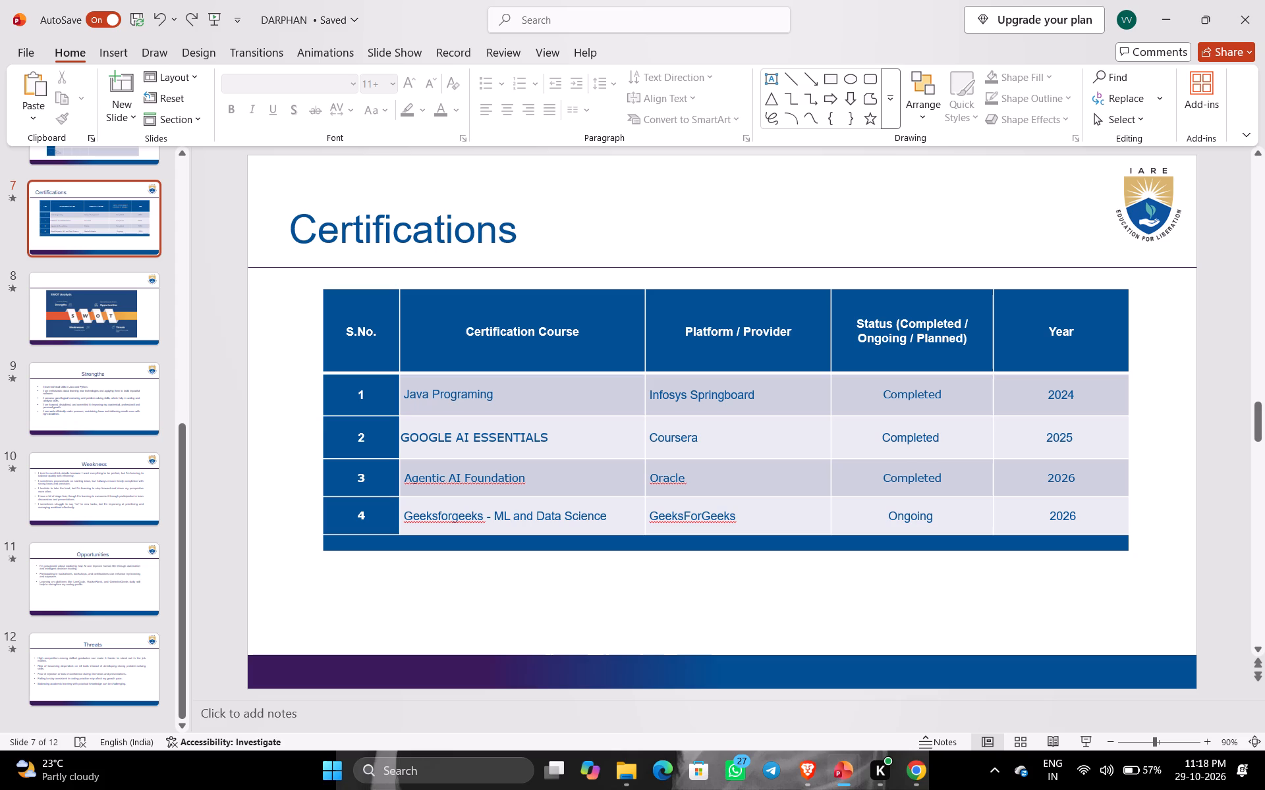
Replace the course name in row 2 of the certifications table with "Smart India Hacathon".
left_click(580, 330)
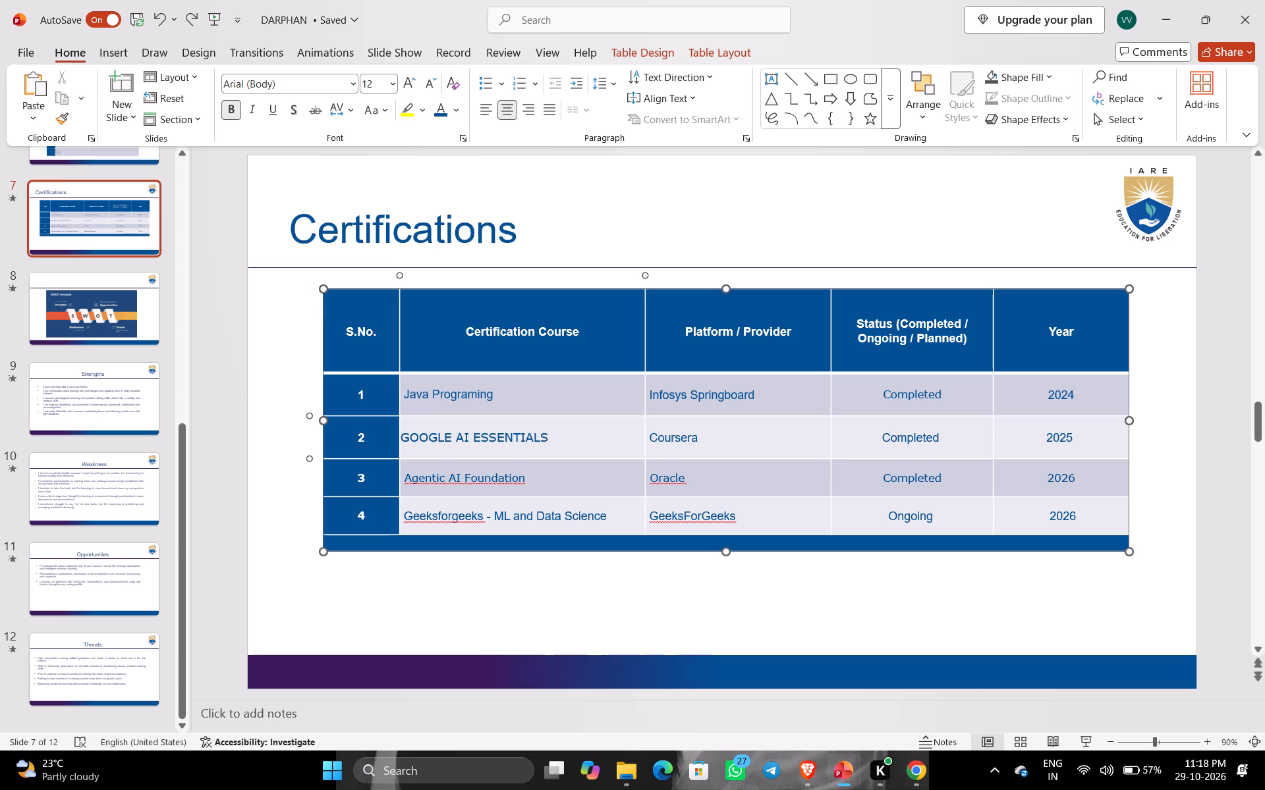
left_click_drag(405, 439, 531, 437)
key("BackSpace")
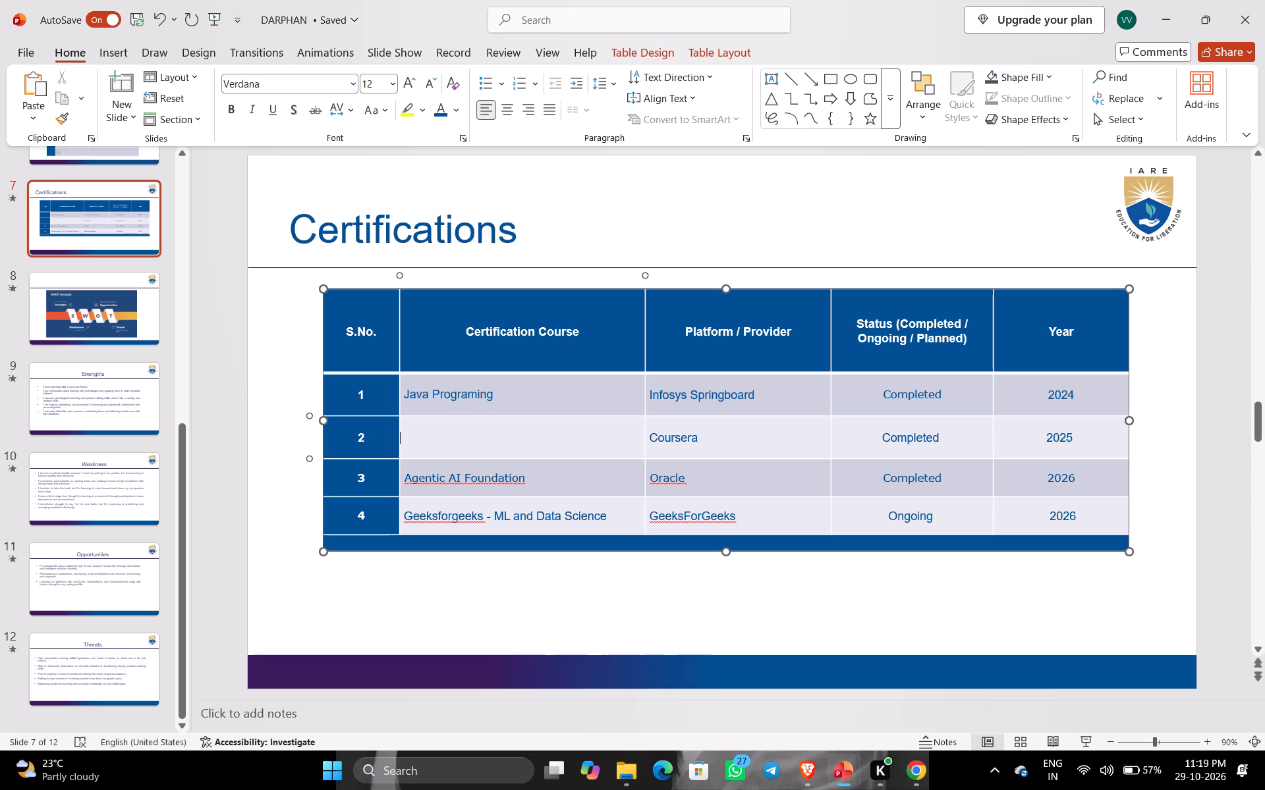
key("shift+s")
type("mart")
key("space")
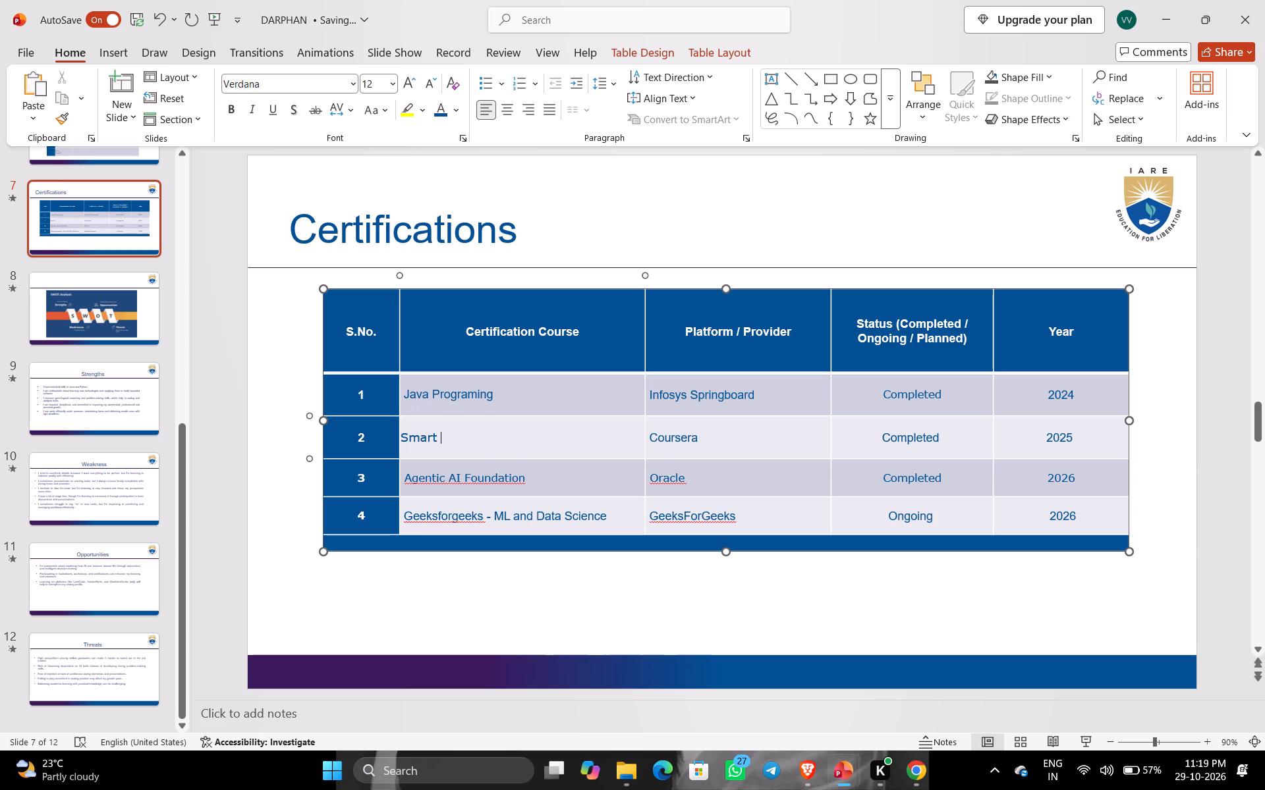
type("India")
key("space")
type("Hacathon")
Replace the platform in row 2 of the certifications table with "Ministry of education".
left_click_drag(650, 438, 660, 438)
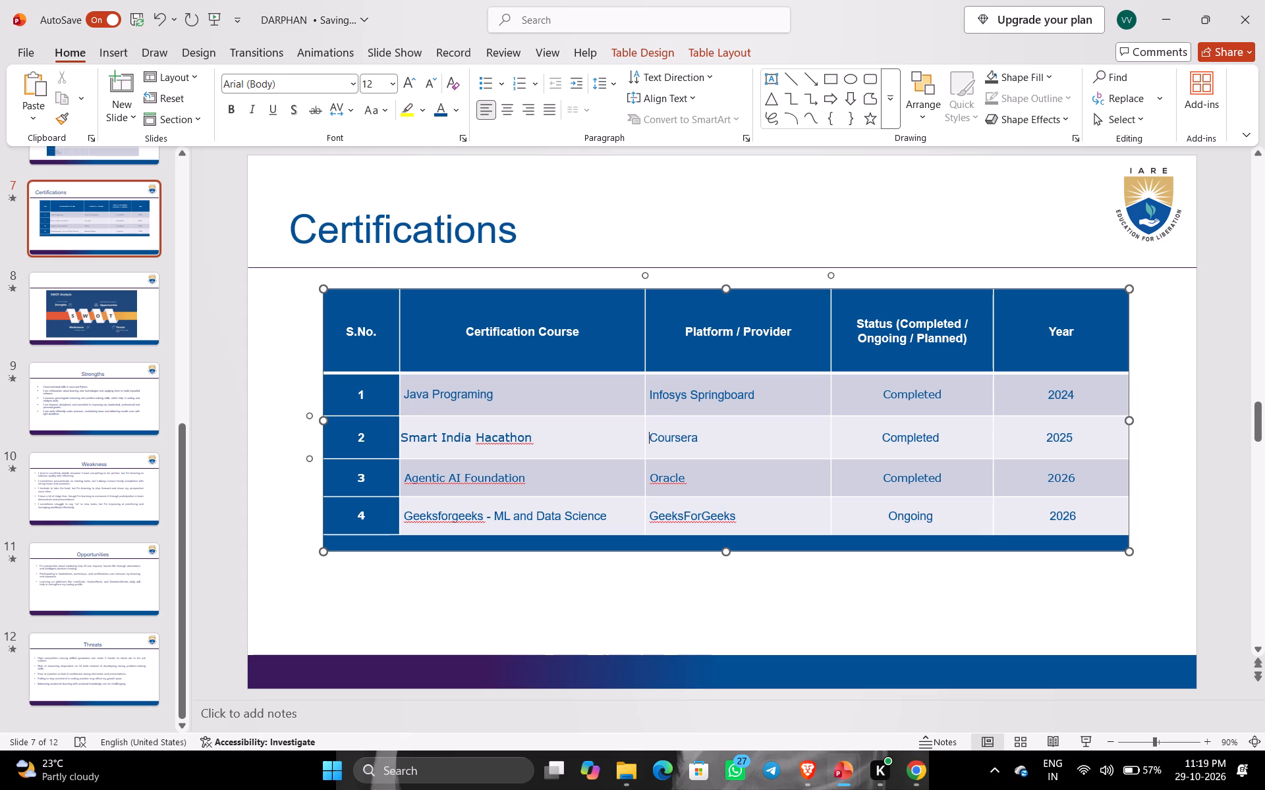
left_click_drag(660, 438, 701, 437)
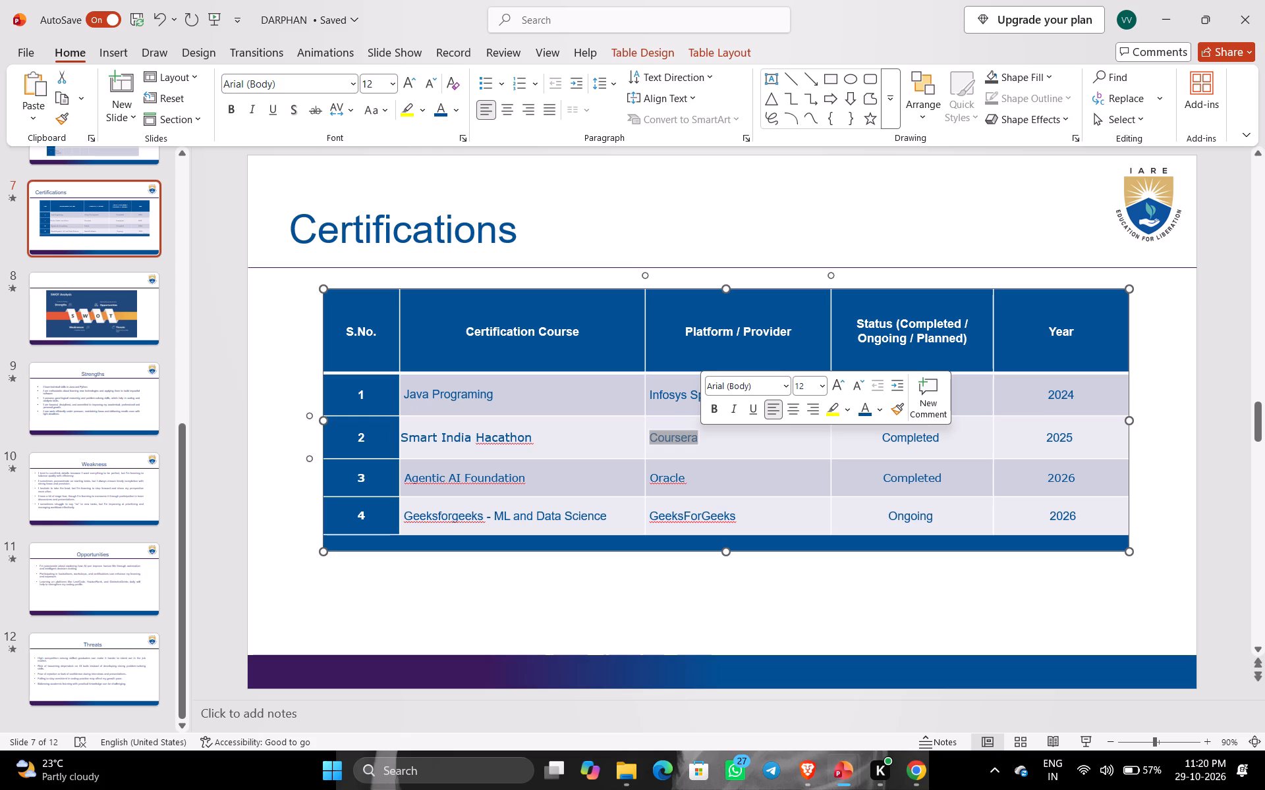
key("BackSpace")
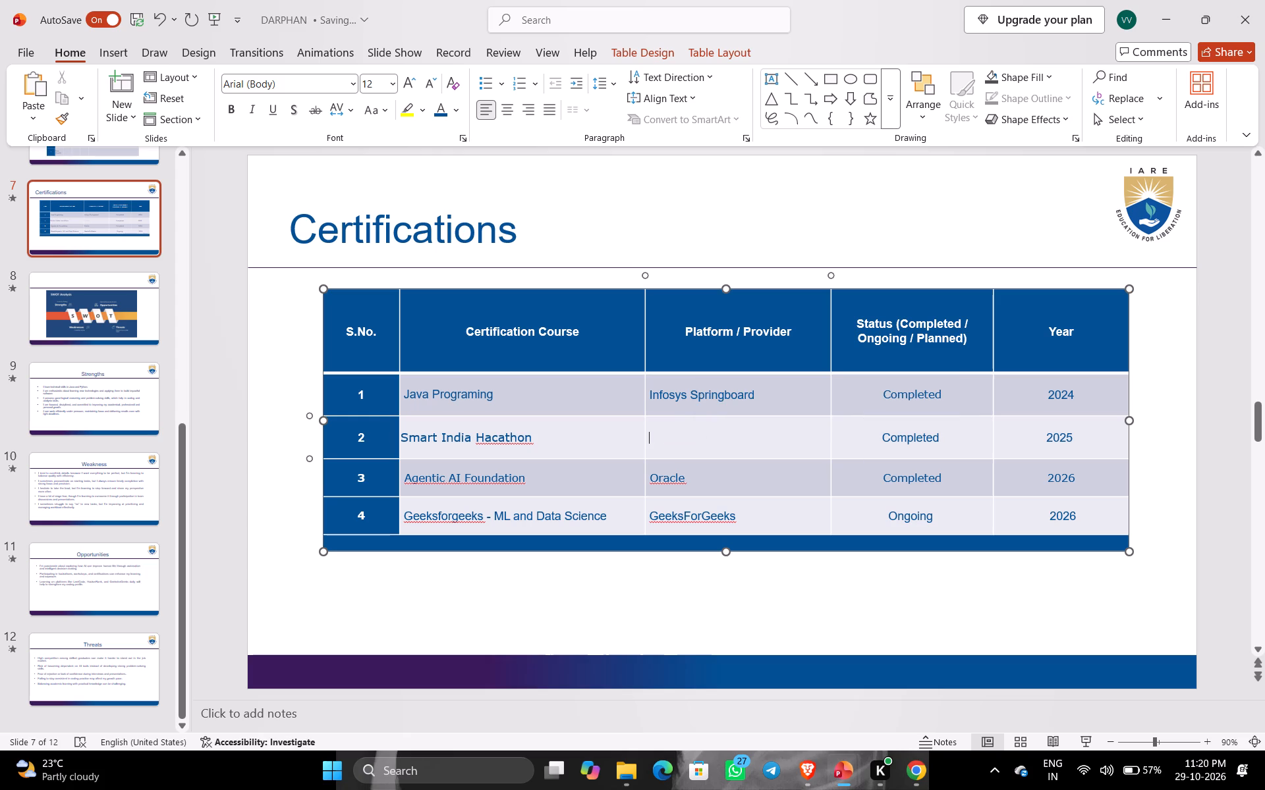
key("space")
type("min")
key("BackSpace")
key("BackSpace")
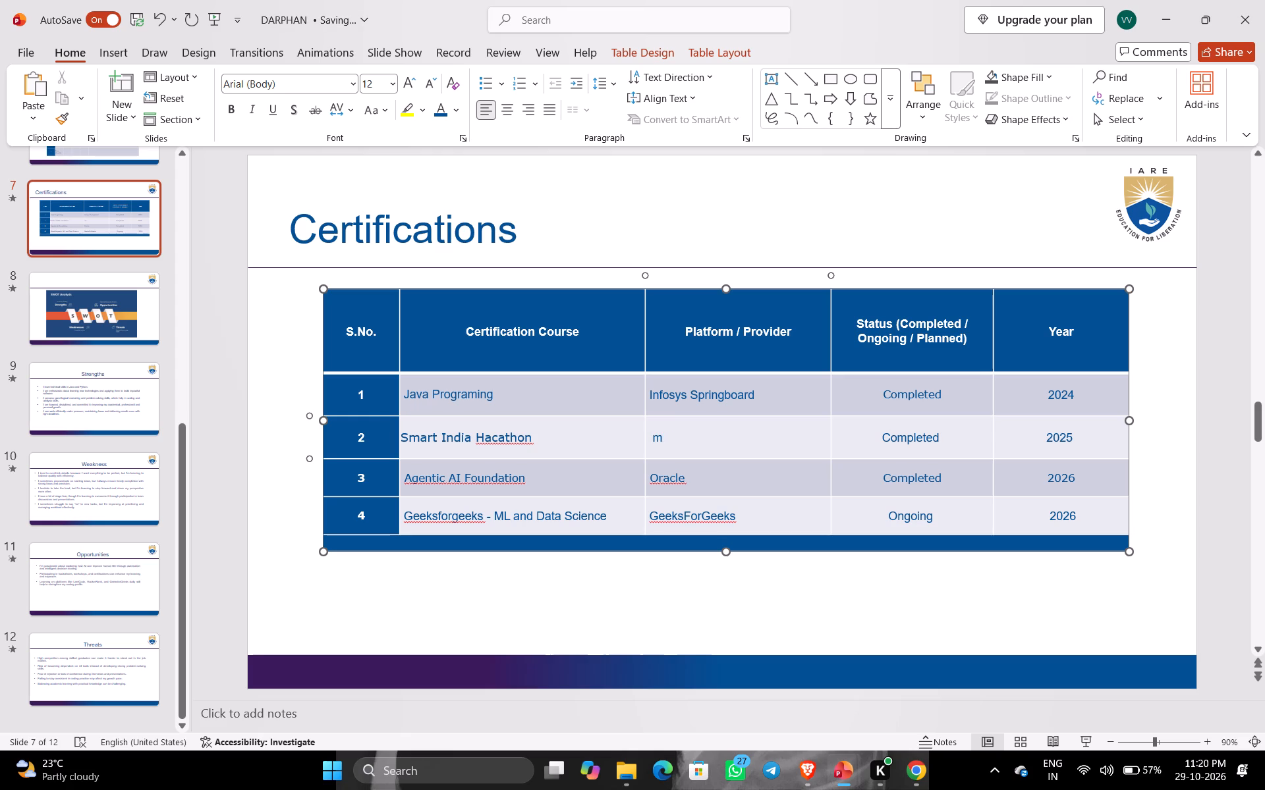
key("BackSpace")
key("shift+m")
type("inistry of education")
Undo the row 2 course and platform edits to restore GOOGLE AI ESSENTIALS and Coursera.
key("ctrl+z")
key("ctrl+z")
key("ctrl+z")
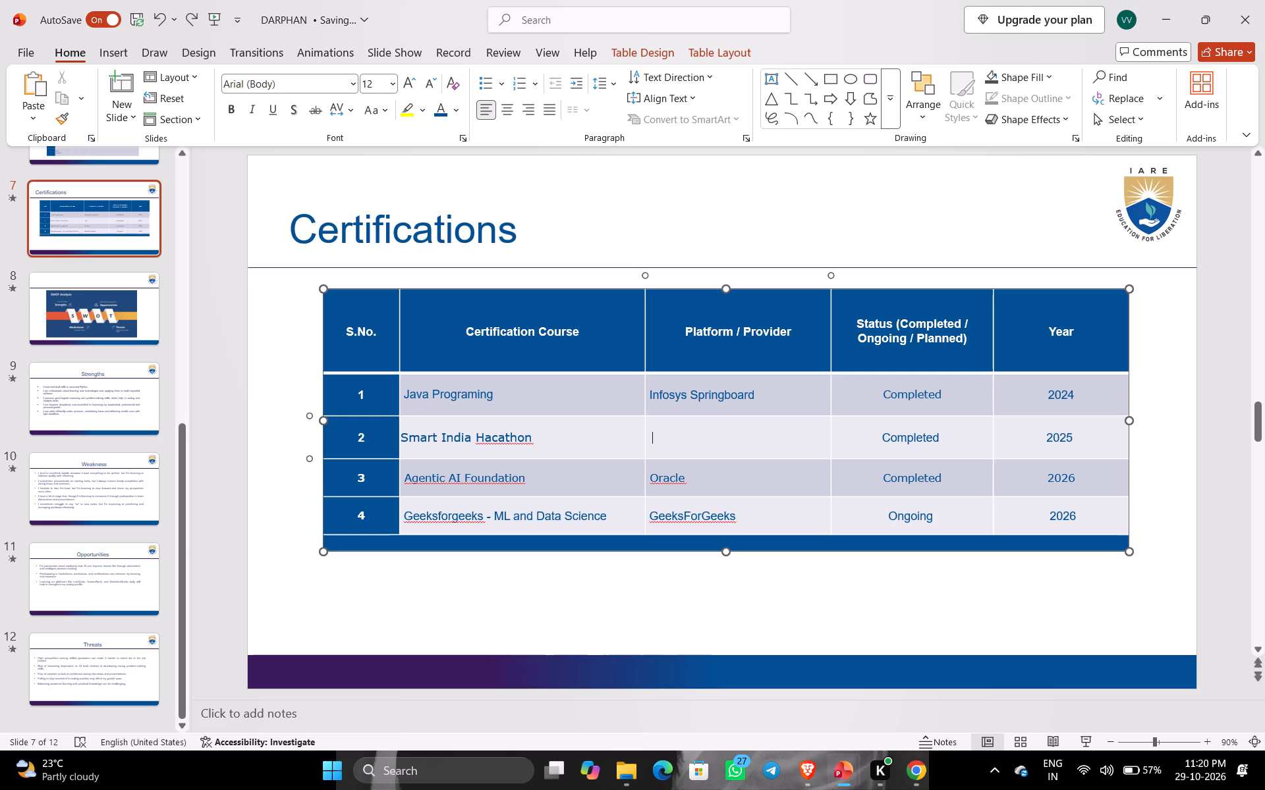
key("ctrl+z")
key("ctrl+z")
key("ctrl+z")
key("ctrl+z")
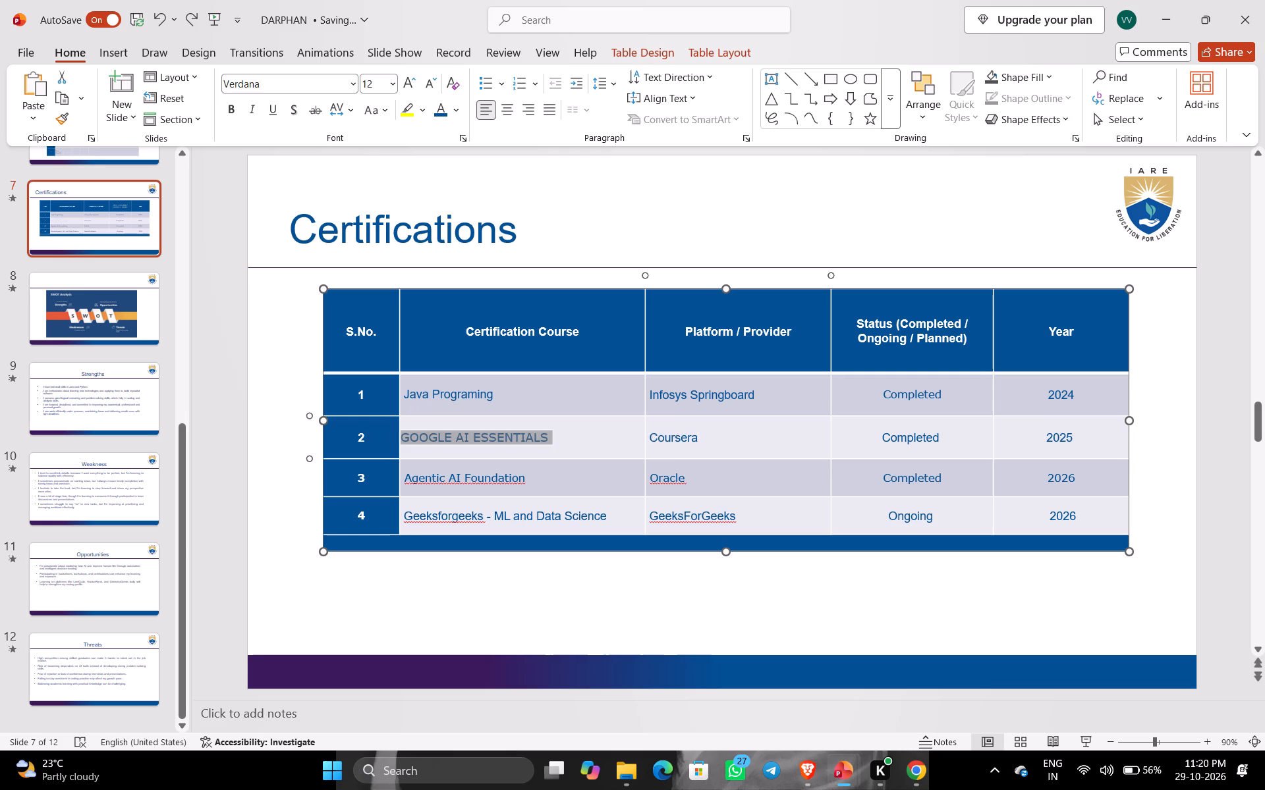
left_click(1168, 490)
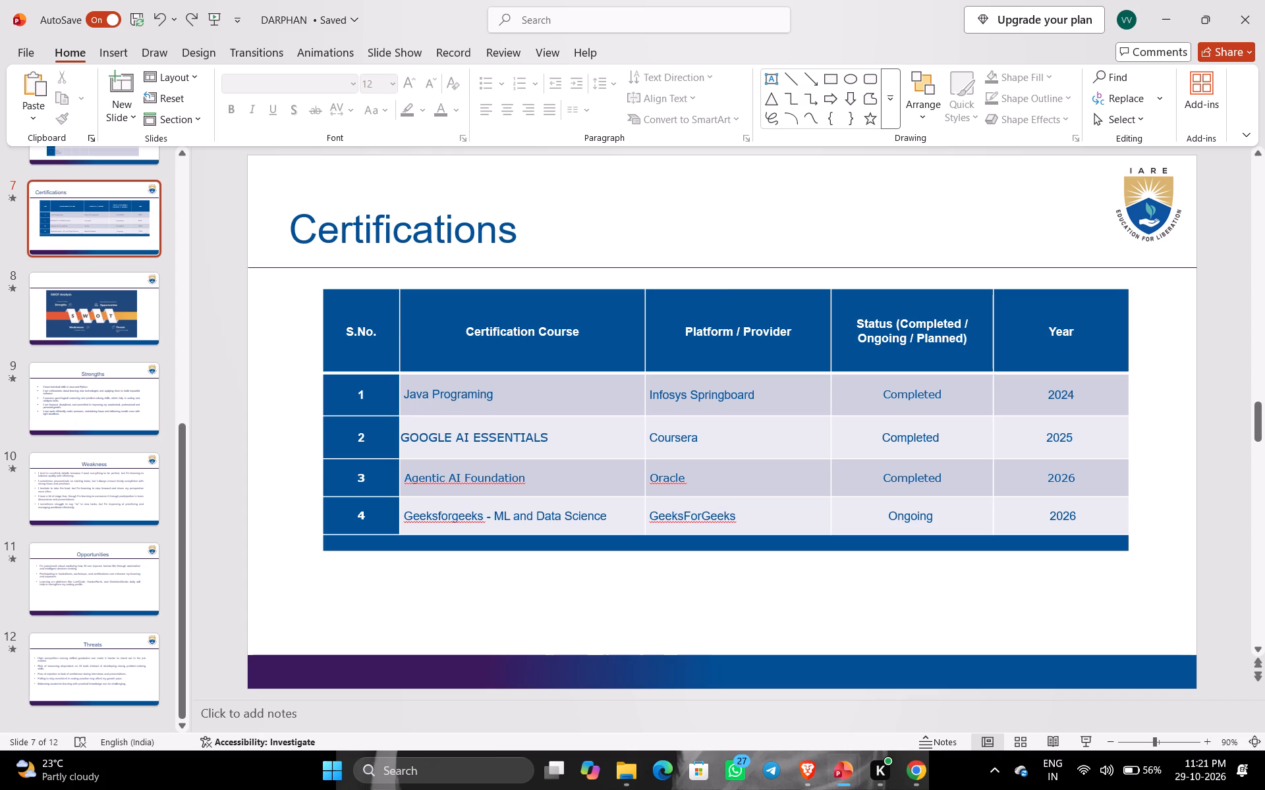
Replace the course name Agentic AI Foundation in row 3 of the certifications table with "Hack".
left_click_drag(528, 473, 414, 475)
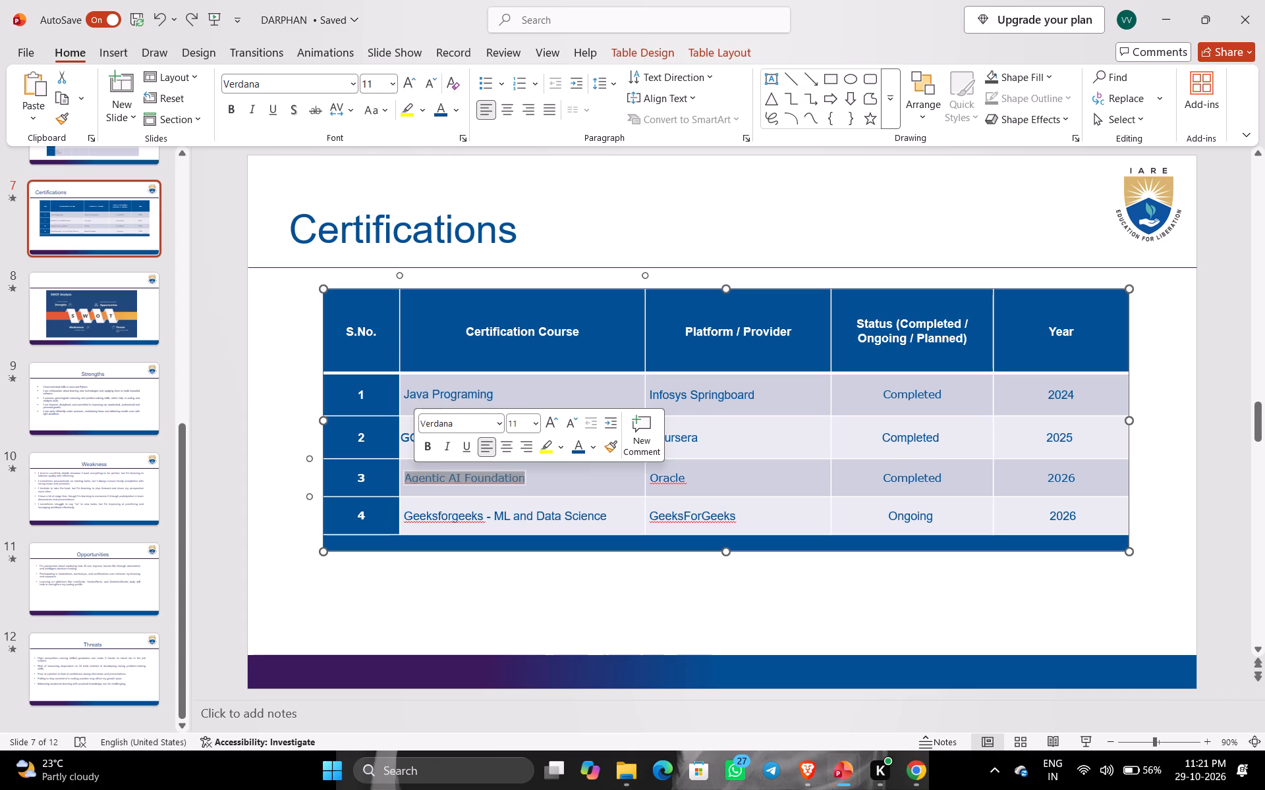
type("Hack wirh")
key("BackSpace")
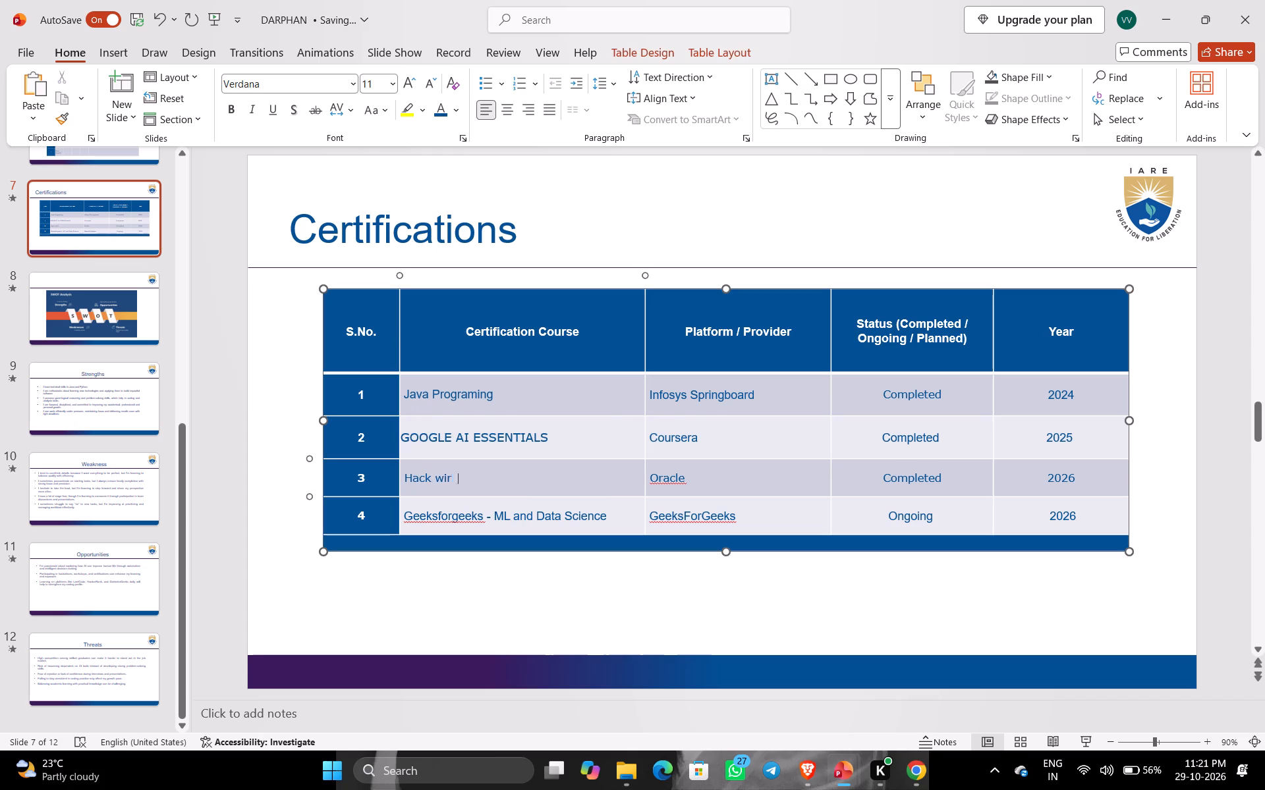
key("BackSpace")
type("th")
key("space")
key("BackSpace")
key("BackSpace")
key("BackSpace")
key("BackSpace")
key("BackSpace")
Save the DARPHAN presentation and close both it and the darpan ppt presentation.
key("ctrl+s")
left_click(1249, 0)
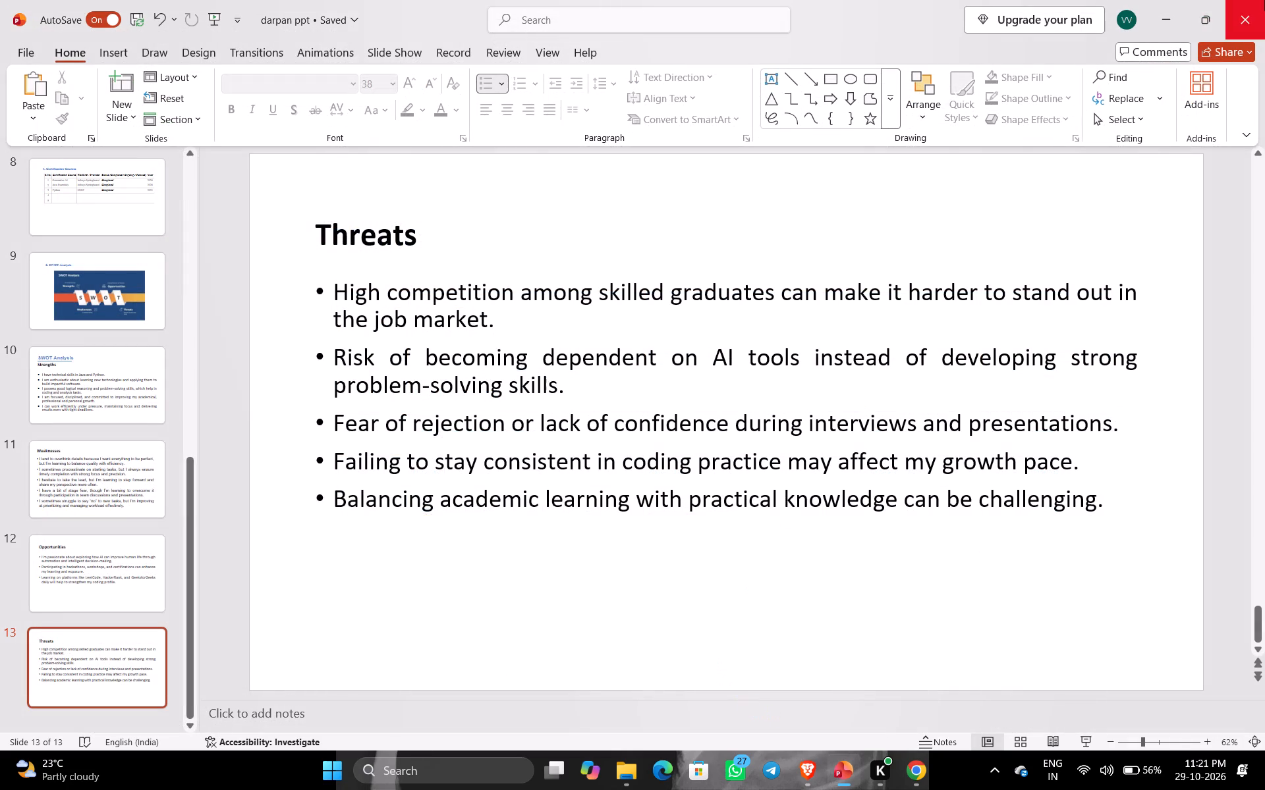
left_click(1264, 0)
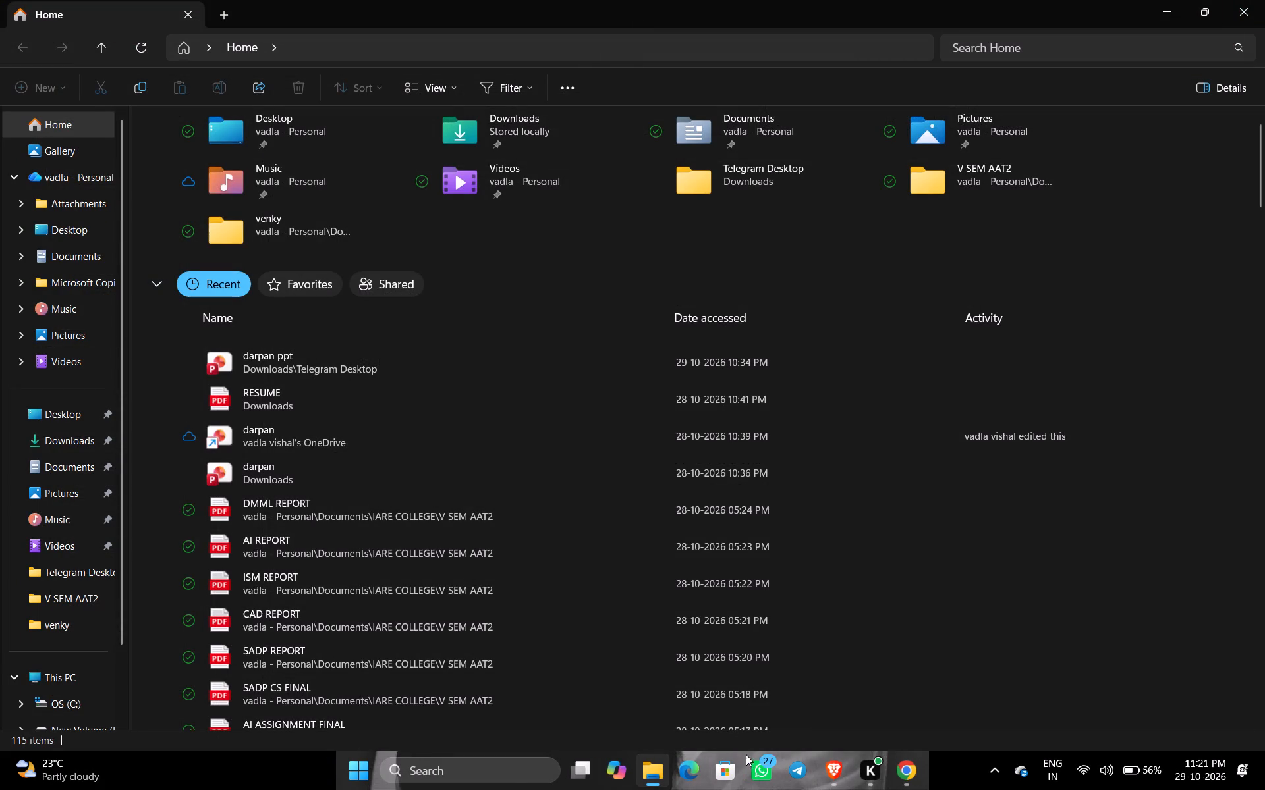
Open the darpan ppt presentation from the recent files in File Explorer.
double_click(372, 361)
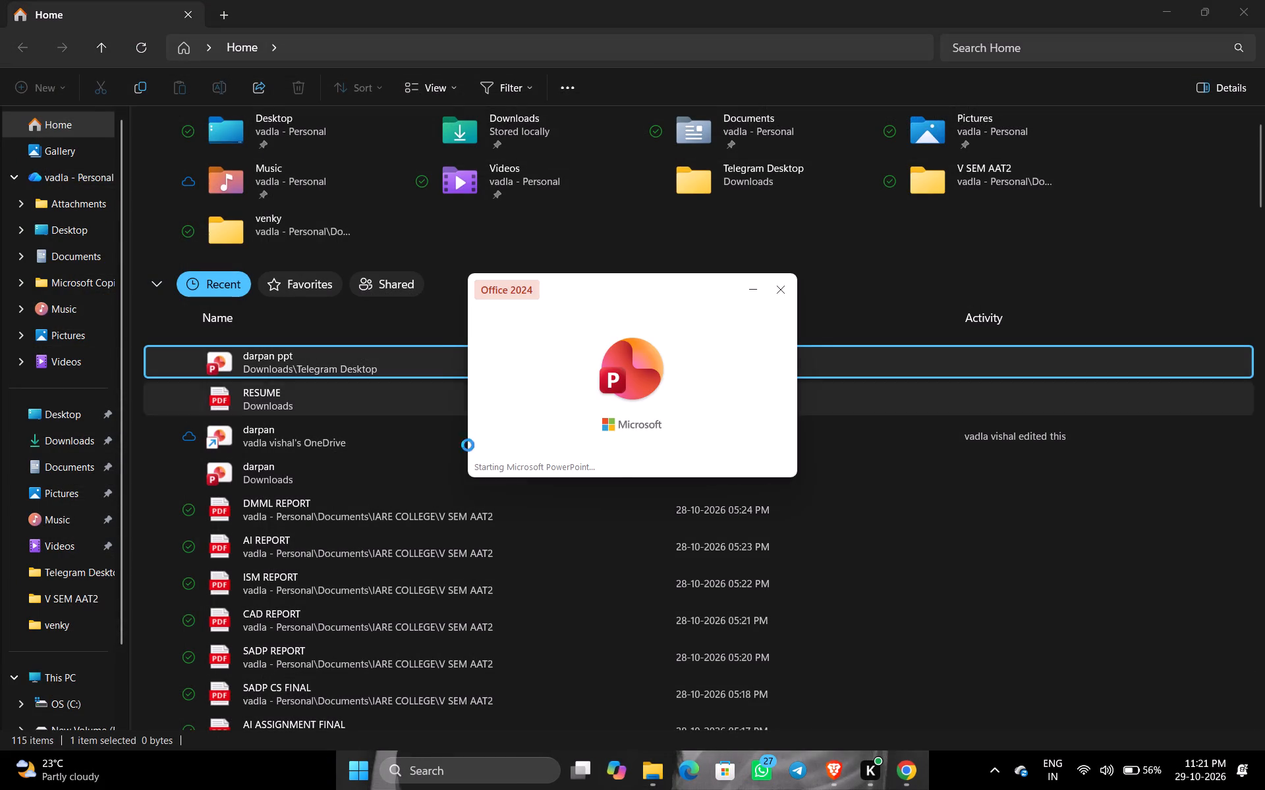
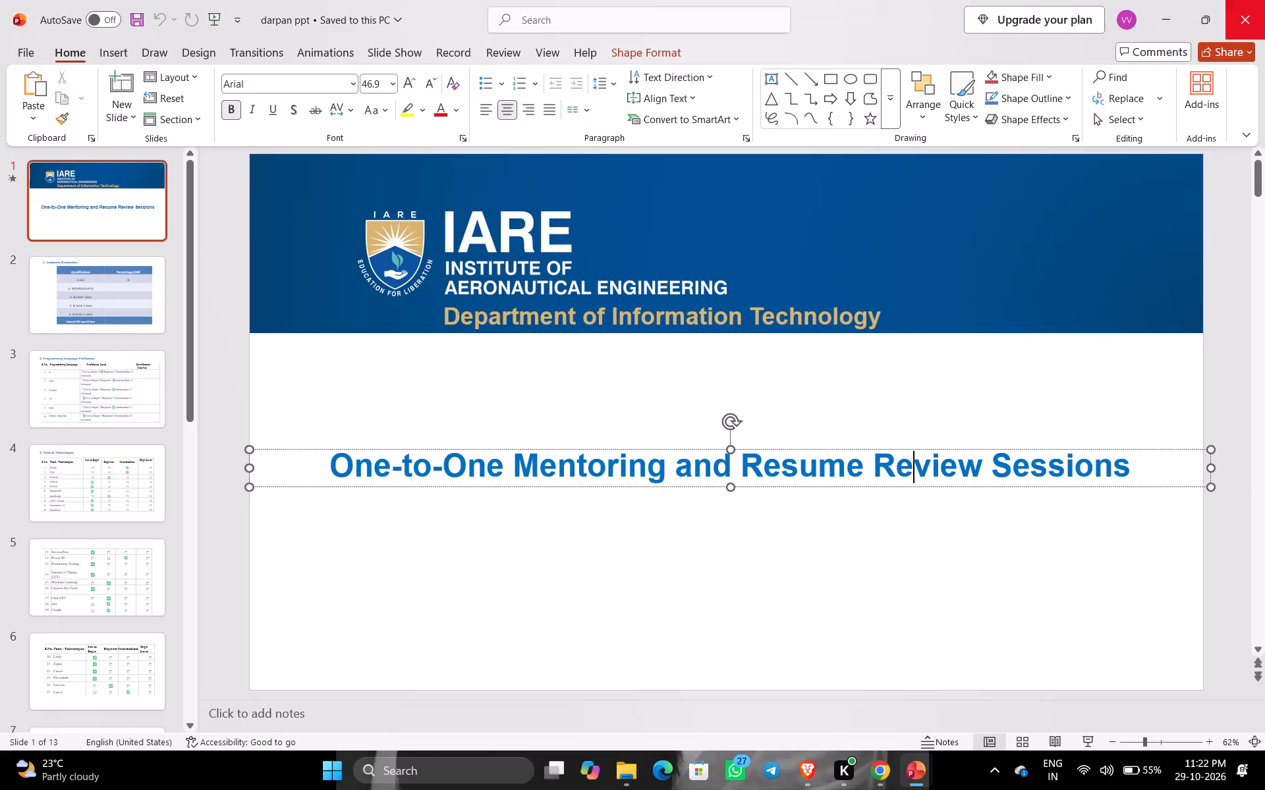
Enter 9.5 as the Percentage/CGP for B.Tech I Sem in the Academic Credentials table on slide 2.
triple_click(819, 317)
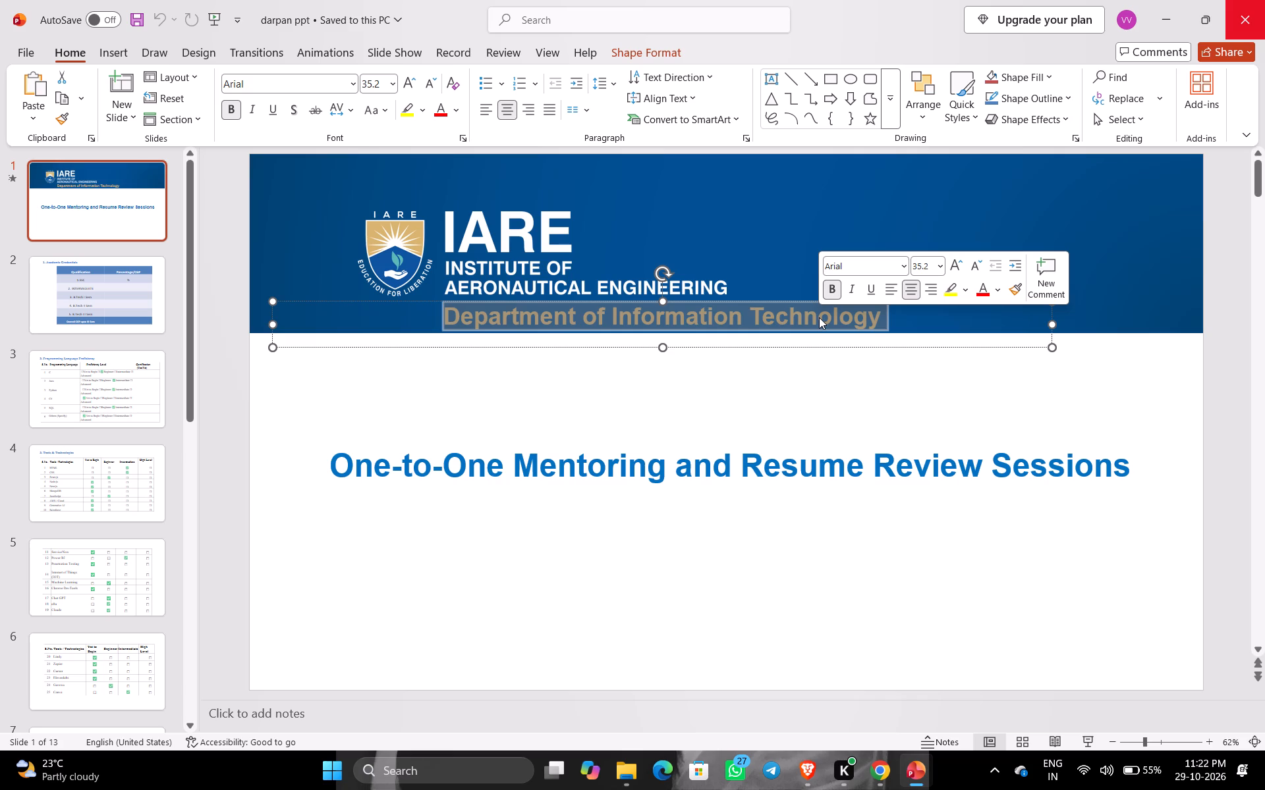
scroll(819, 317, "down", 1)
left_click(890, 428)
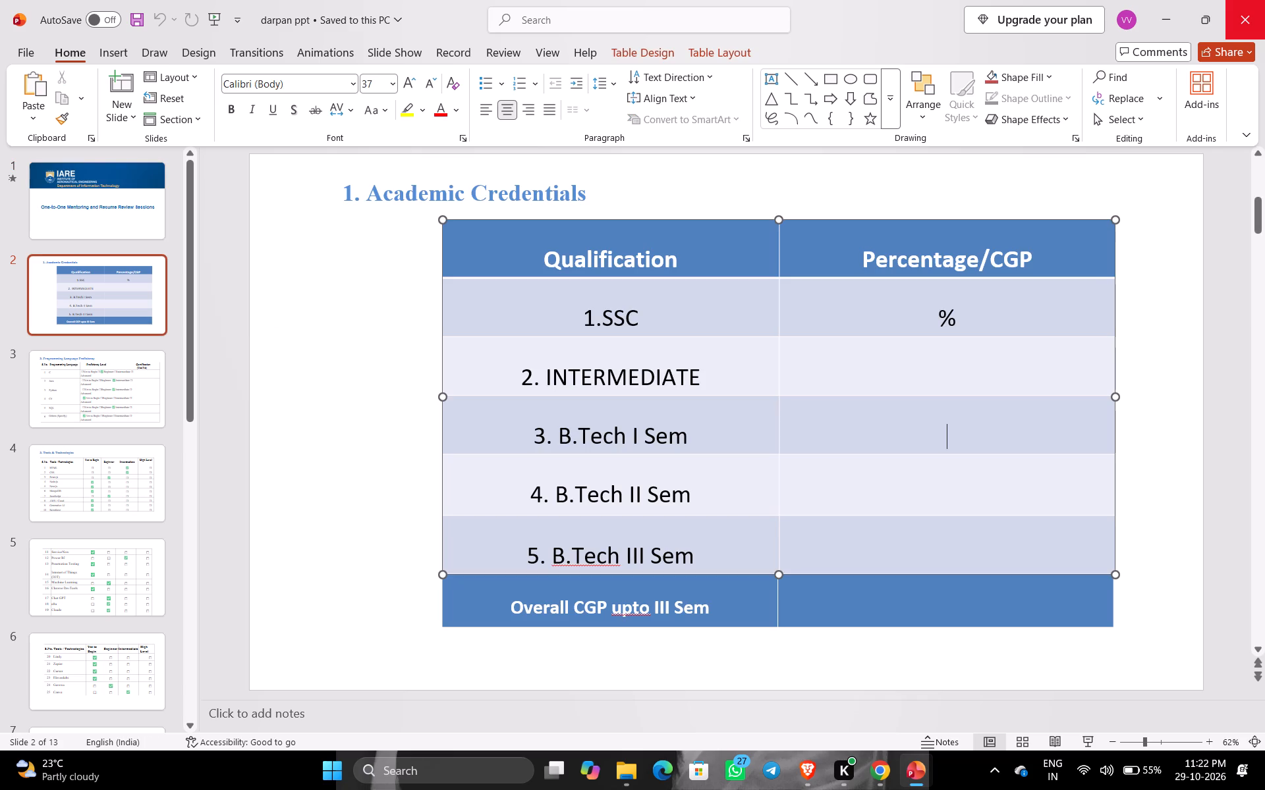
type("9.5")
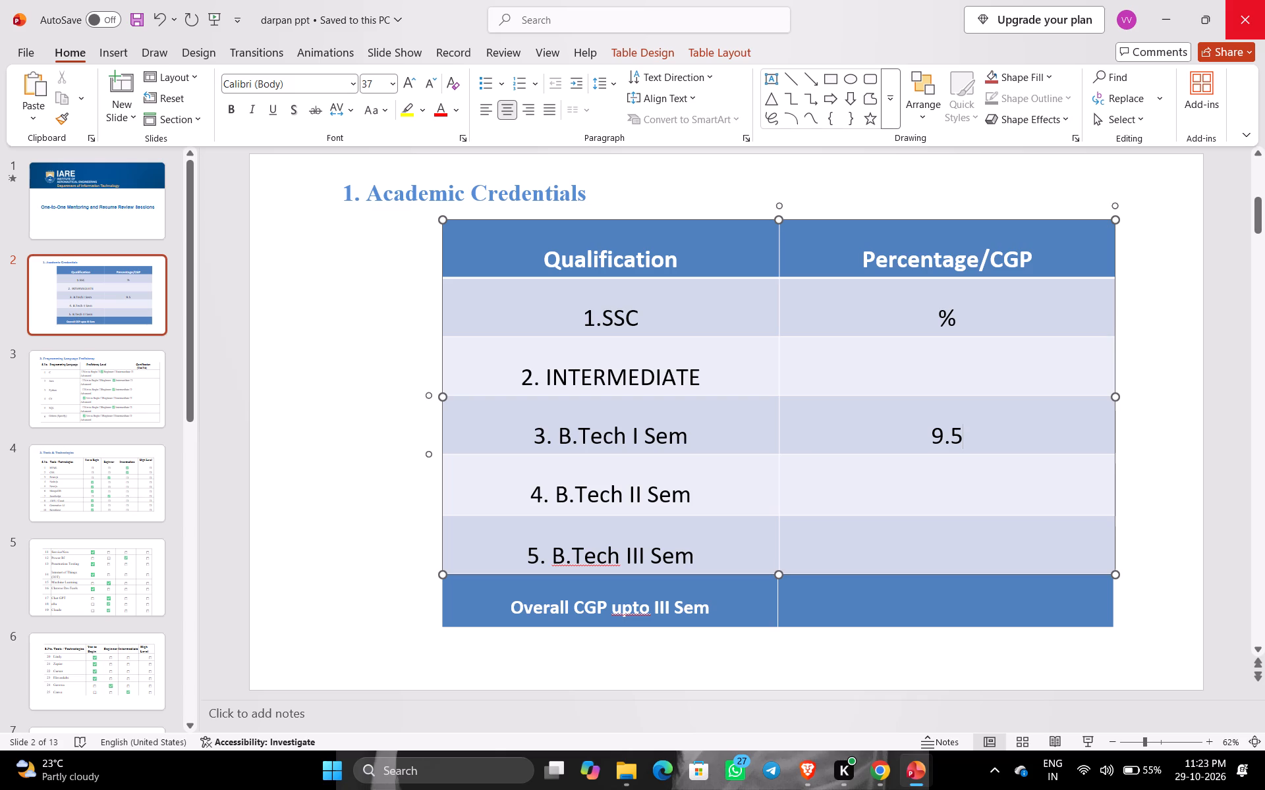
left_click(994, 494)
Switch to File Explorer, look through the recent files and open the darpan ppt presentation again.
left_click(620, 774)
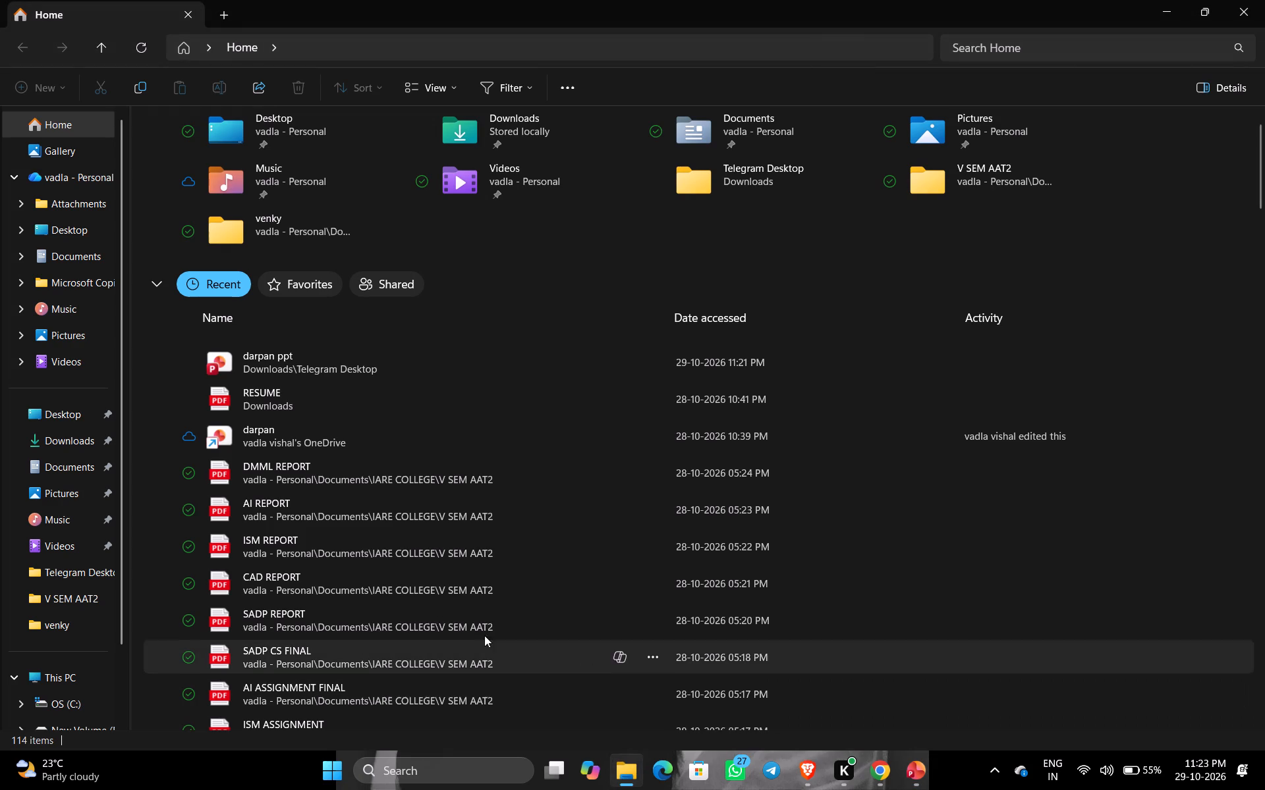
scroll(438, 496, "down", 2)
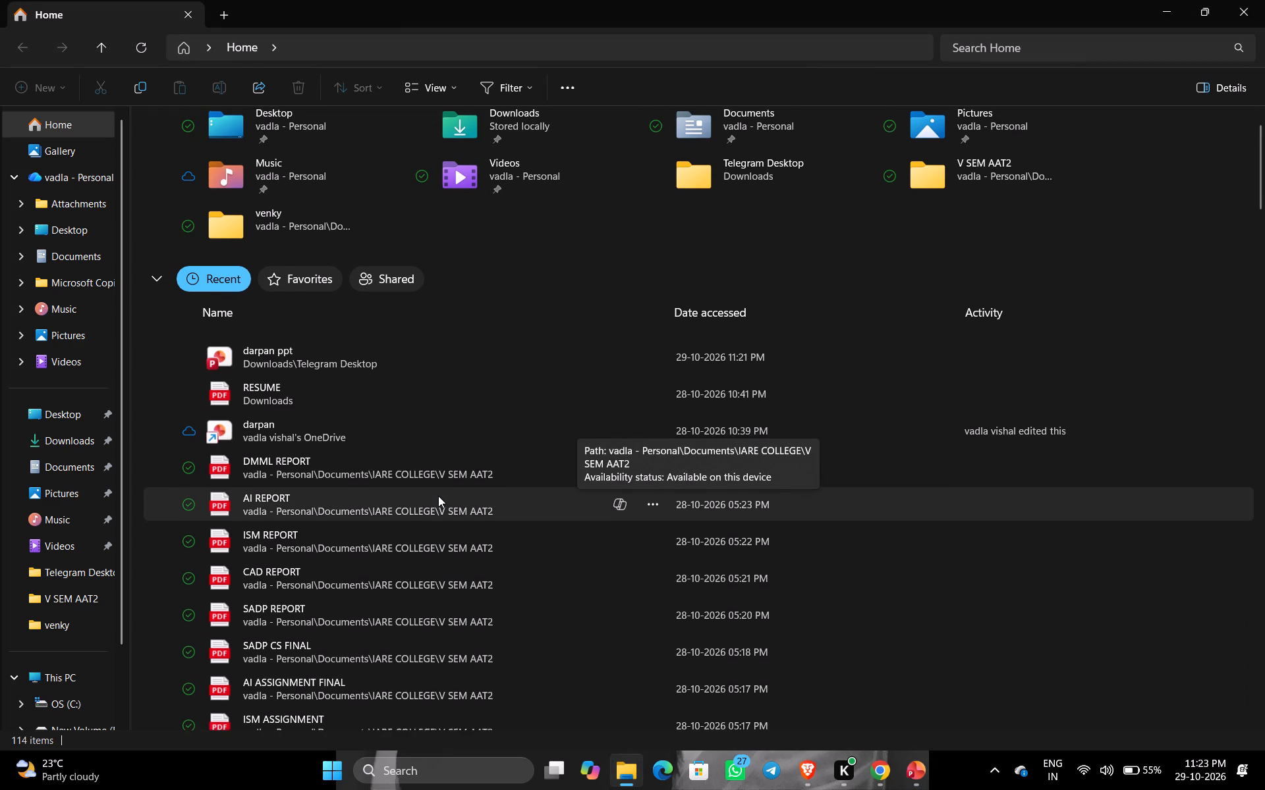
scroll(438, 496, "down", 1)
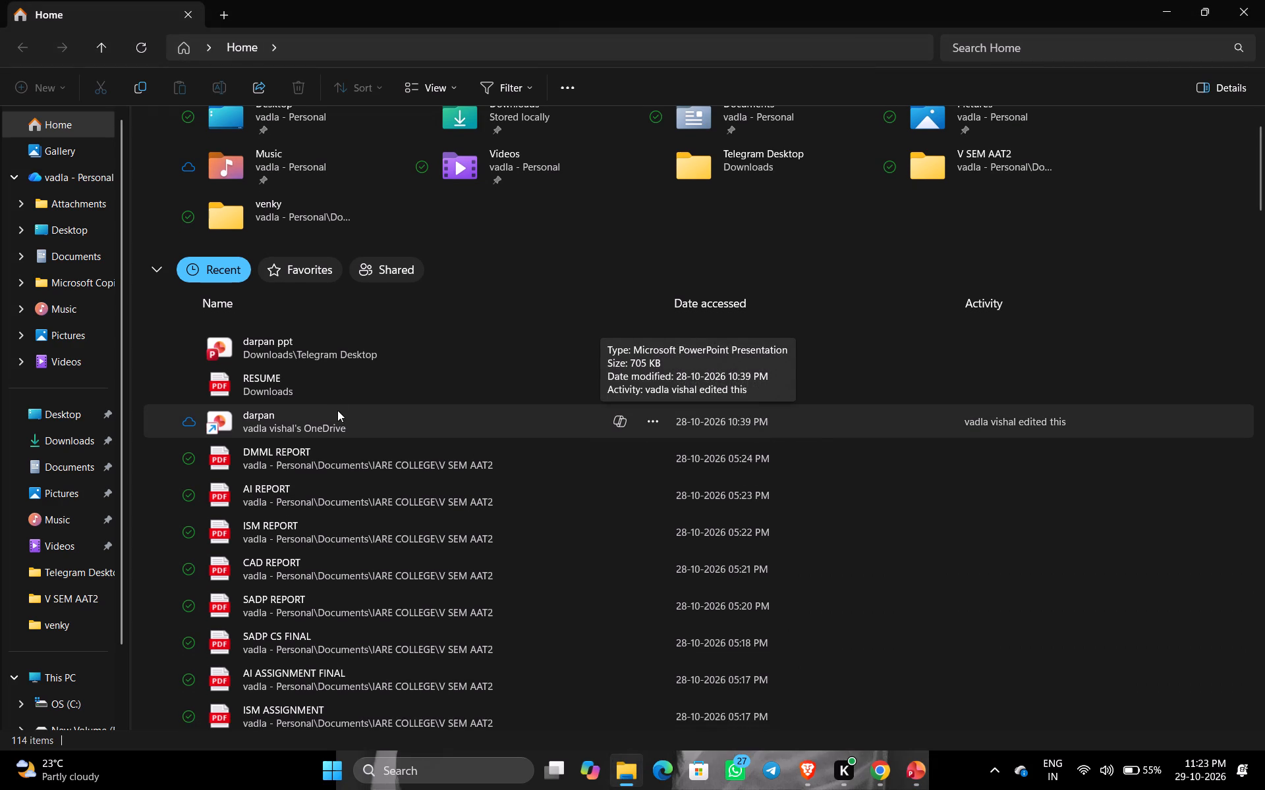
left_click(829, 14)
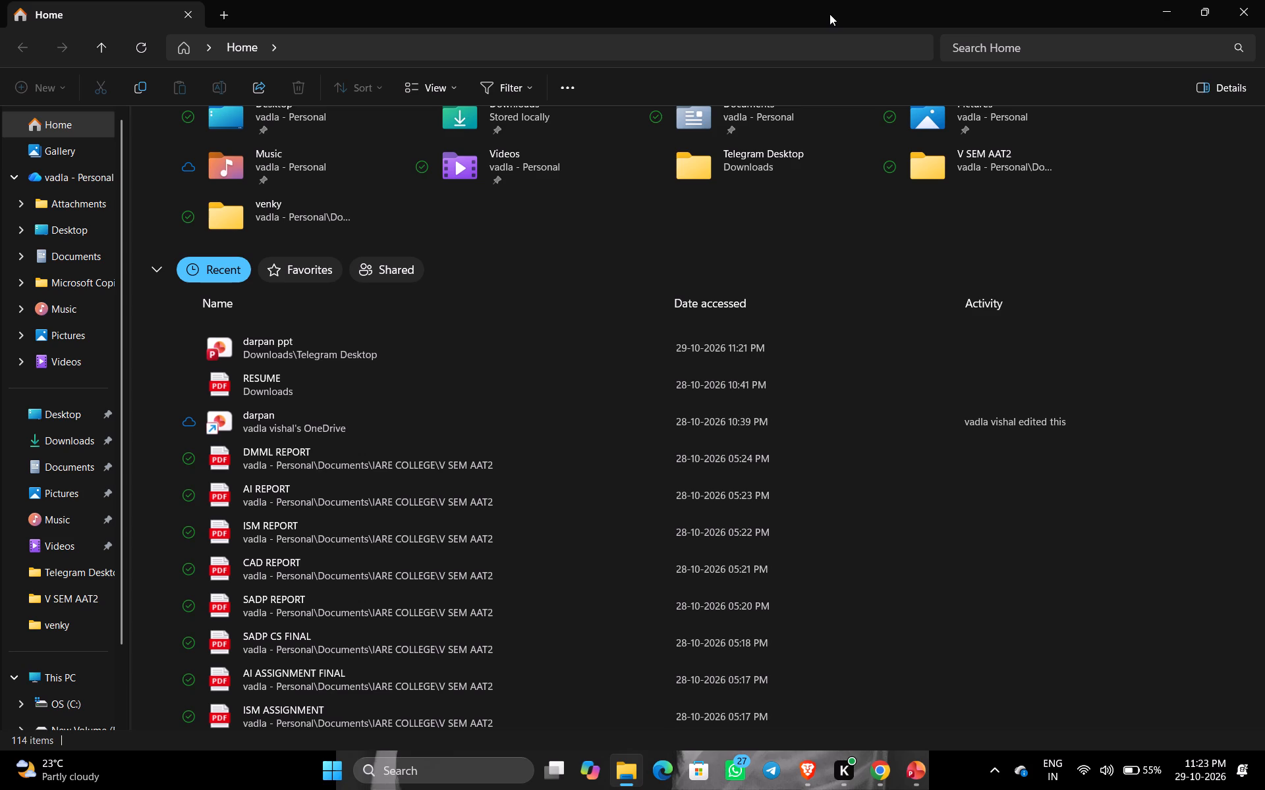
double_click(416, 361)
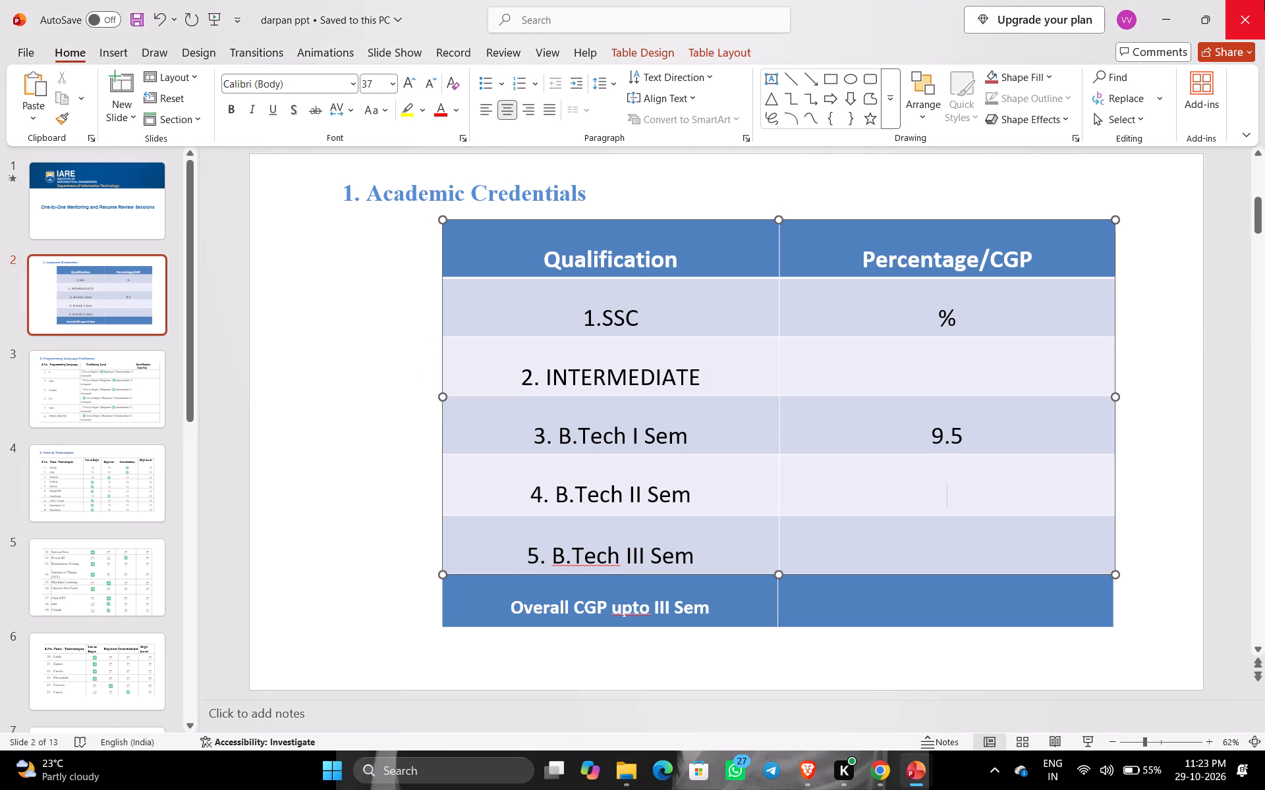
Close the darpan ppt presentation without saving the changes.
left_click(1264, 0)
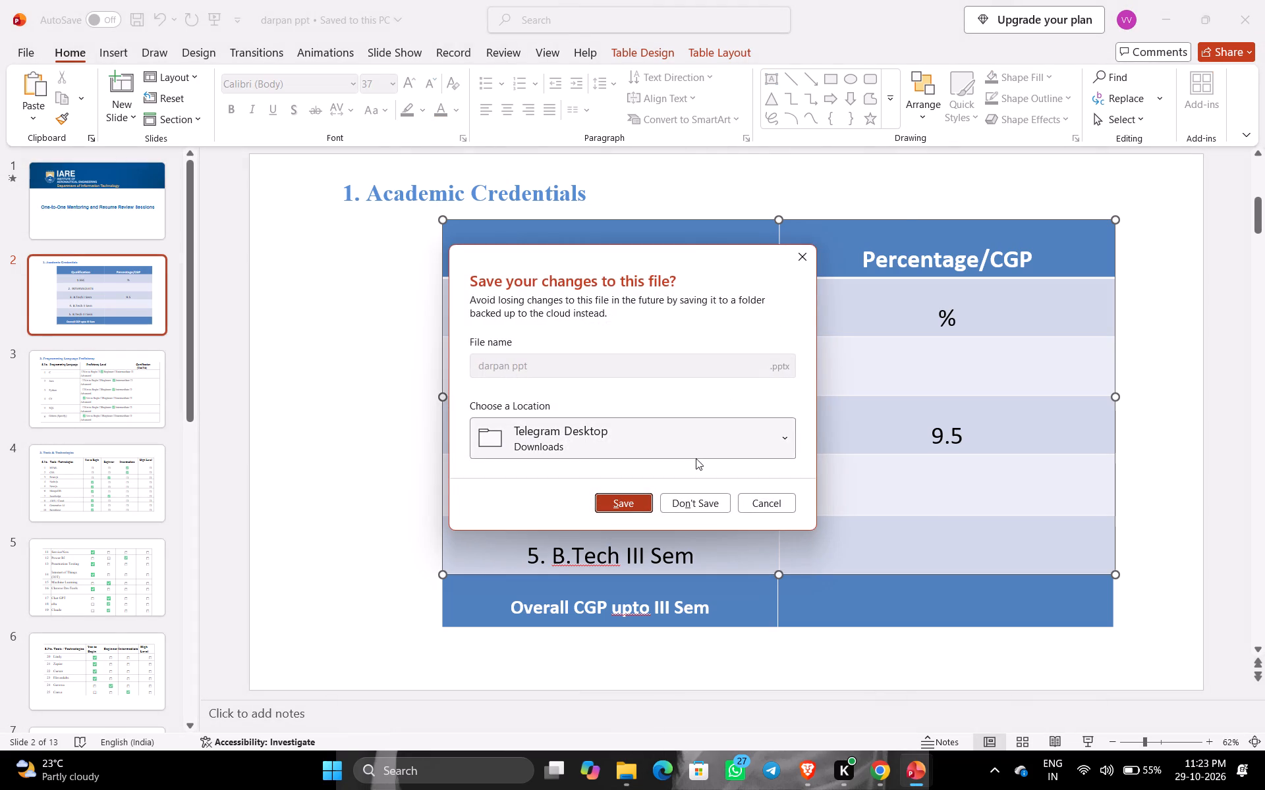
left_click(690, 502)
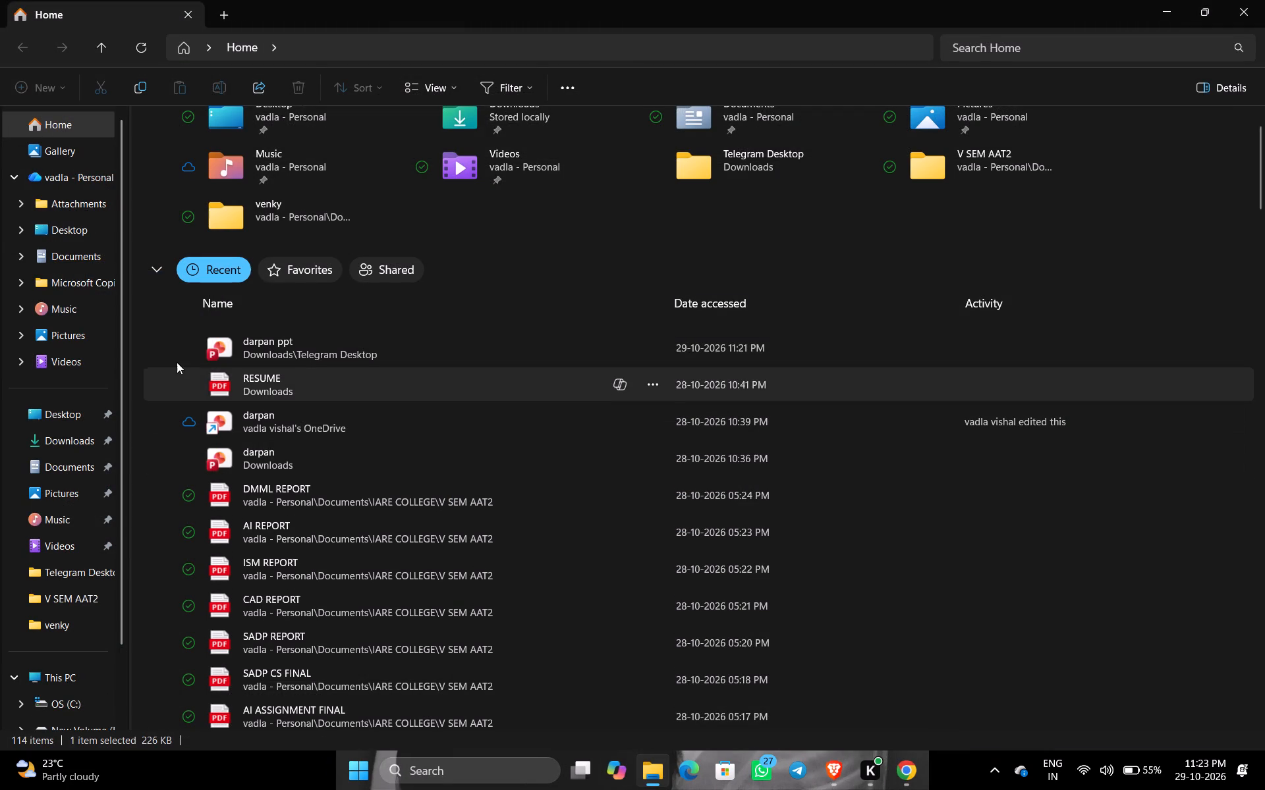
Search the File Explorer Home location for DARPHAN.
left_click(88, 124)
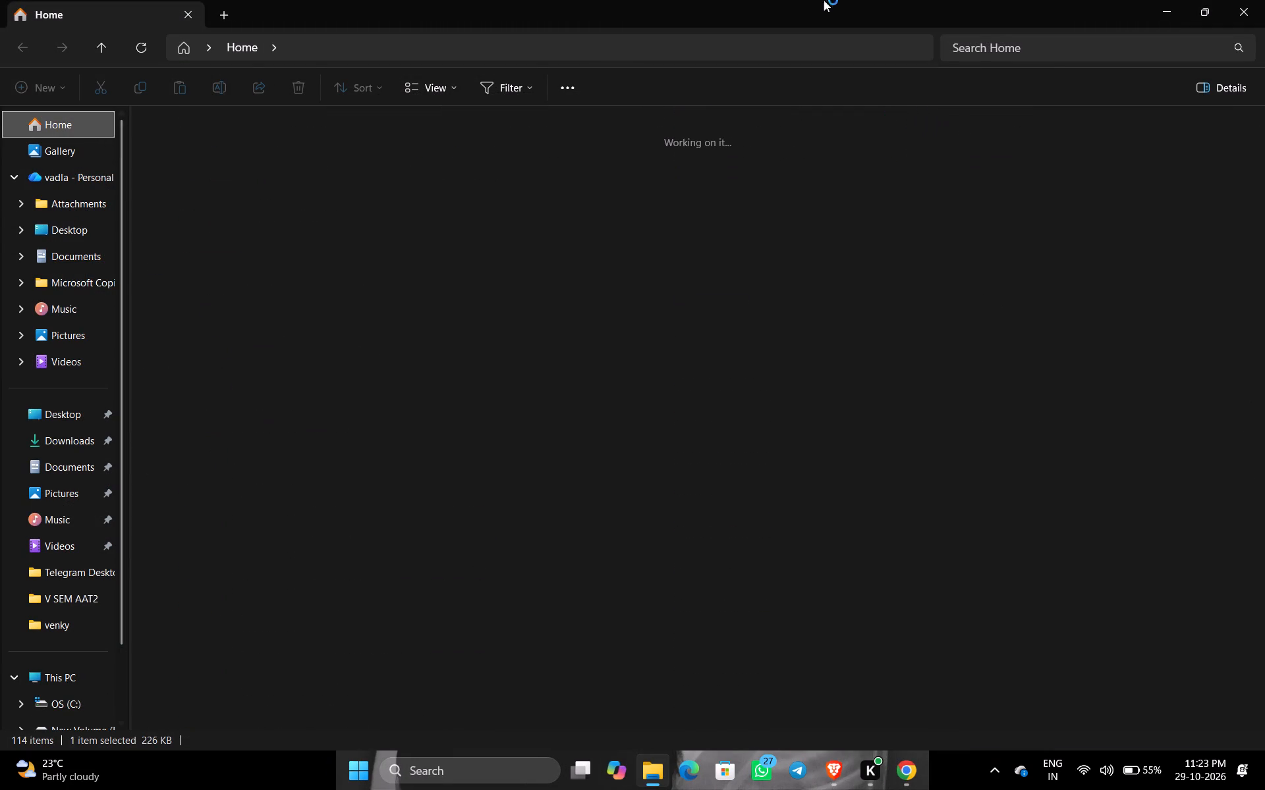
left_click(1038, 41)
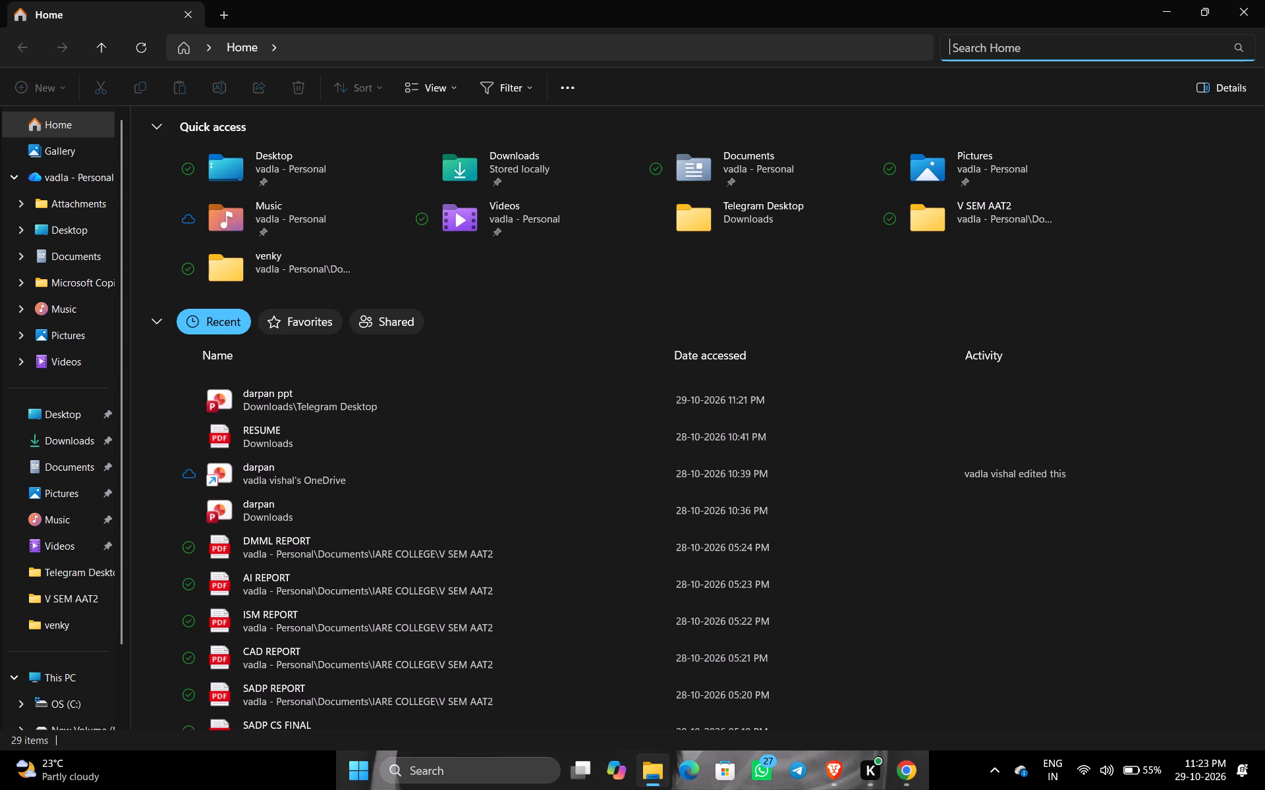
type("DARPHAN")
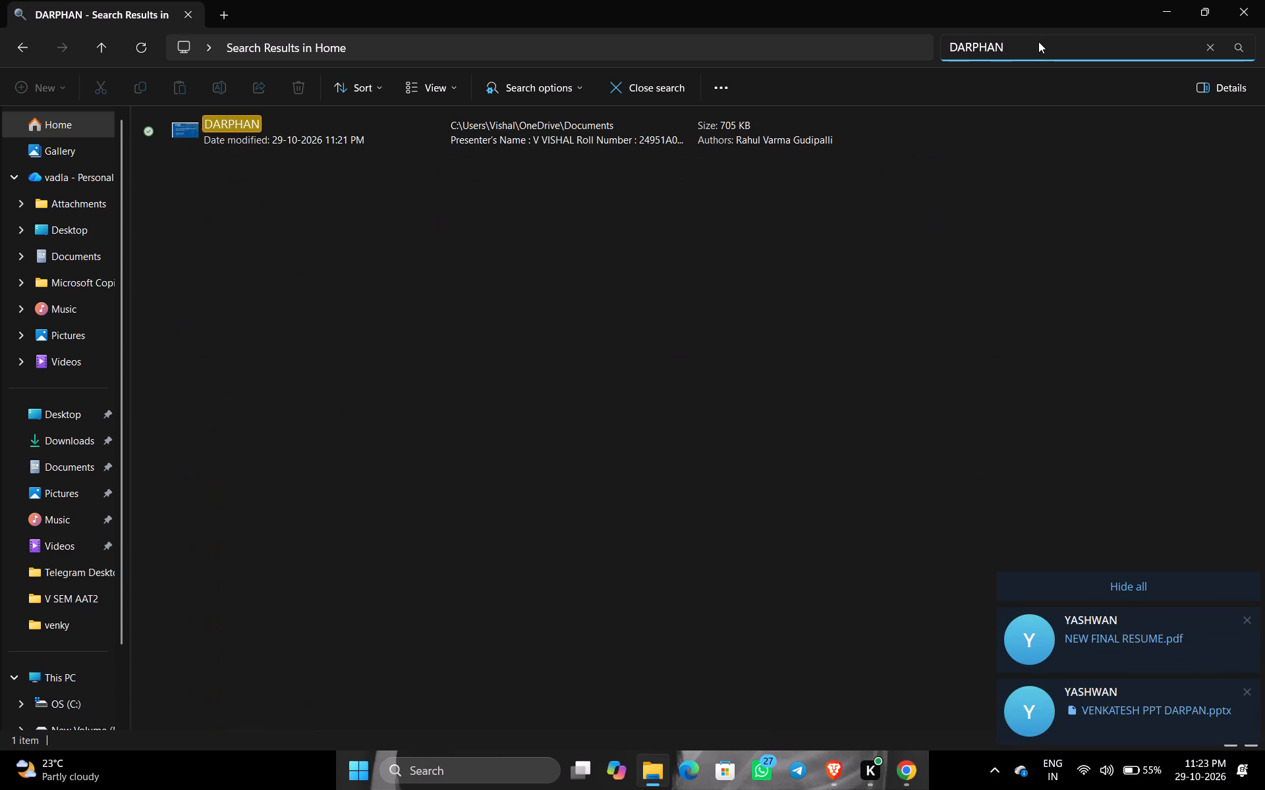